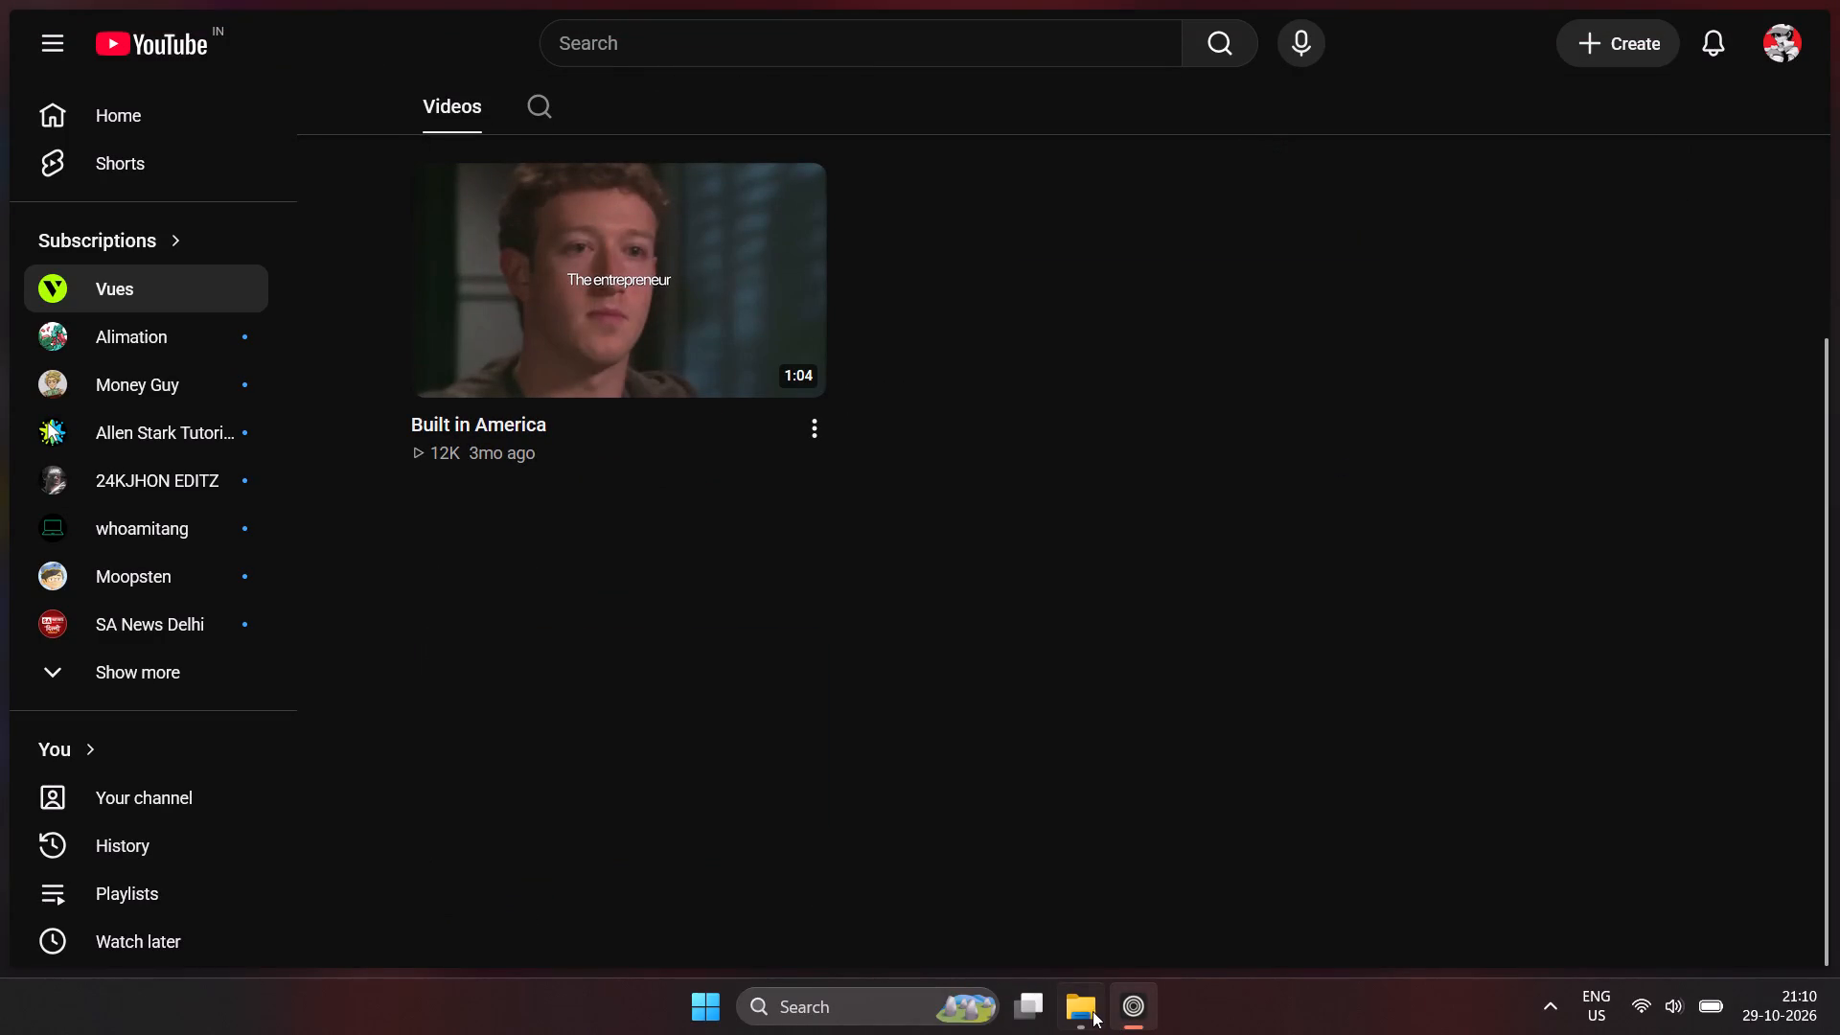
Launch Adobe Premiere Pro 2025.
{"action": "left_click", "coordinate": [1068, 1003]}
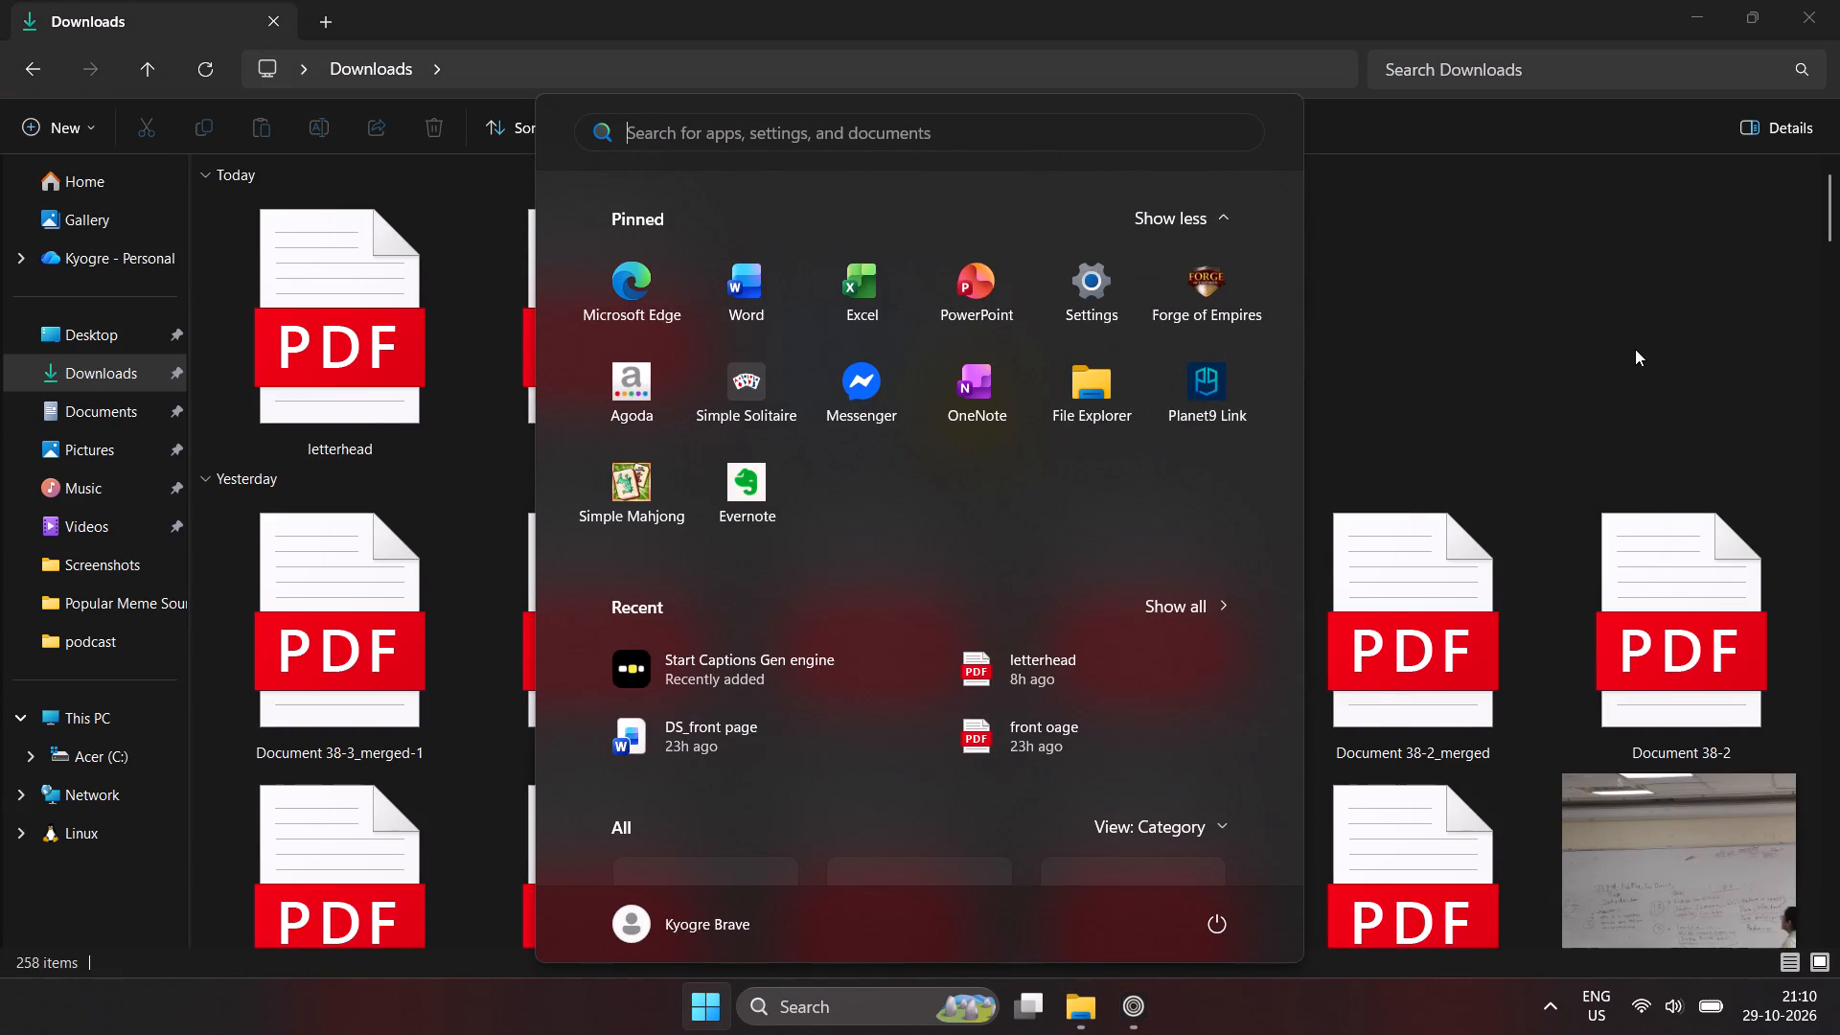
{"action": "type", "text": "pre"}
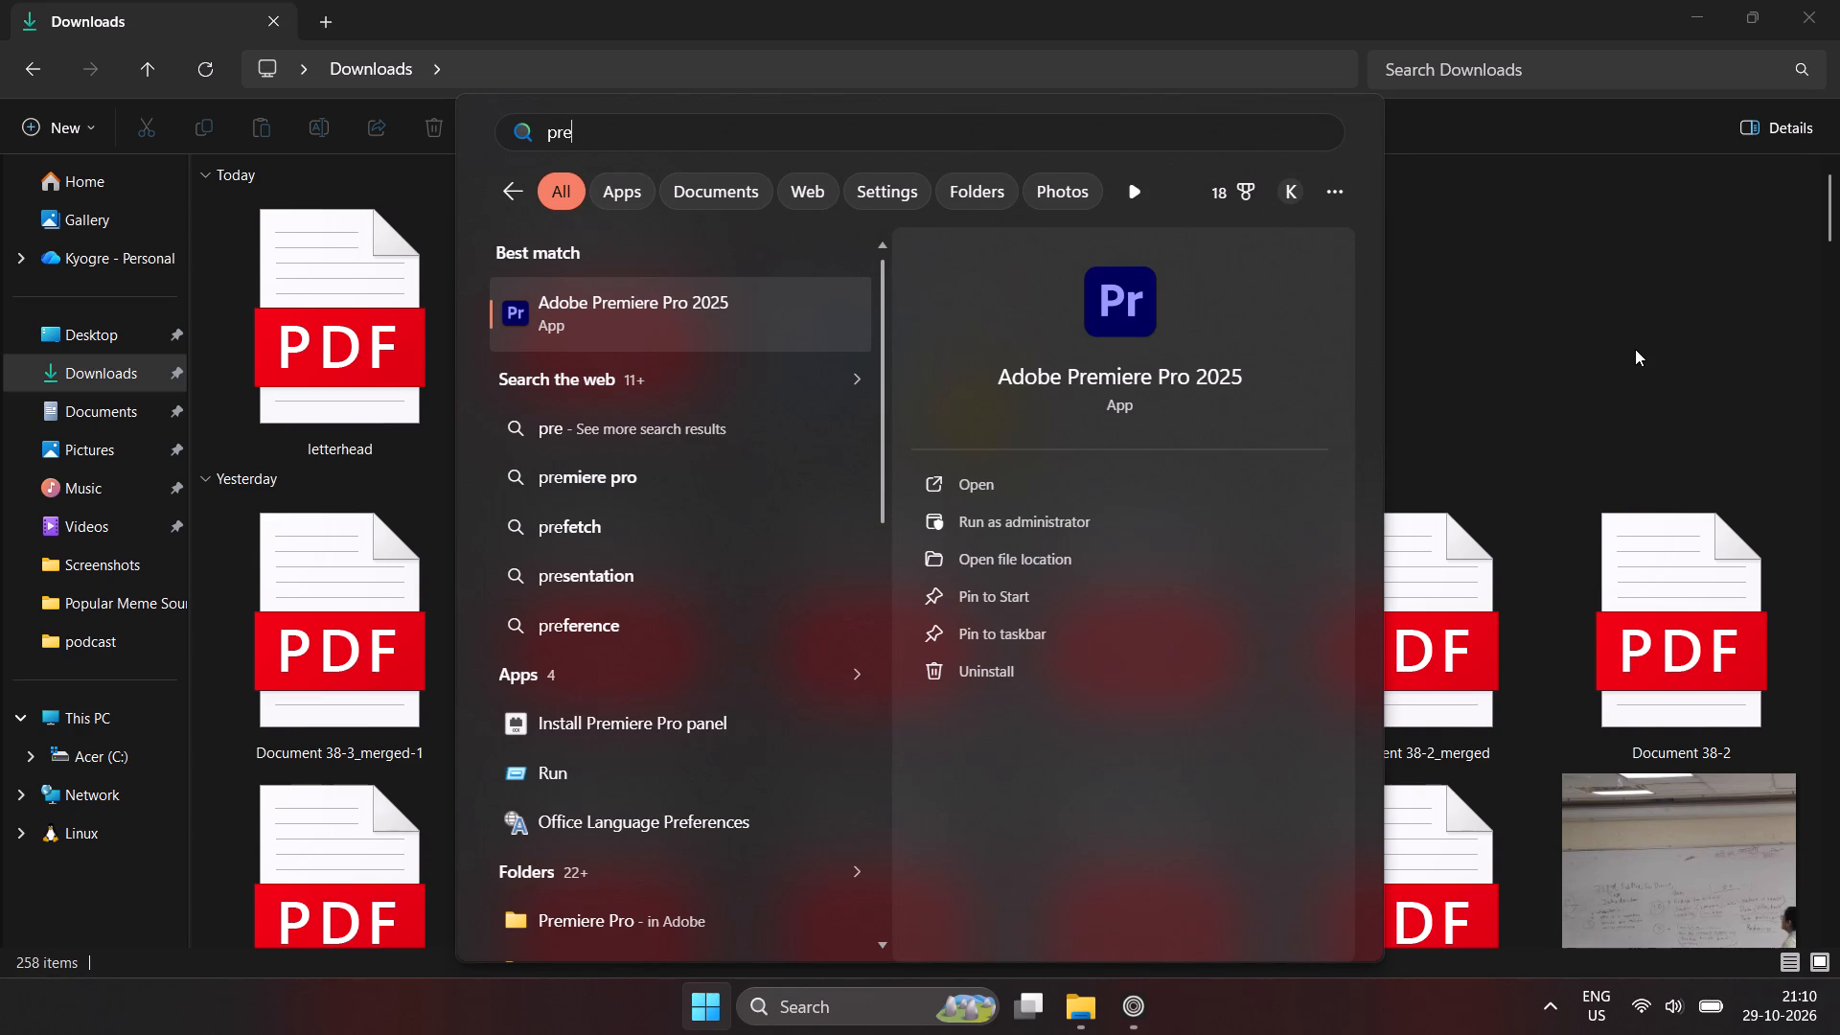
{"action": "key", "text": "Return"}
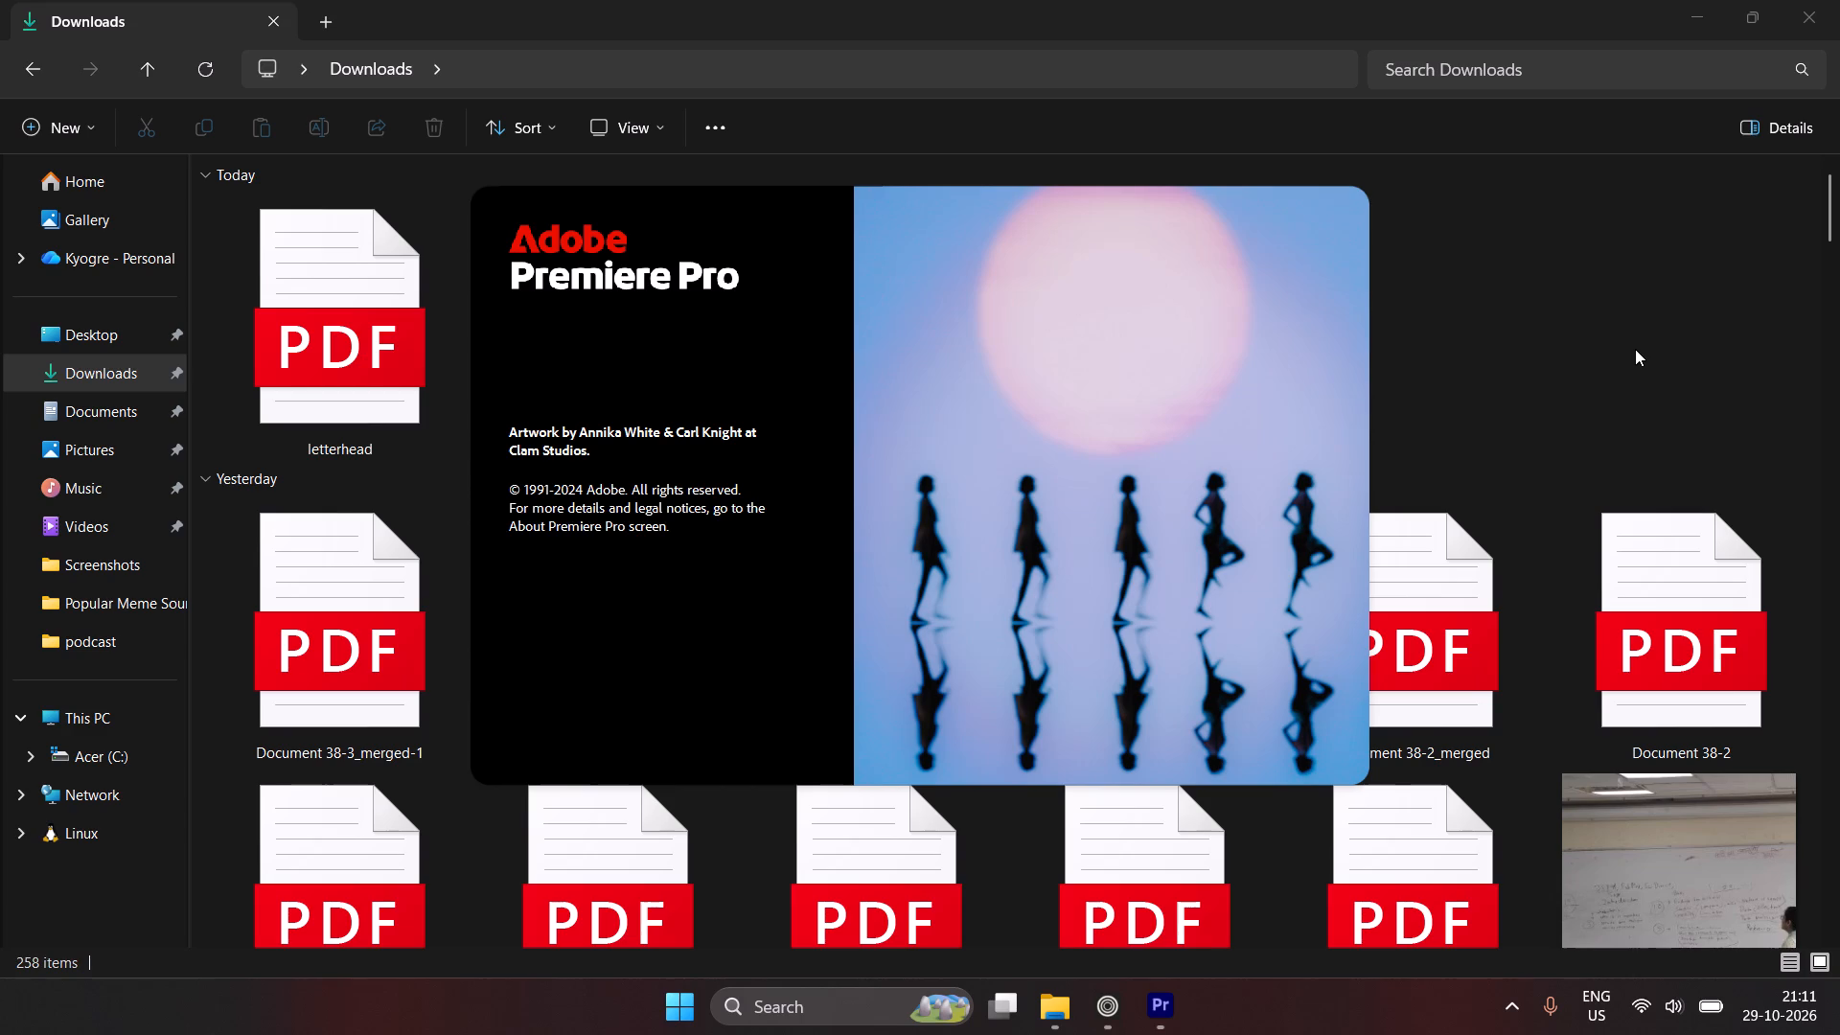
Switch to the Zen browser and close the open YouTube, ChatGPT and MediaSilo tabs.
{"action": "left_click", "coordinate": [1088, 1024]}
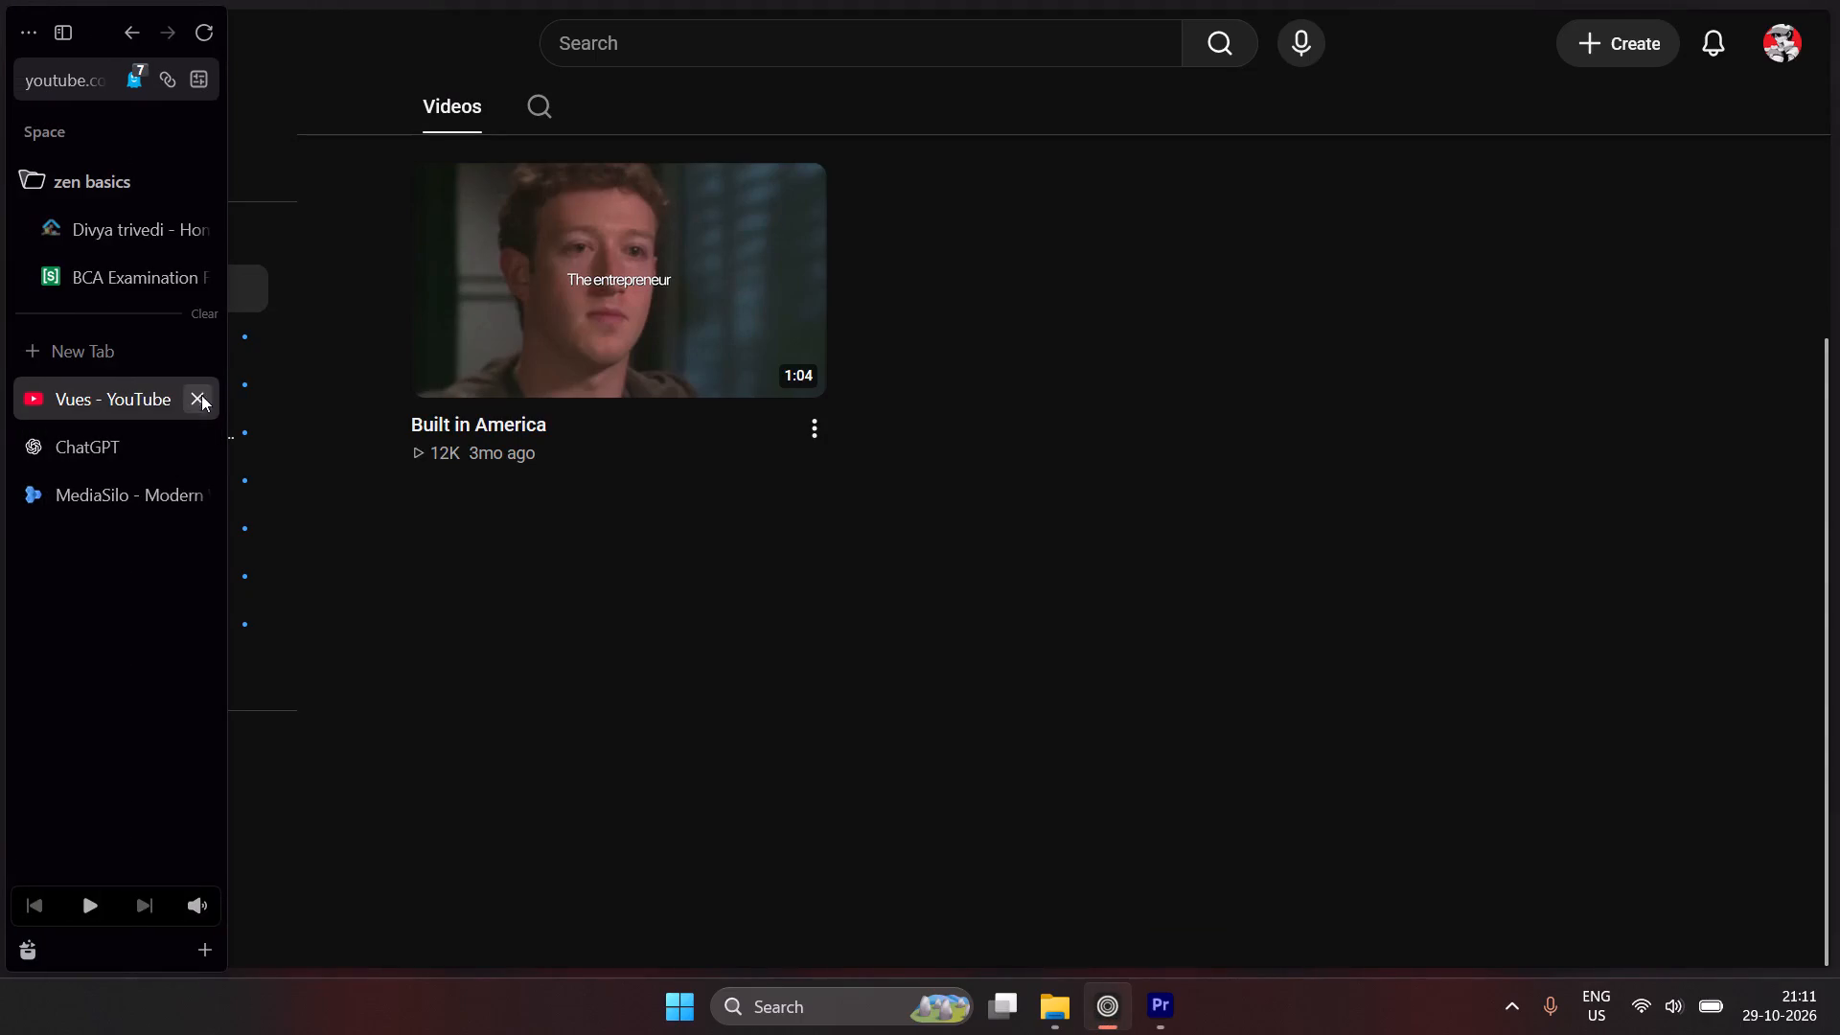
{"action": "triple_click", "coordinate": [197, 392]}
{"action": "triple_click", "coordinate": [197, 392]}
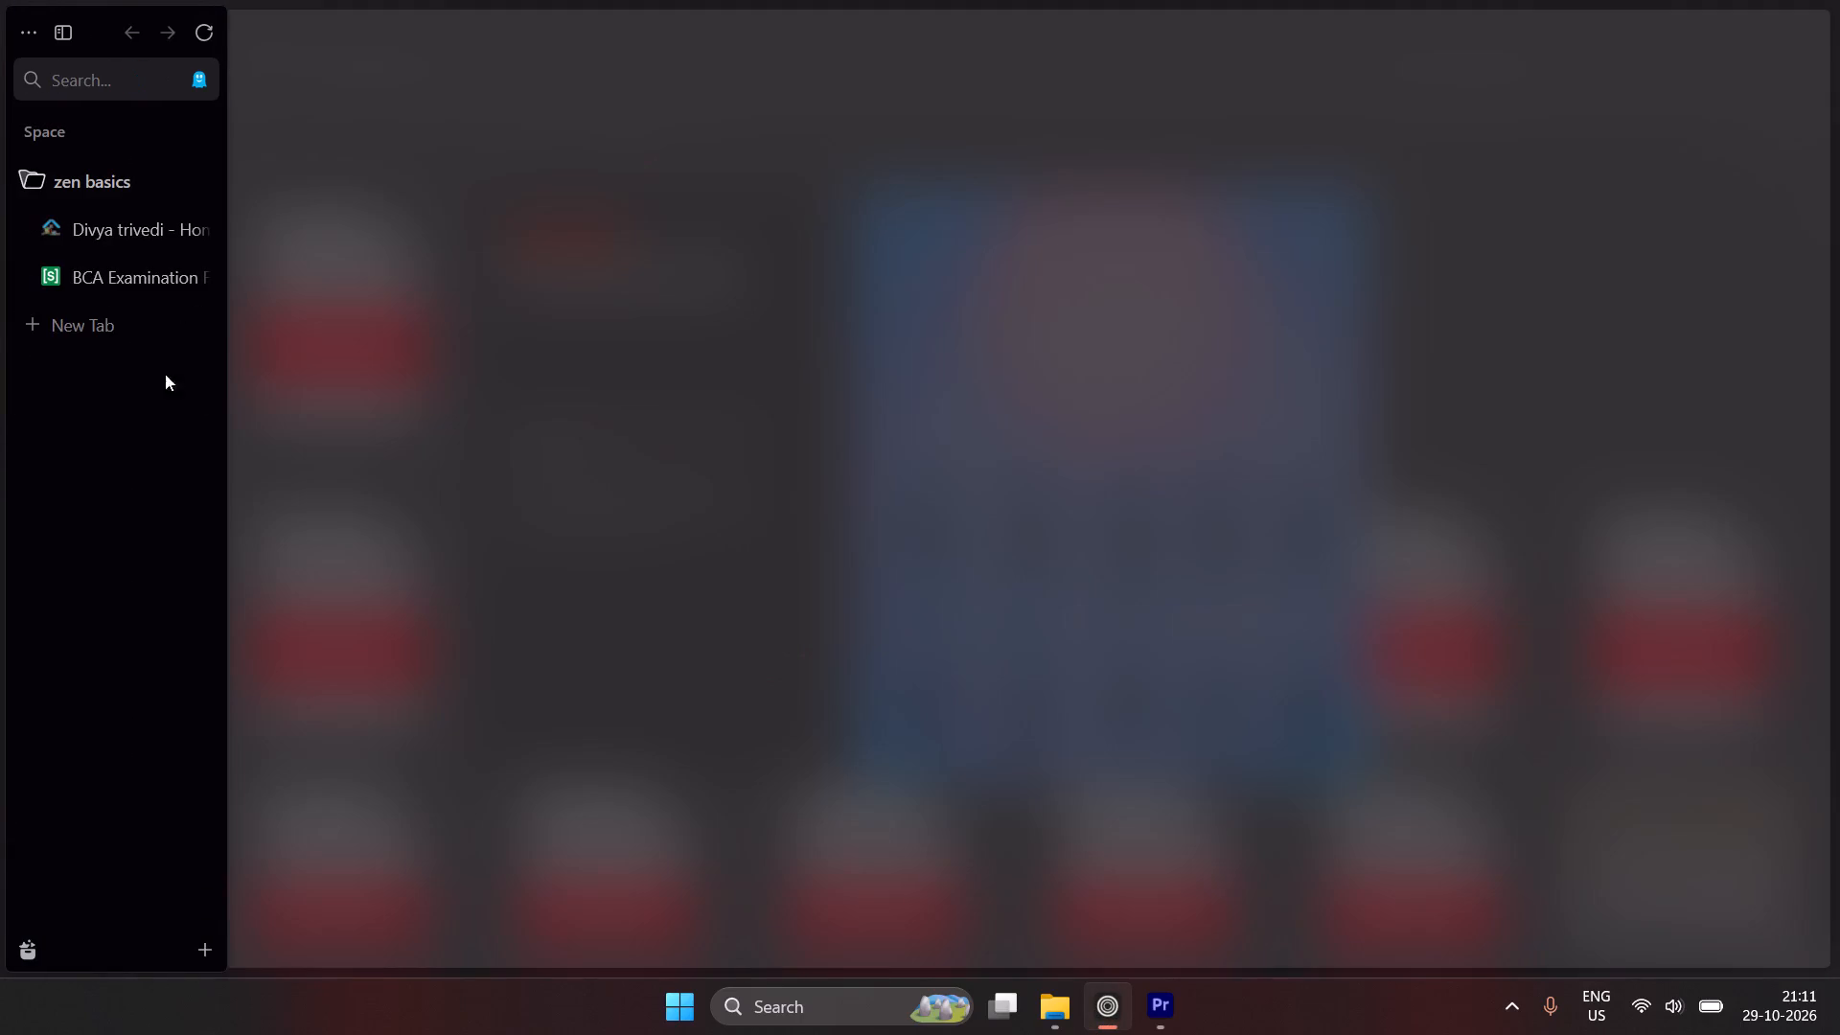
Open Whop in a new tab and go to your joined campaigns in the Content Rewards community.
{"action": "left_click", "coordinate": [119, 326]}
{"action": "type", "text": "wh"}
{"action": "key", "text": "Return"}
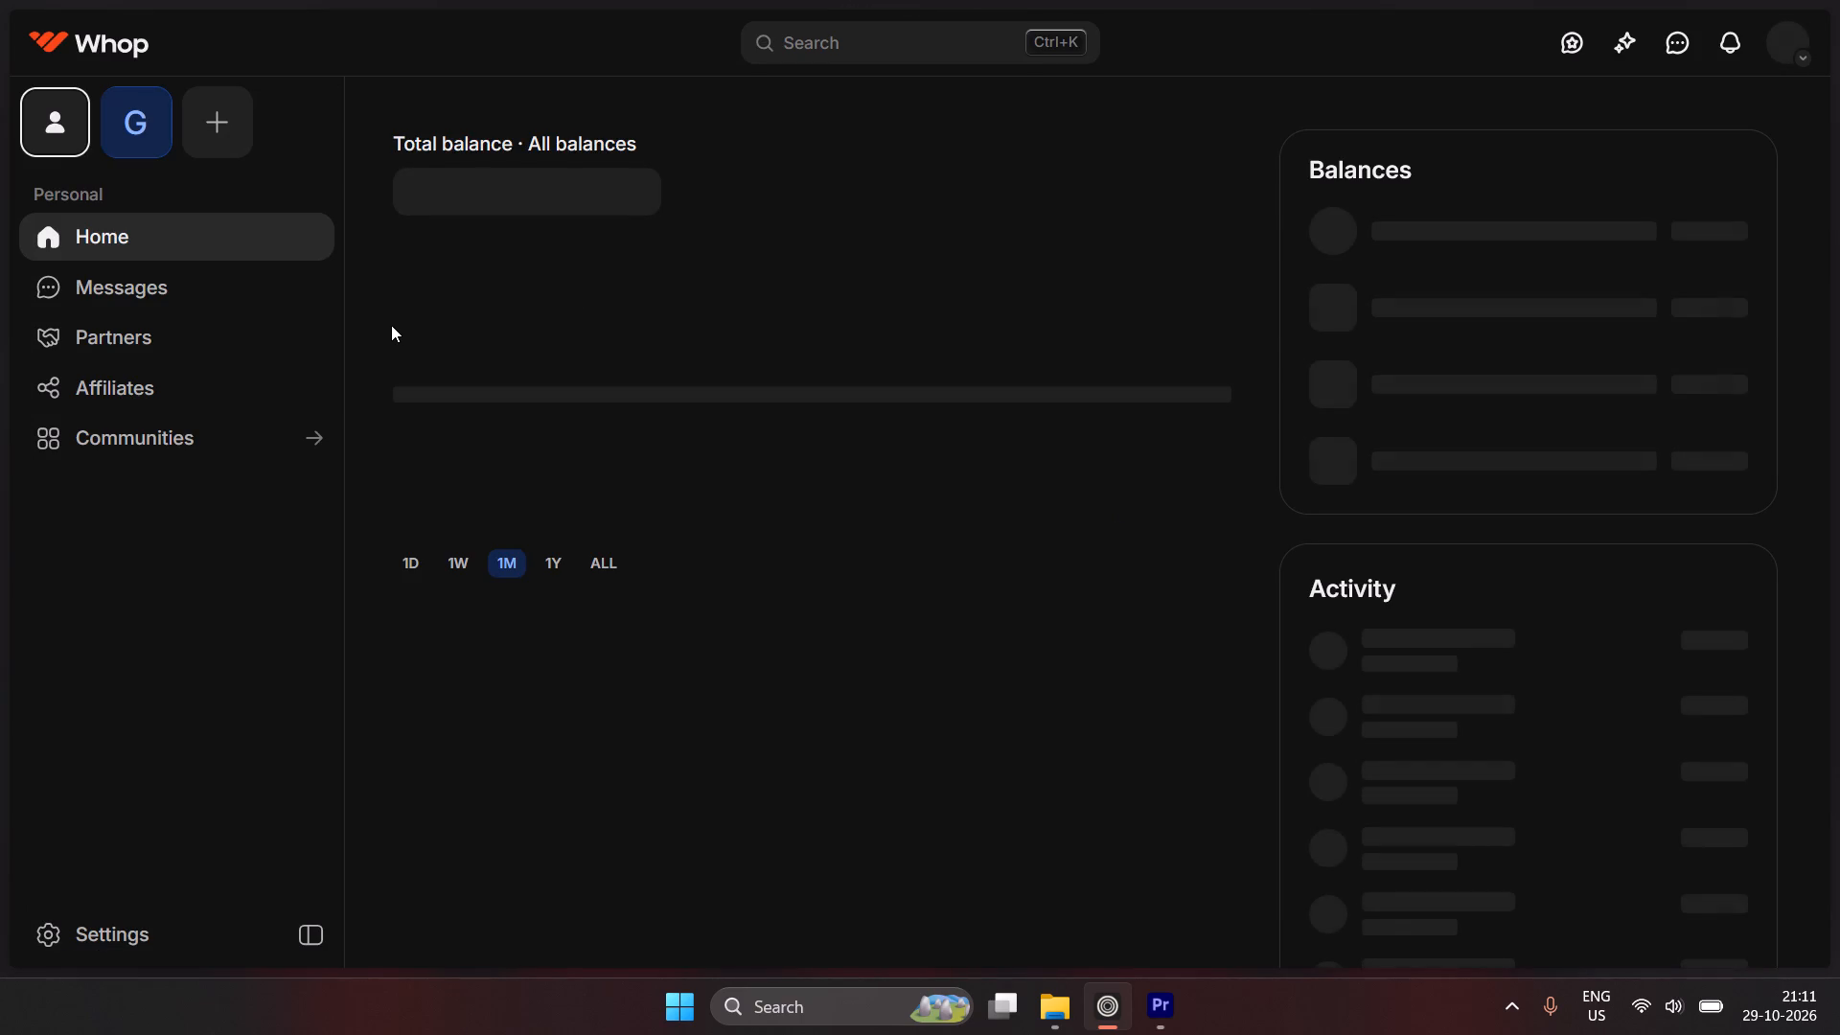
{"action": "left_click", "coordinate": [178, 429]}
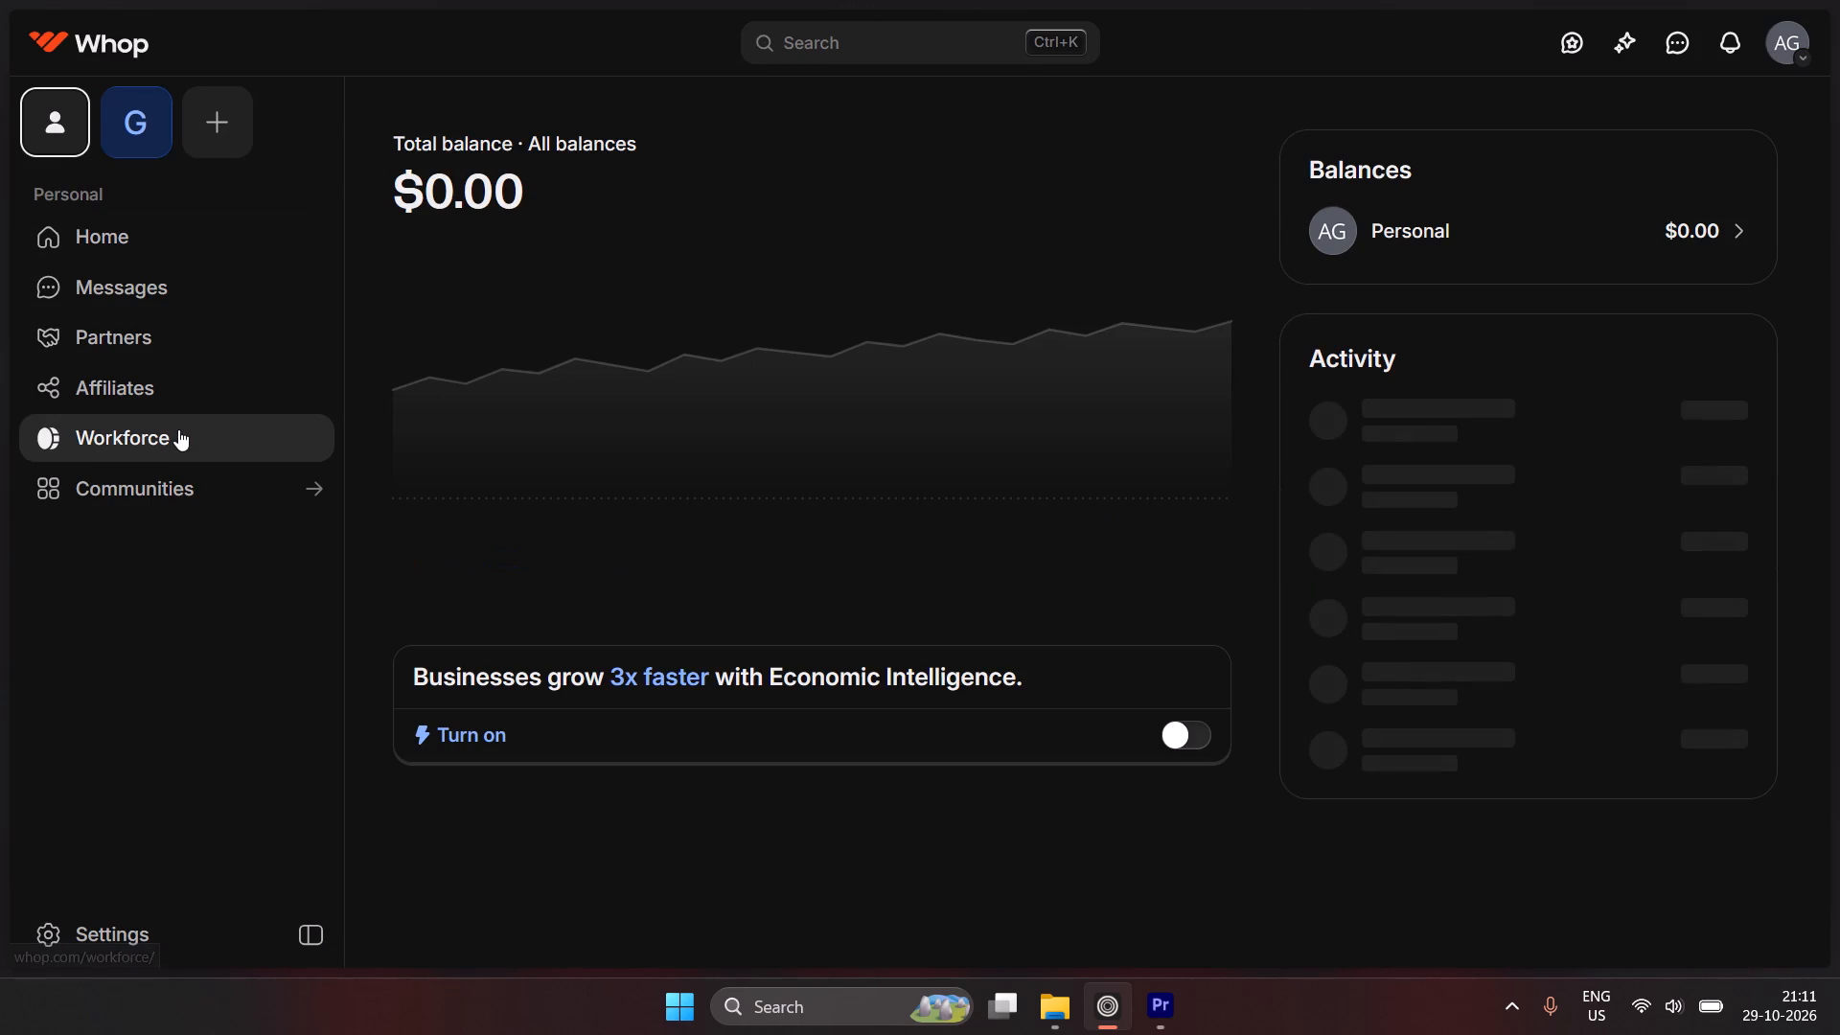
{"action": "left_click", "coordinate": [120, 476]}
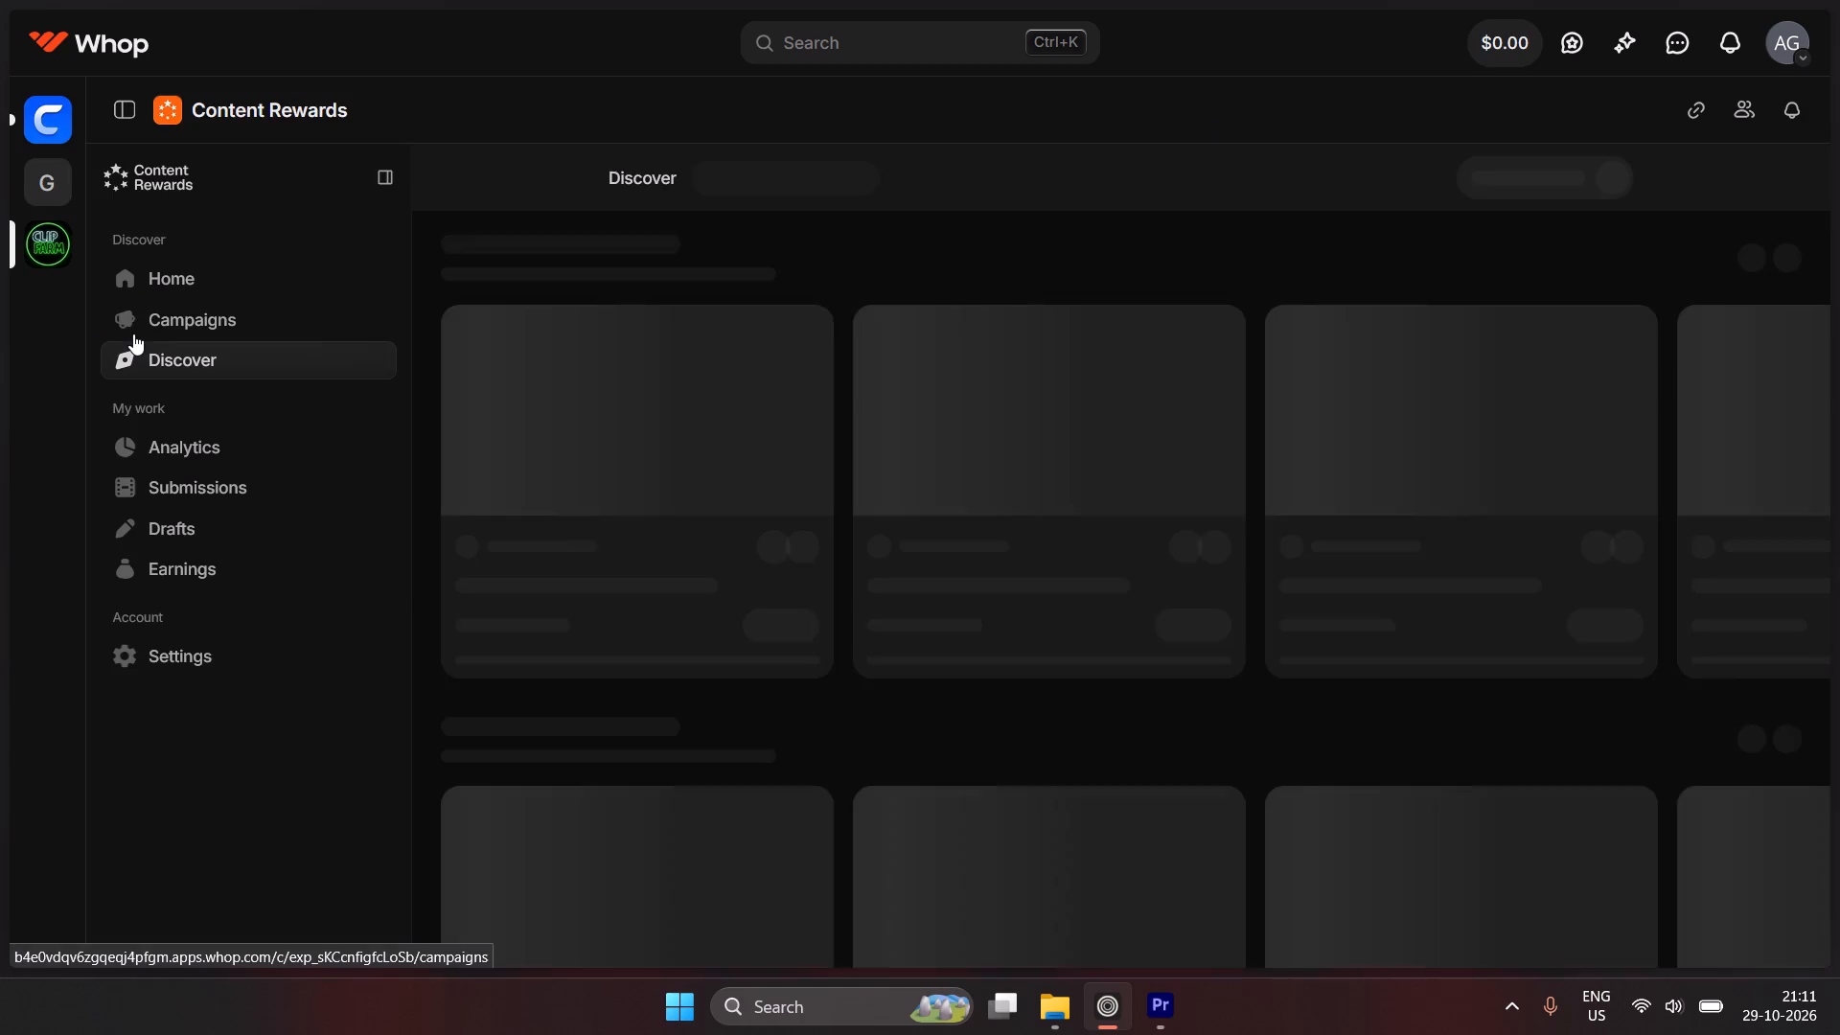
{"action": "left_click", "coordinate": [222, 311]}
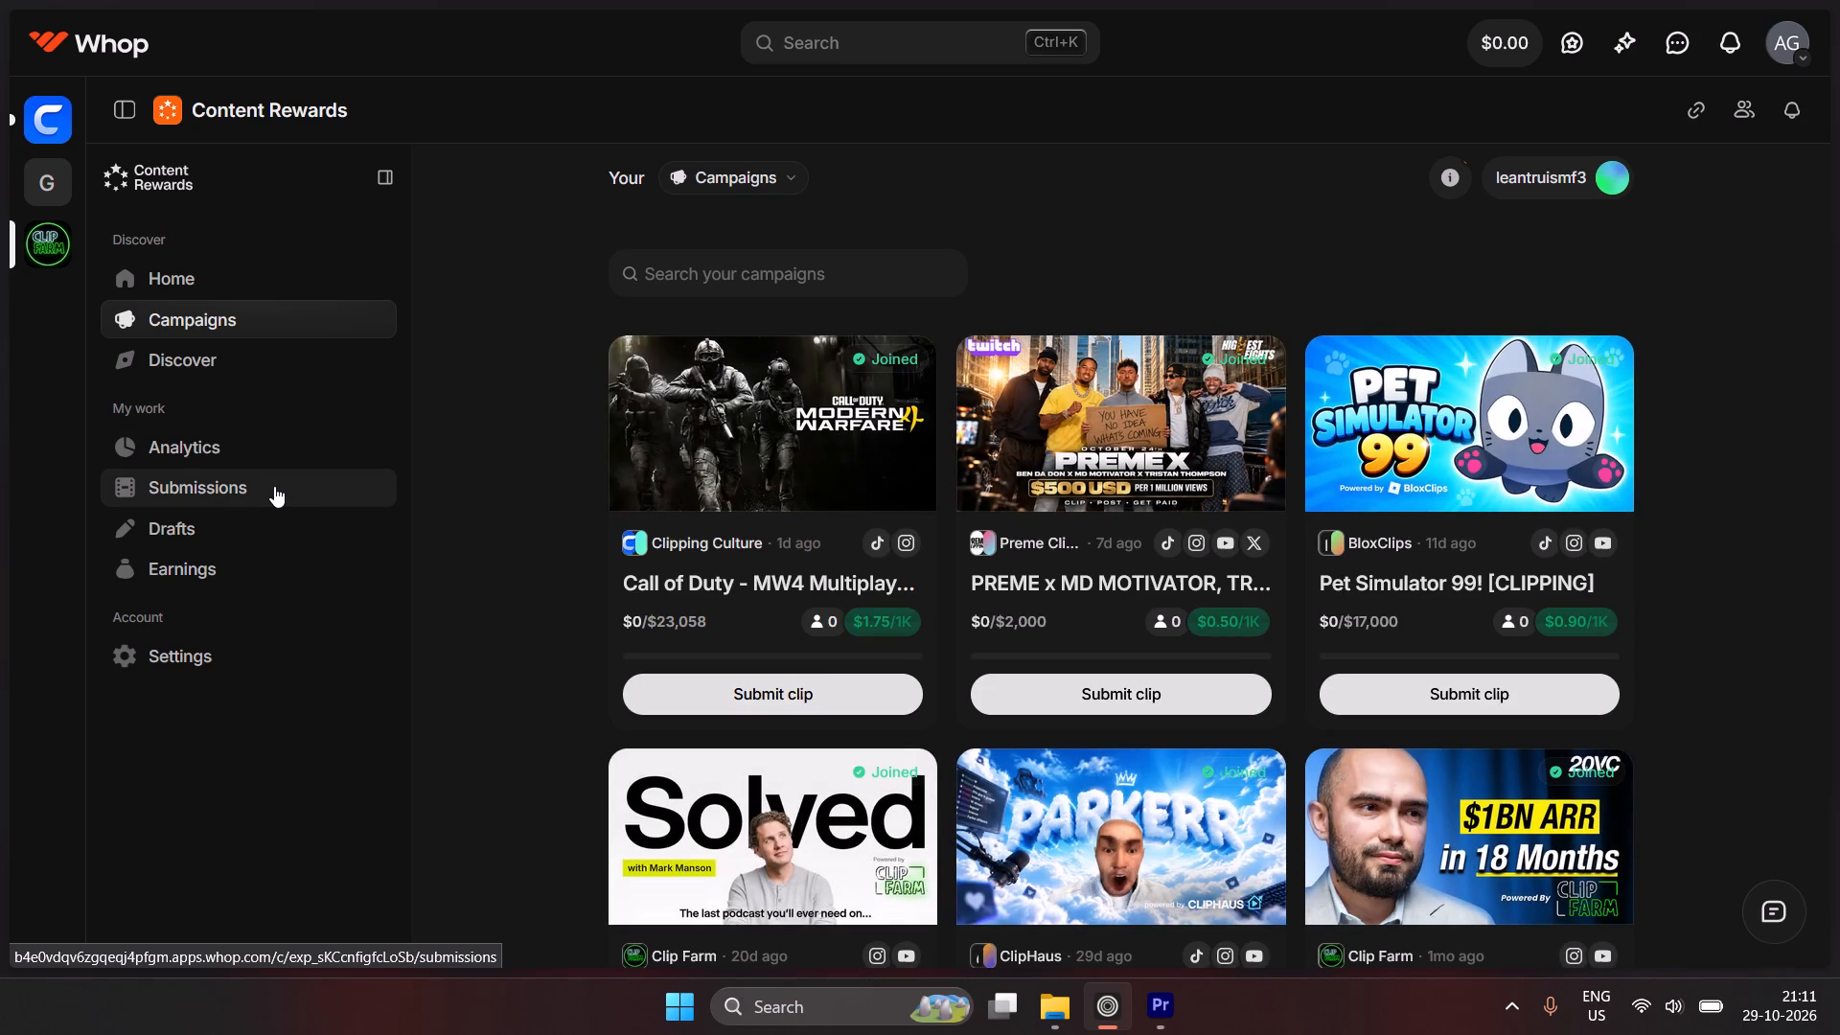
Open the Call of Duty MW4 Multiplayer campaign and its Google Doc reference material.
{"action": "left_click", "coordinate": [738, 471]}
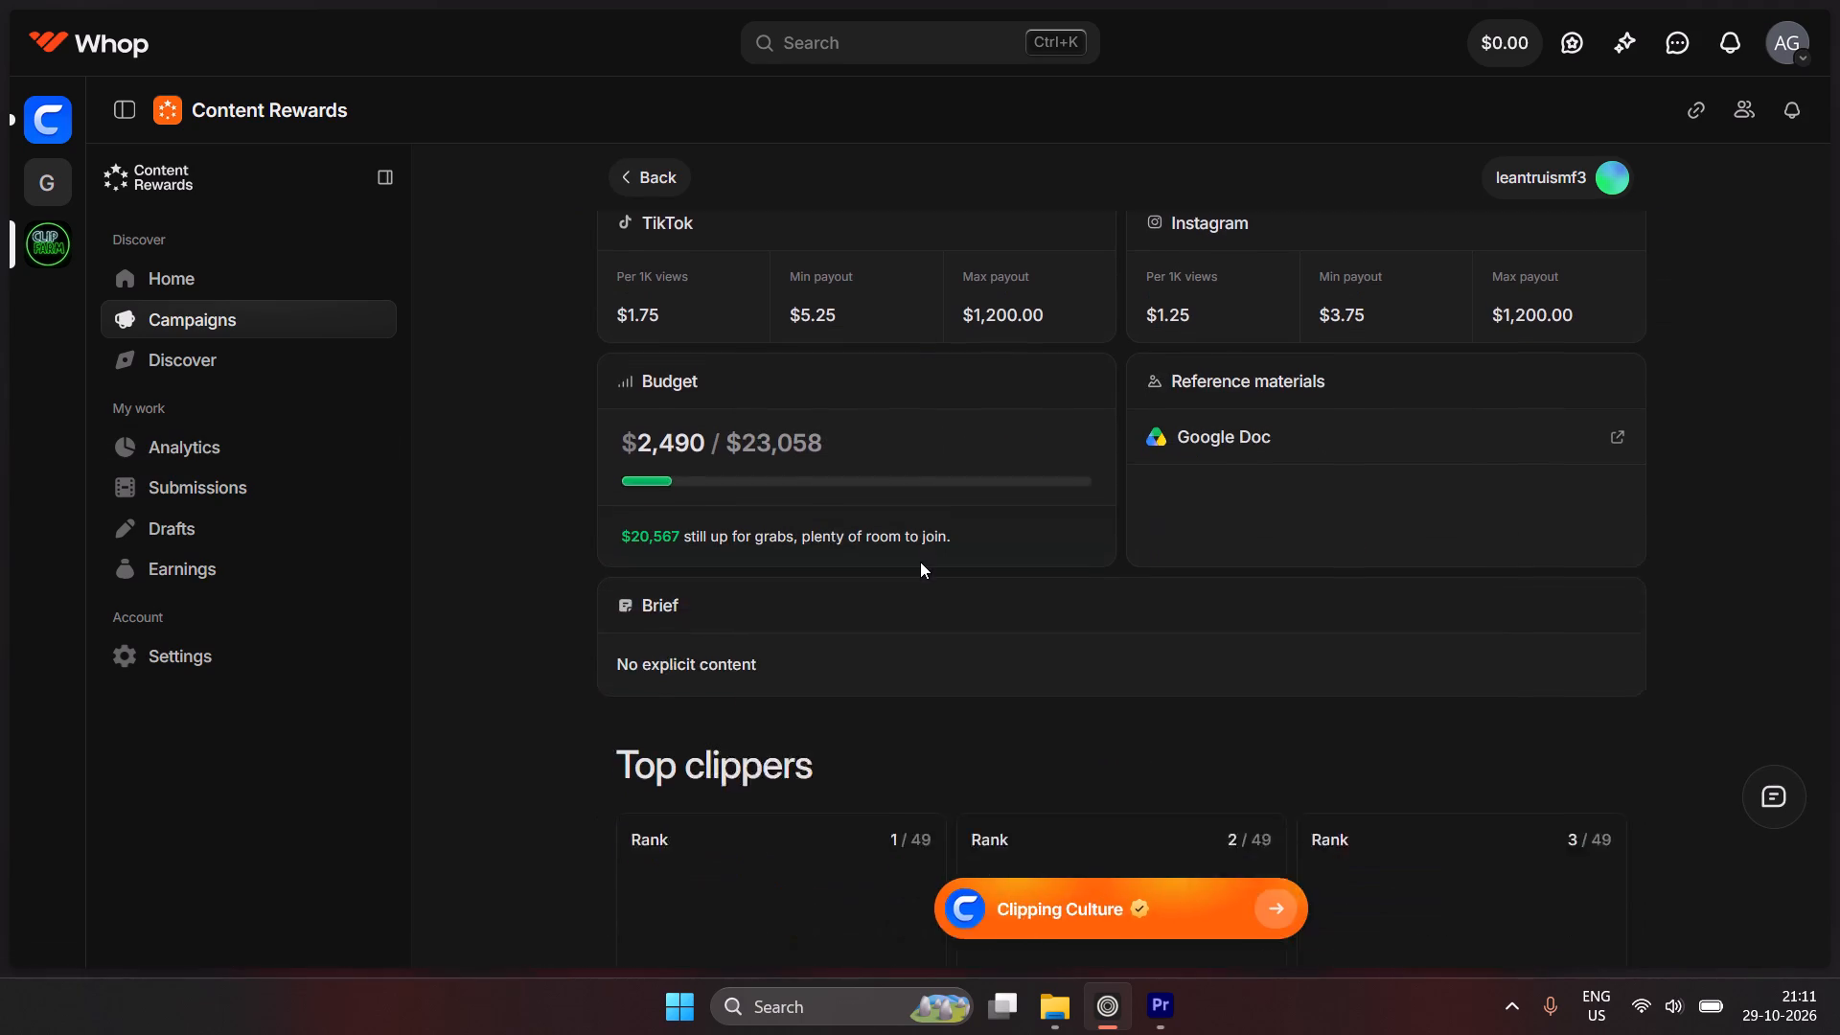
{"action": "left_click", "coordinate": [1308, 385]}
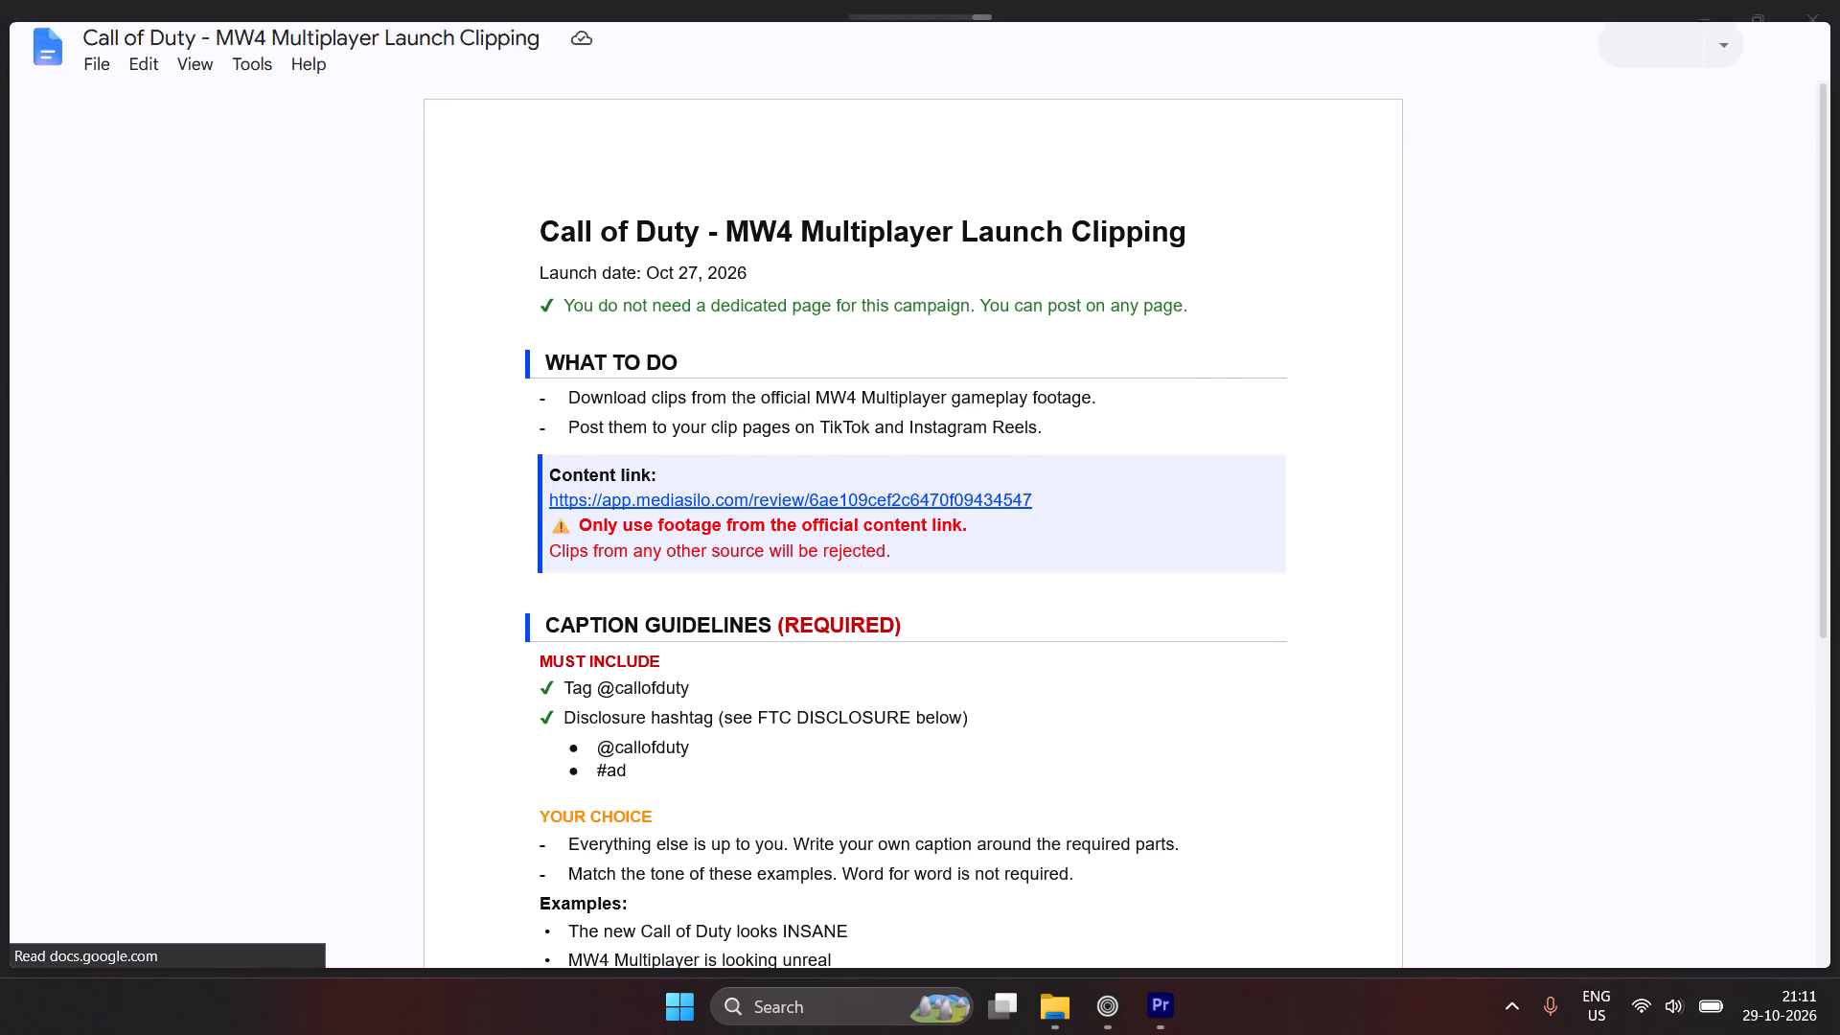
Read the campaign document's instructions on what to do, the official content link and the required caption guidelines.
{"action": "scroll", "coordinate": [993, 427], "scroll_direction": "down", "scroll_amount": 1}
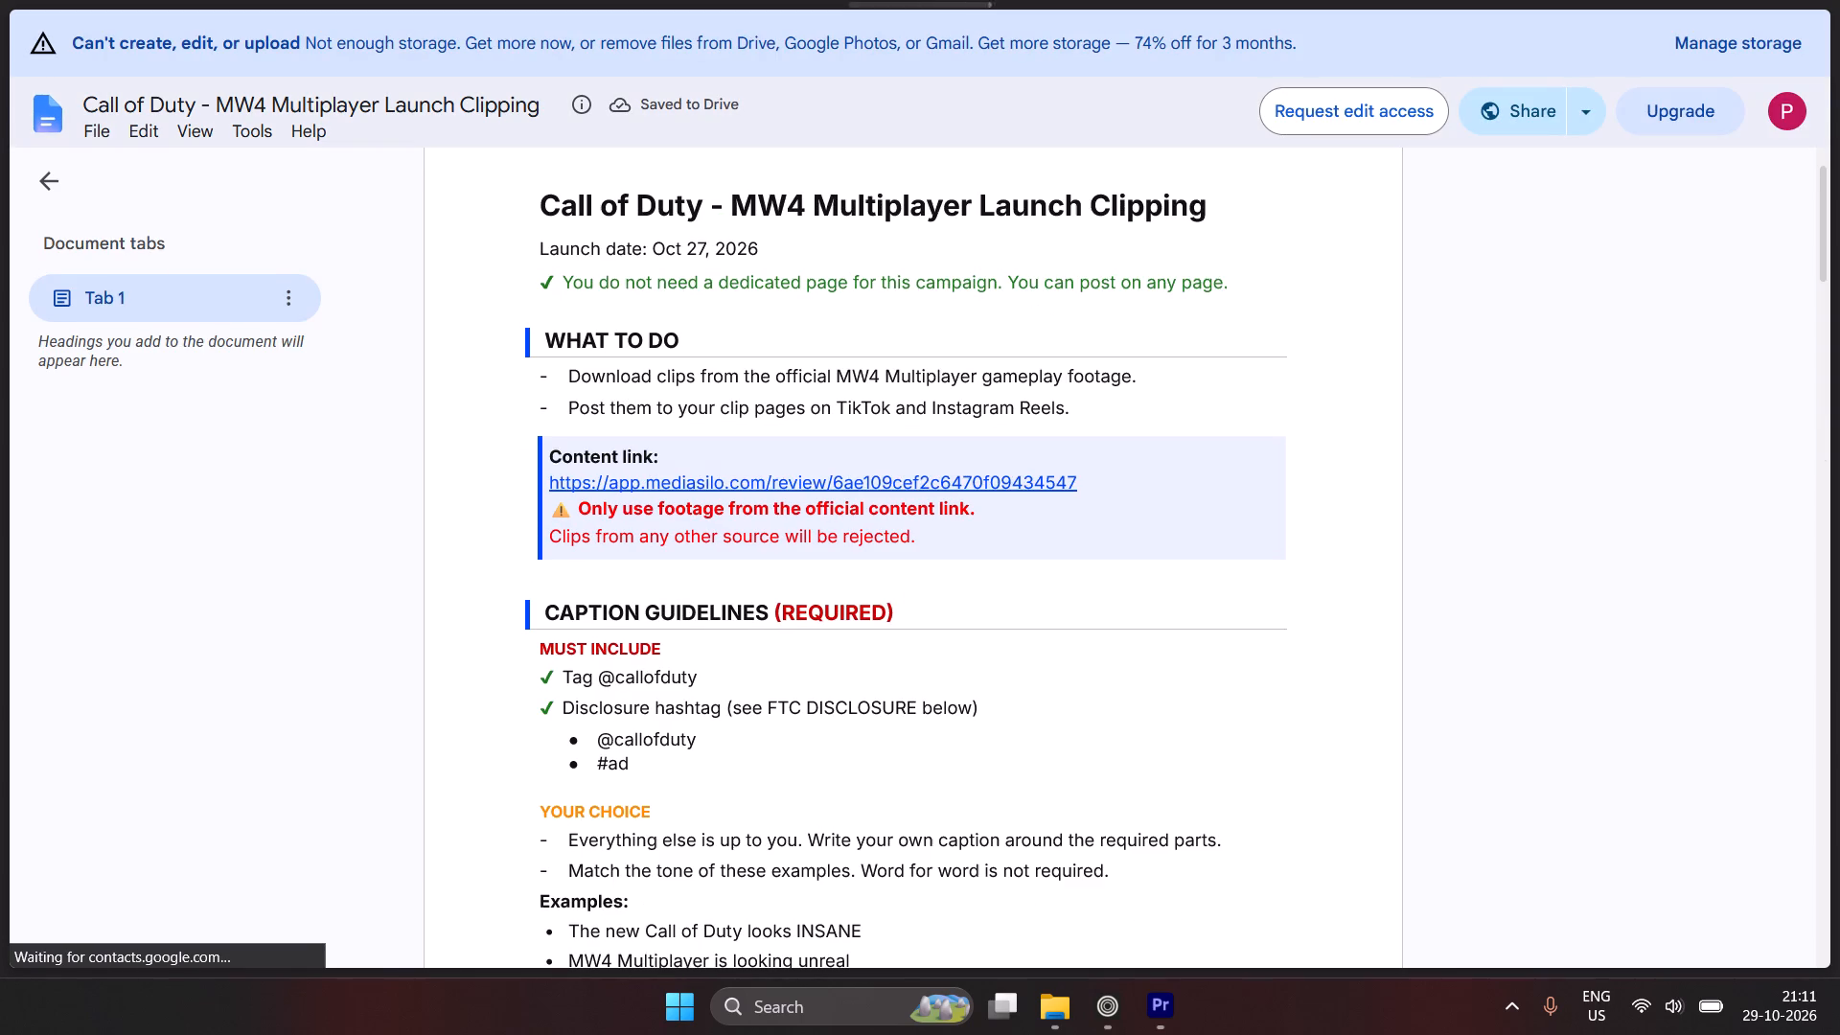
{"action": "scroll", "coordinate": [884, 360], "scroll_direction": "down", "scroll_amount": 1}
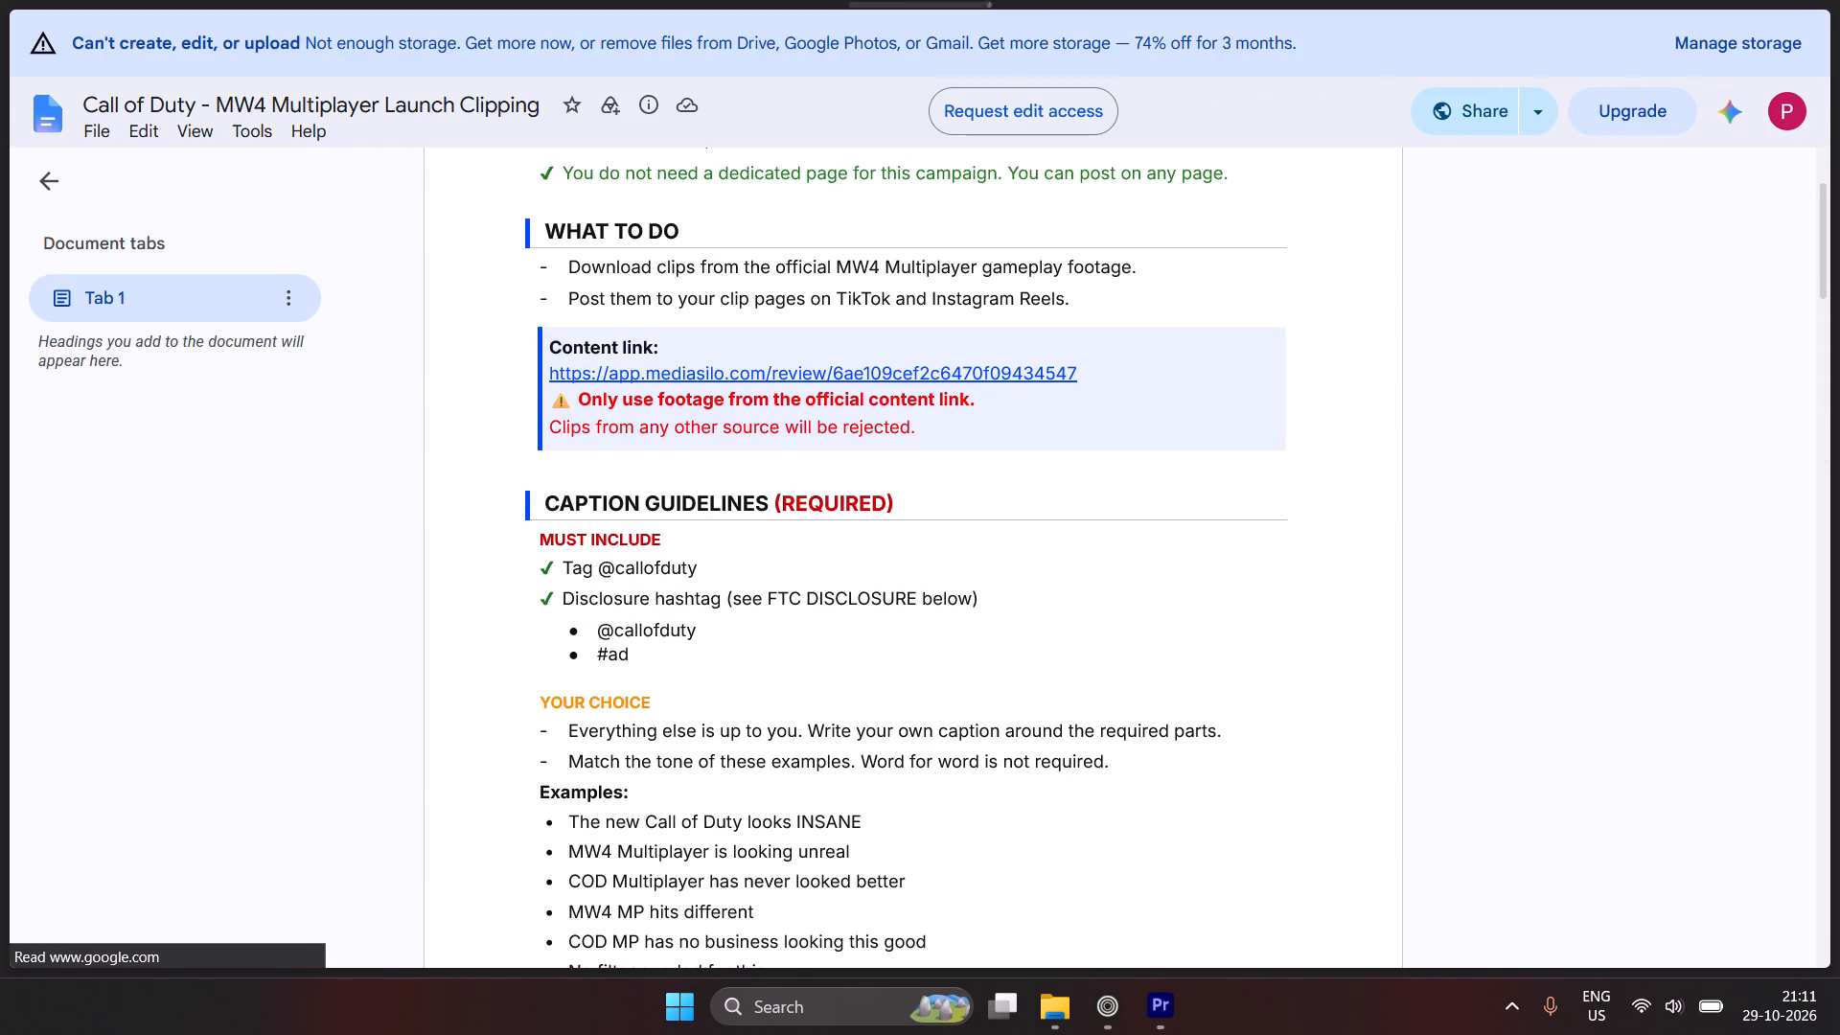
{"action": "scroll", "coordinate": [809, 294], "scroll_direction": "down", "scroll_amount": 1}
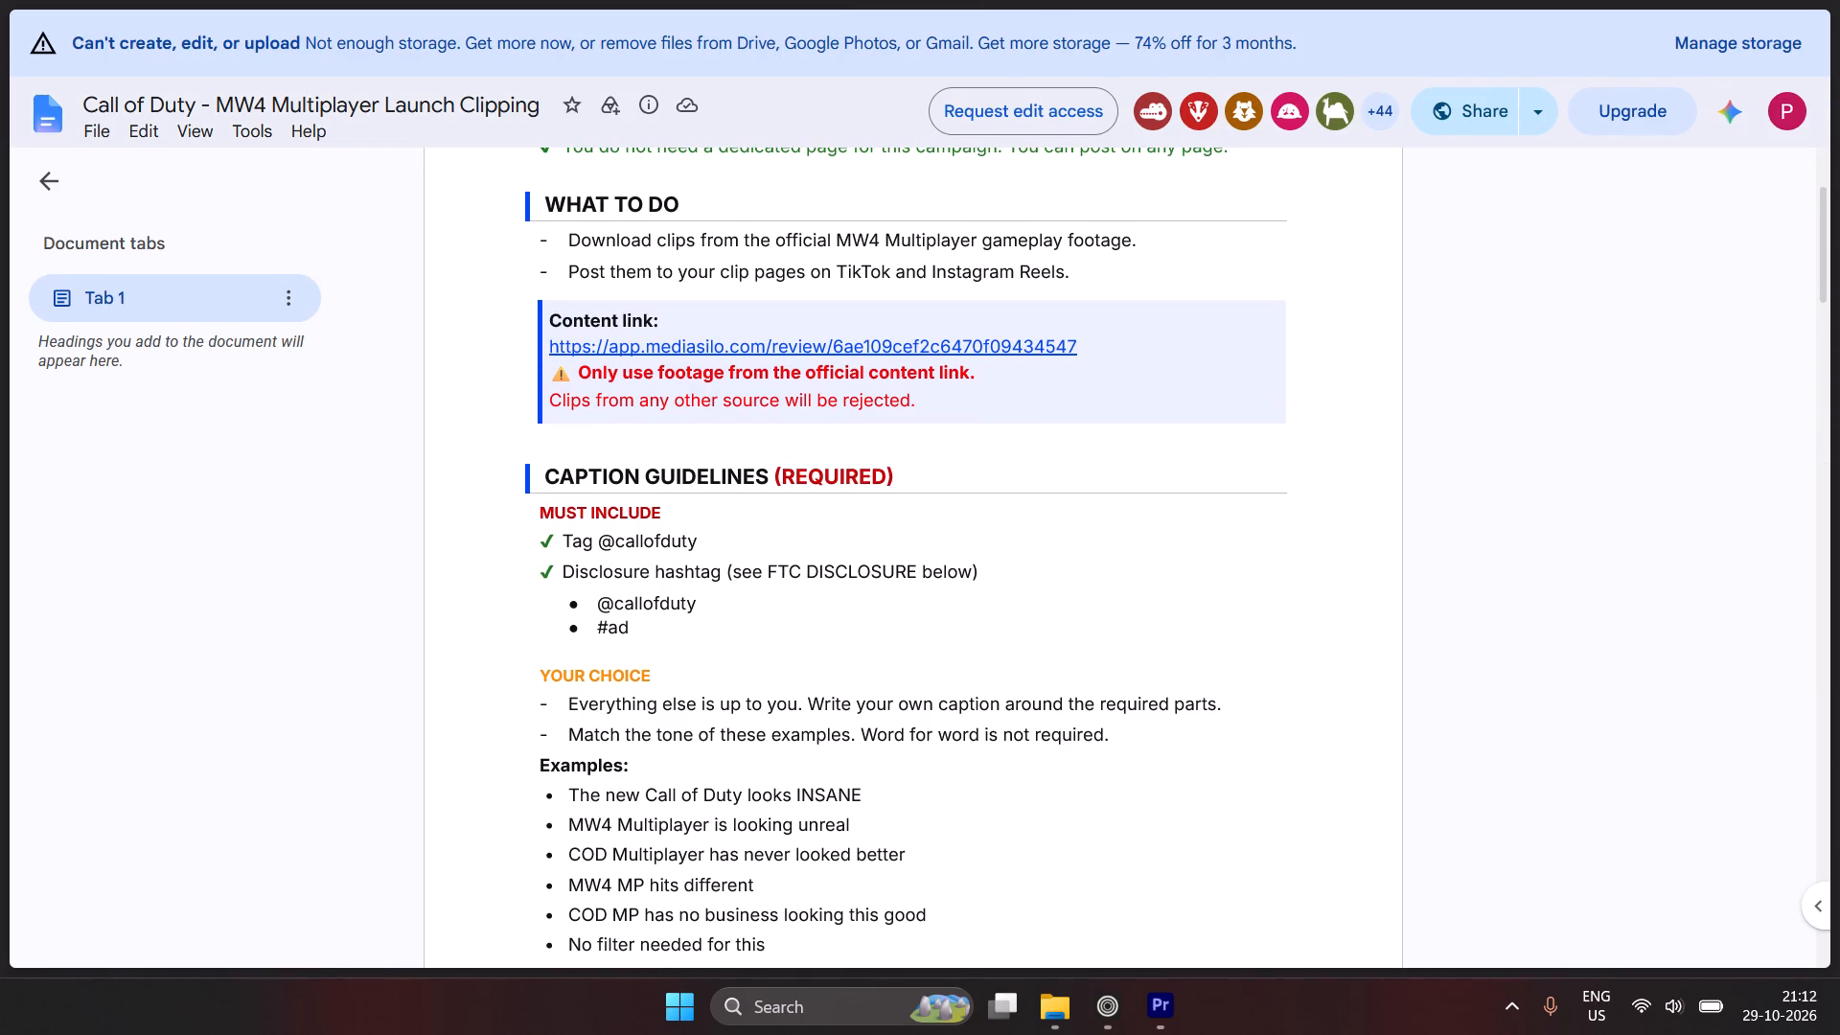
{"action": "scroll", "coordinate": [635, 393], "scroll_direction": "down", "scroll_amount": 2}
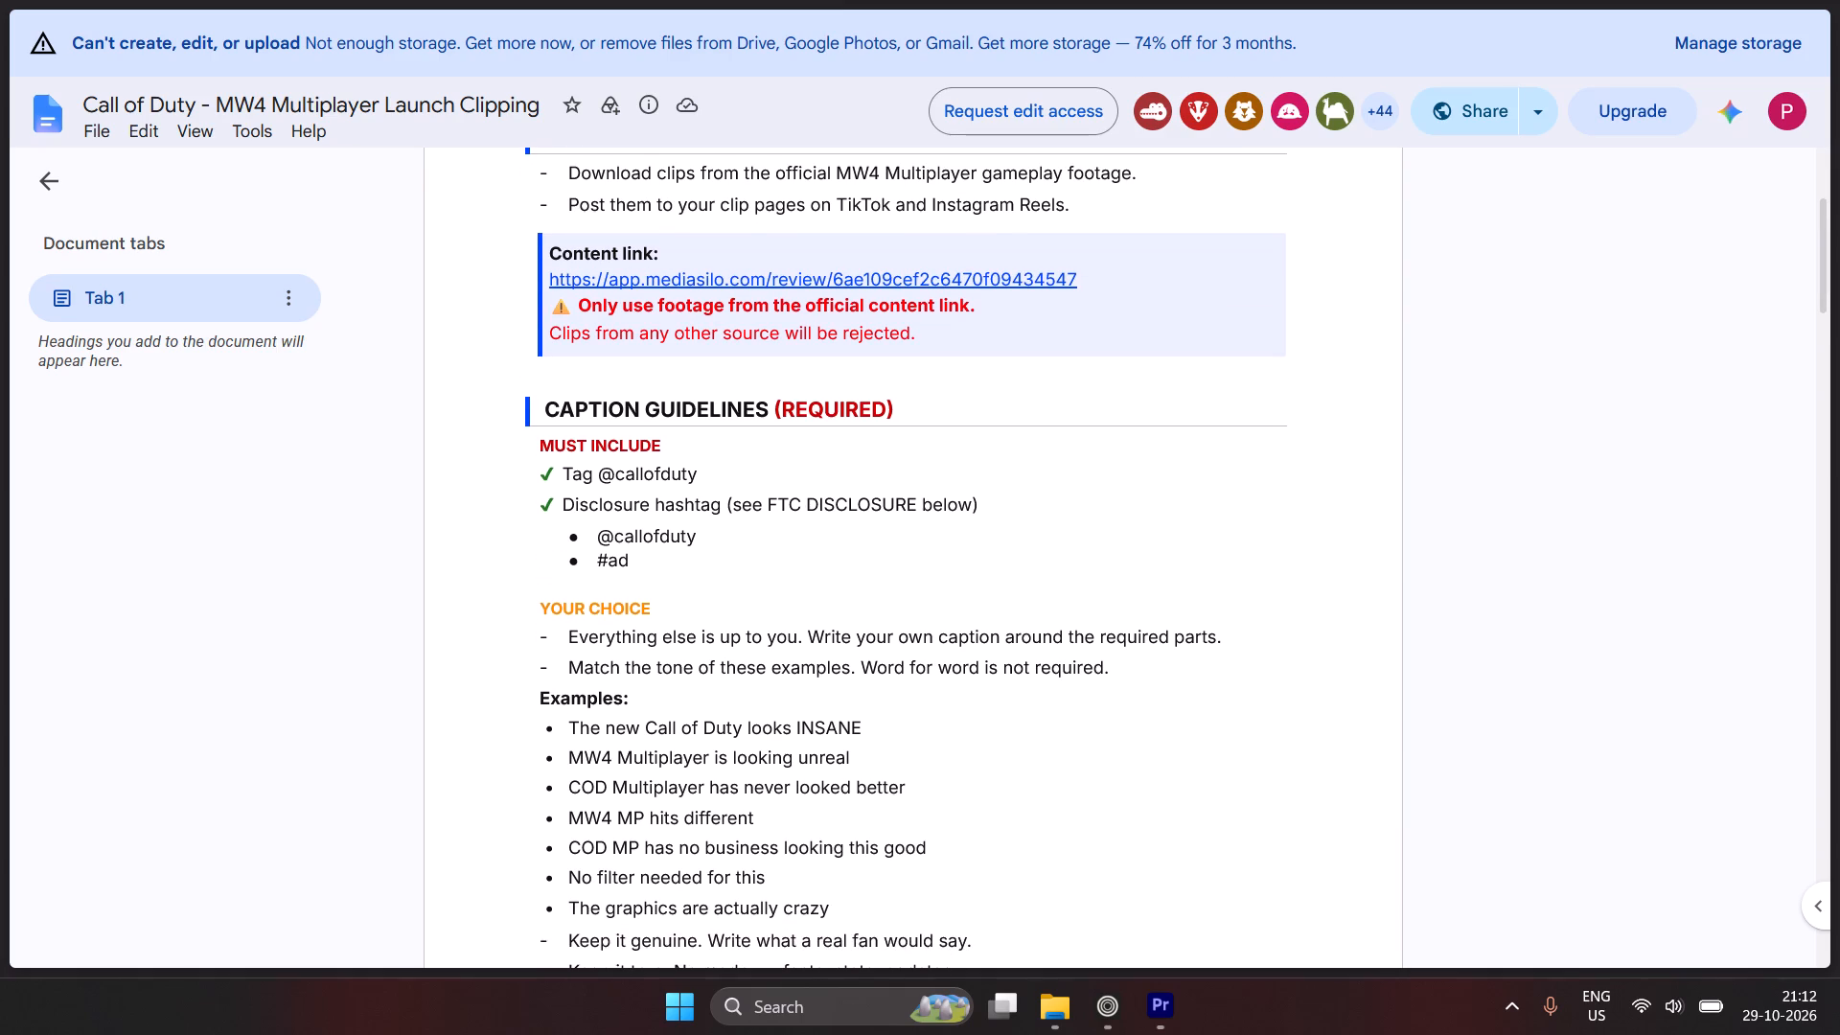
{"action": "scroll", "coordinate": [635, 393], "scroll_direction": "down", "scroll_amount": 1}
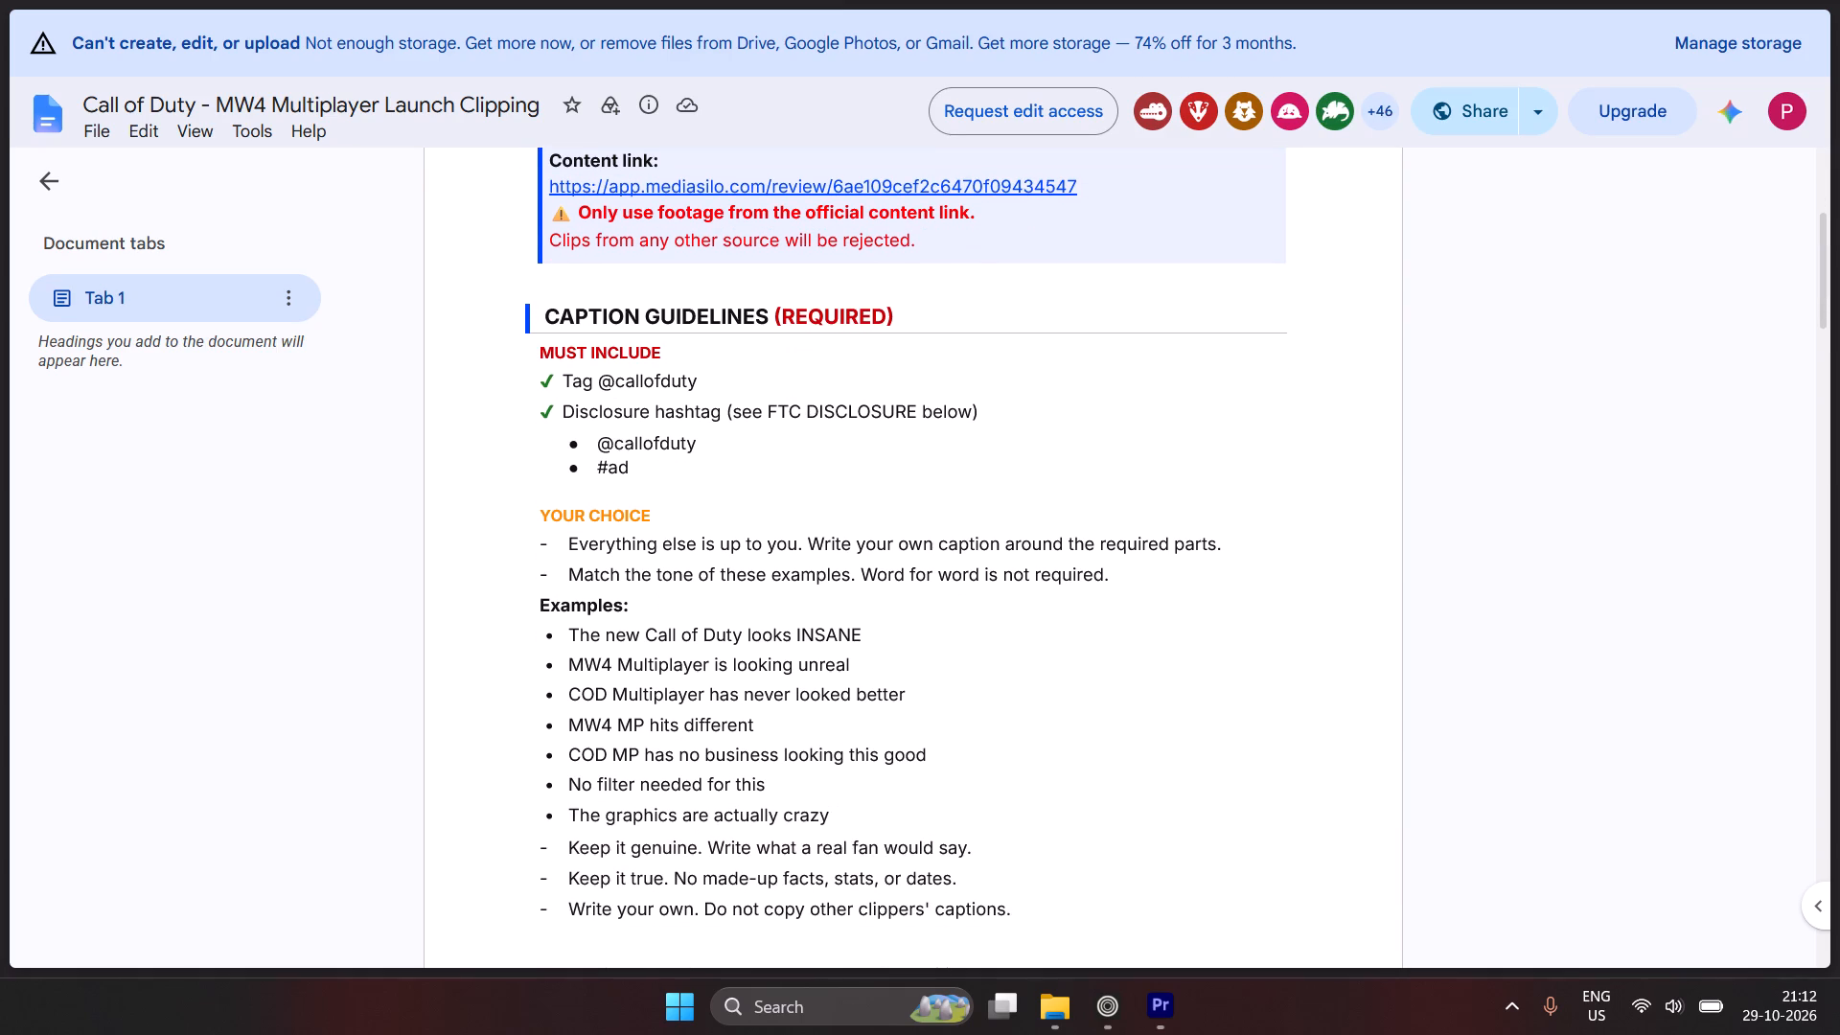
Read the campaign document's caption guidelines, FTC disclosure, on-screen text and editing guidelines.
{"action": "scroll", "coordinate": [767, 378], "scroll_direction": "down", "scroll_amount": 1}
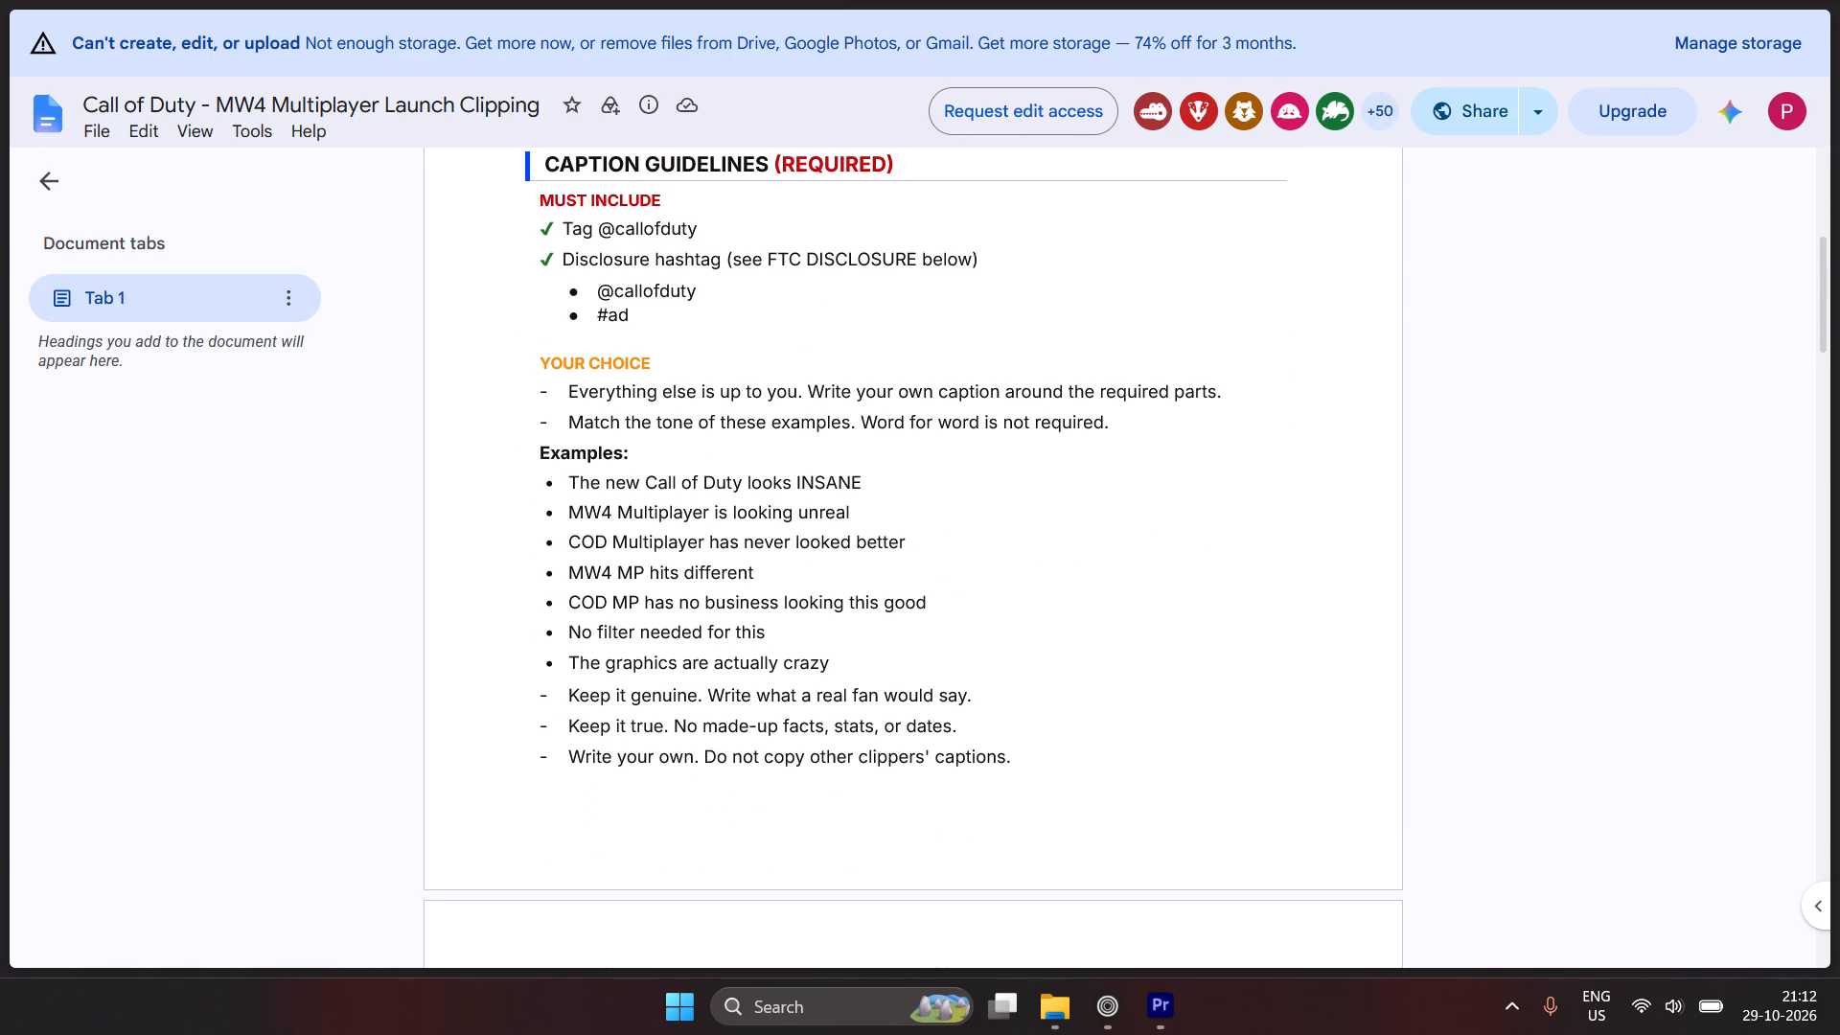
{"action": "scroll", "coordinate": [915, 421], "scroll_direction": "down", "scroll_amount": 1}
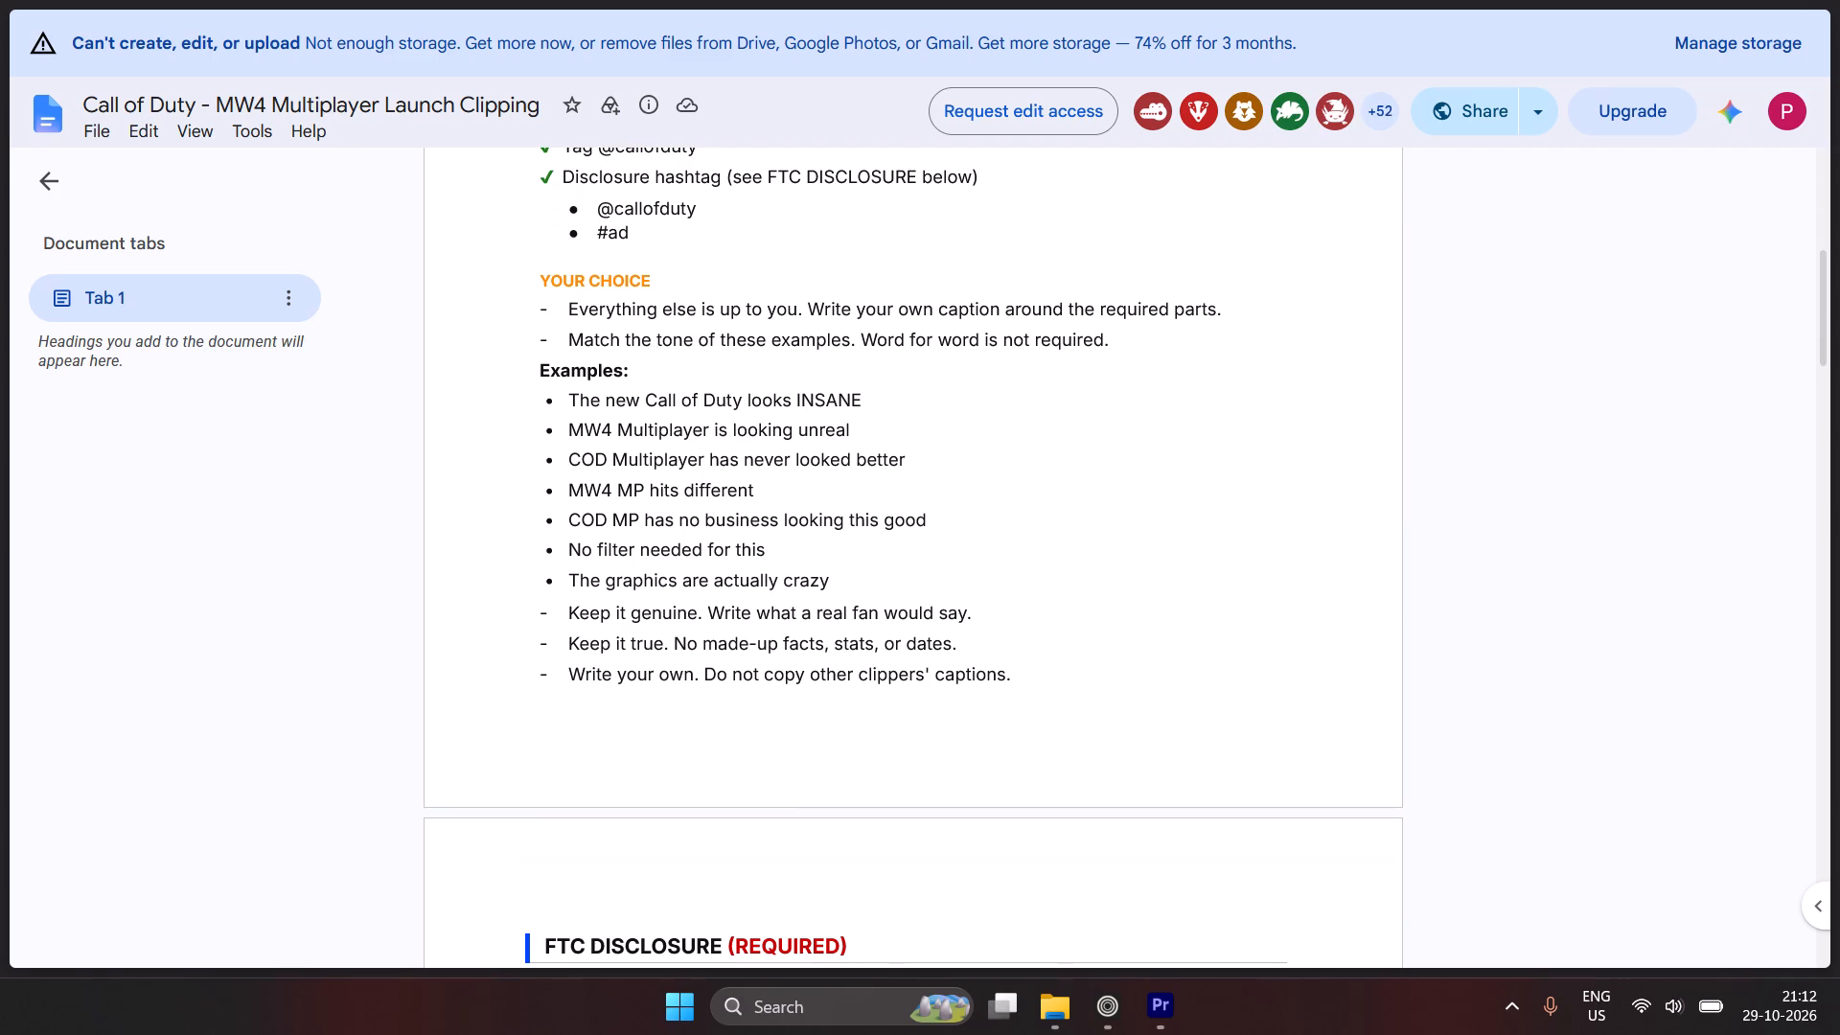
{"action": "scroll", "coordinate": [734, 473], "scroll_direction": "down", "scroll_amount": 1}
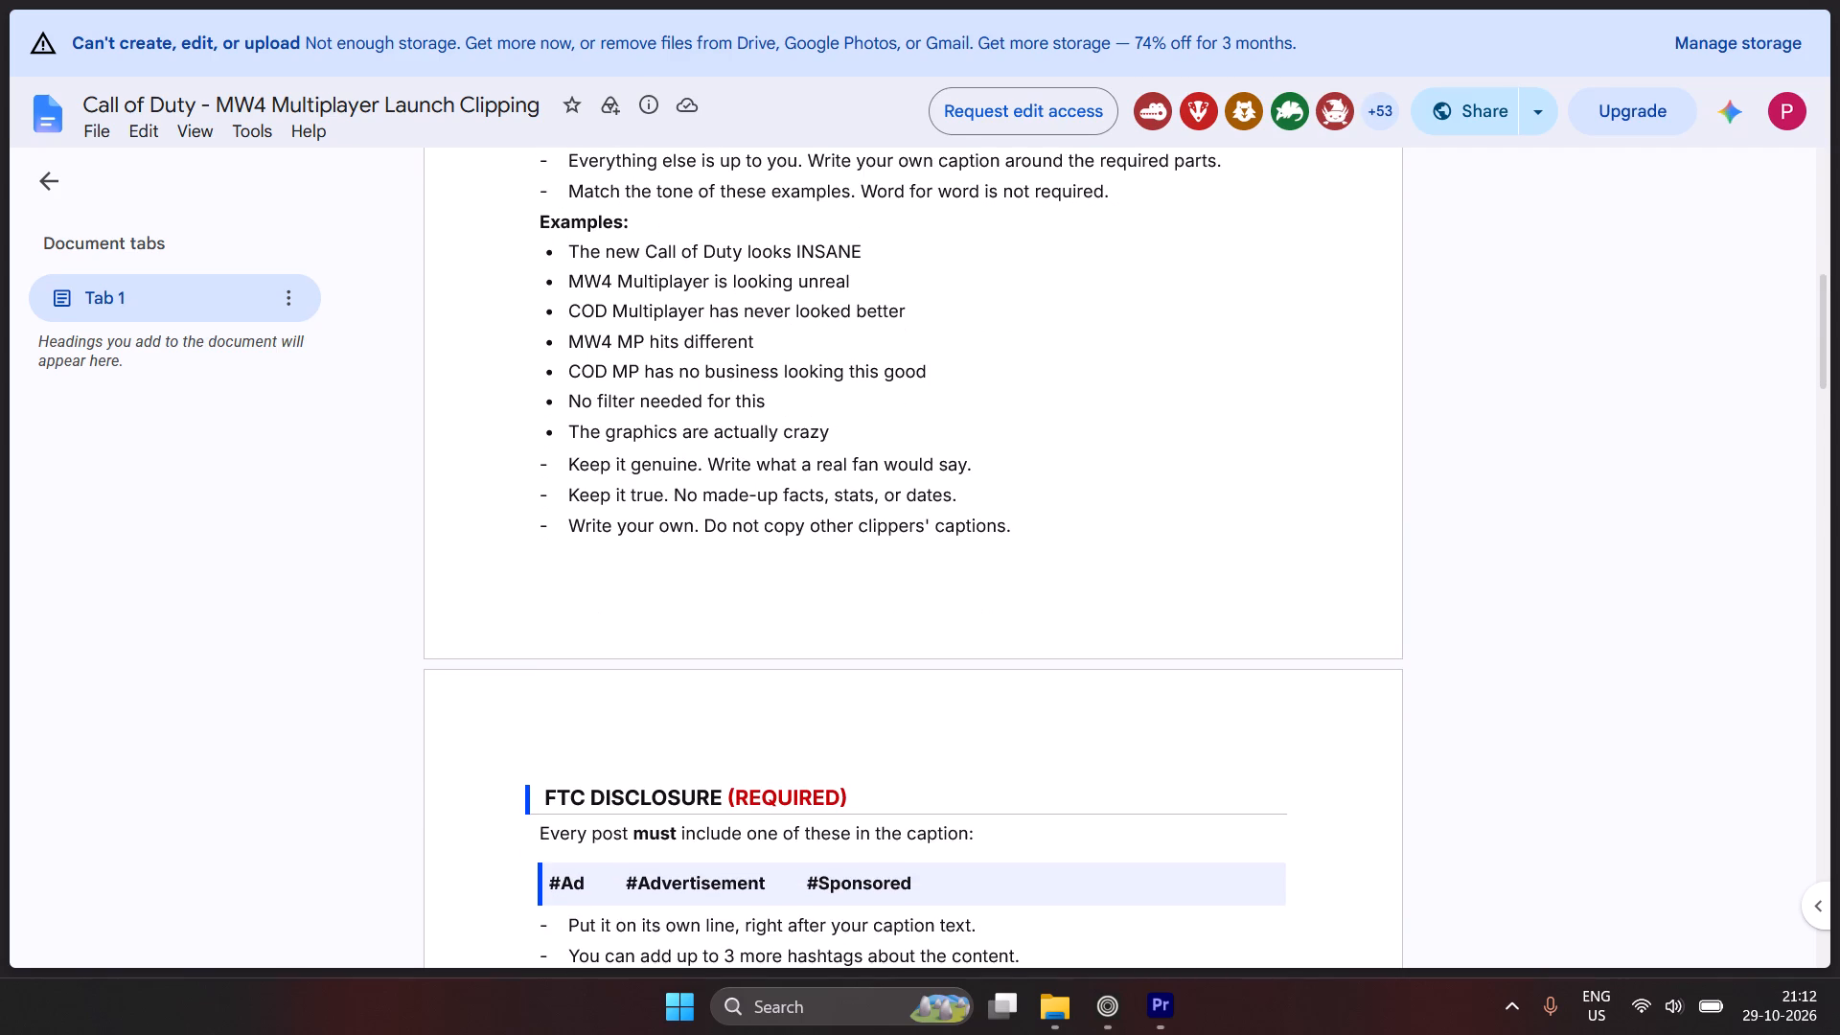
{"action": "scroll", "coordinate": [760, 465], "scroll_direction": "down", "scroll_amount": 1}
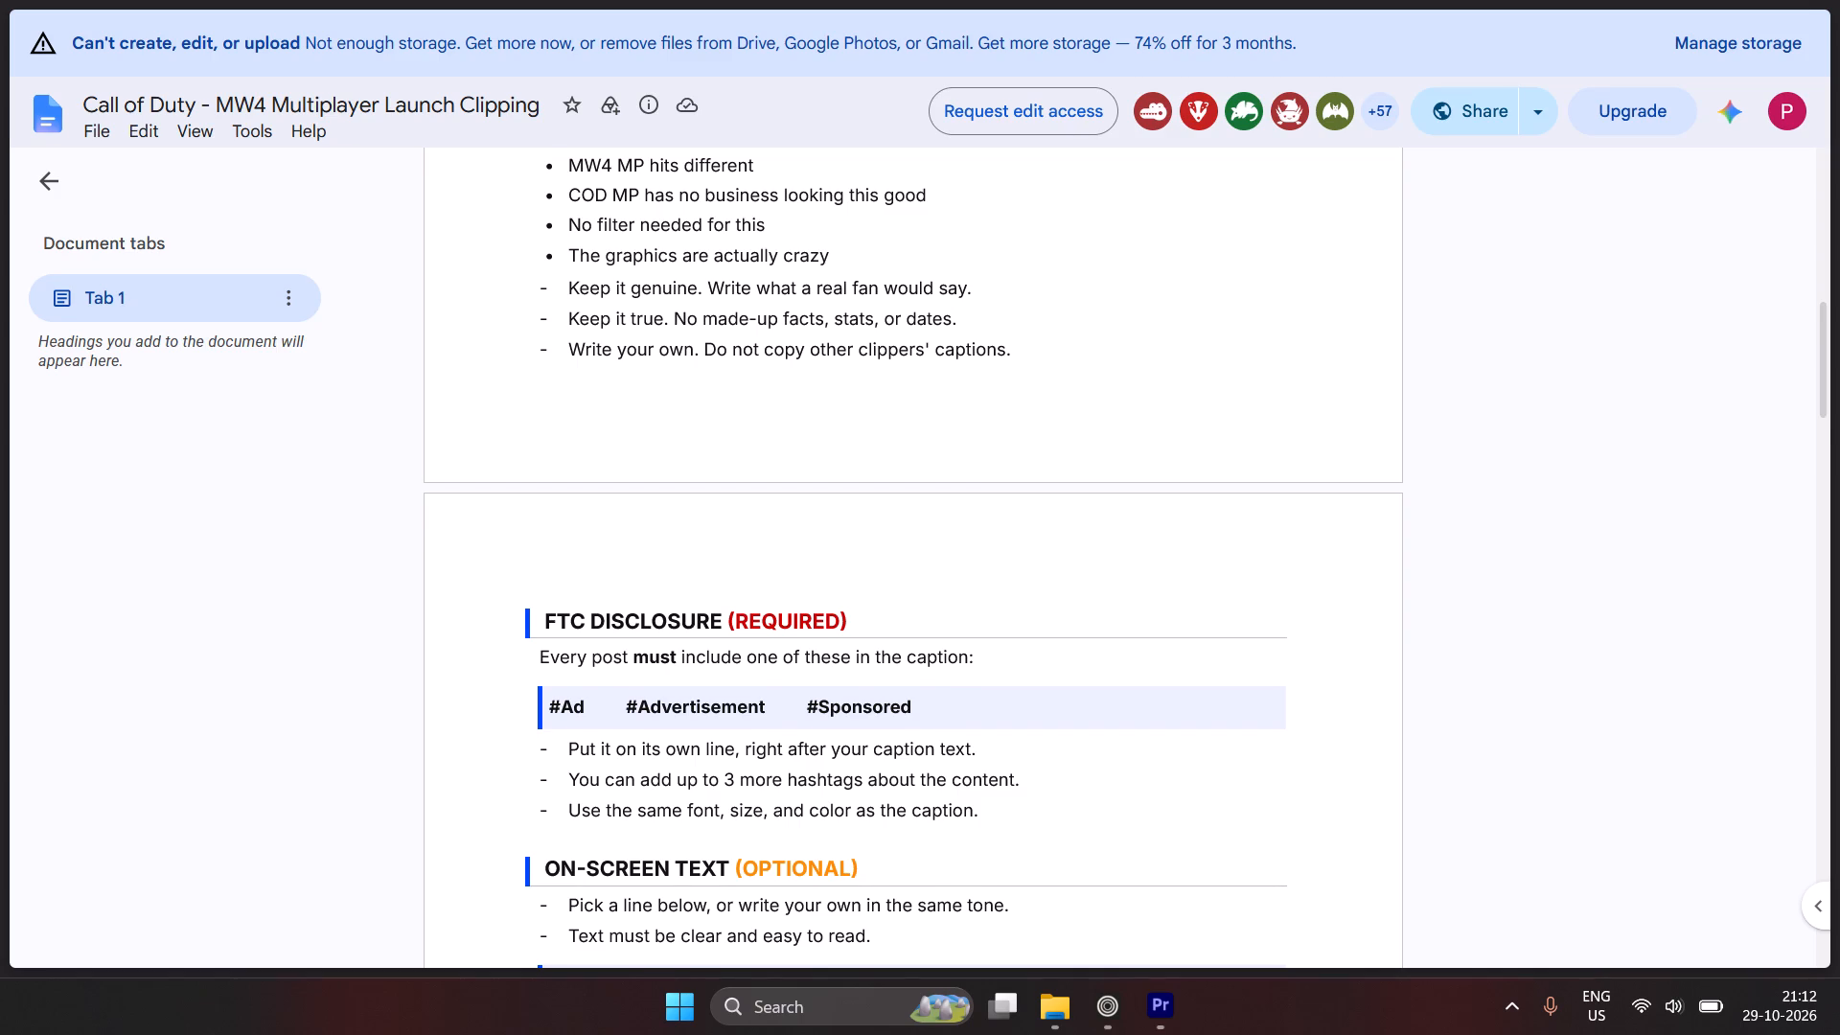
{"action": "scroll", "coordinate": [648, 342], "scroll_direction": "down", "scroll_amount": 1}
{"action": "scroll", "coordinate": [653, 436], "scroll_direction": "down", "scroll_amount": 1}
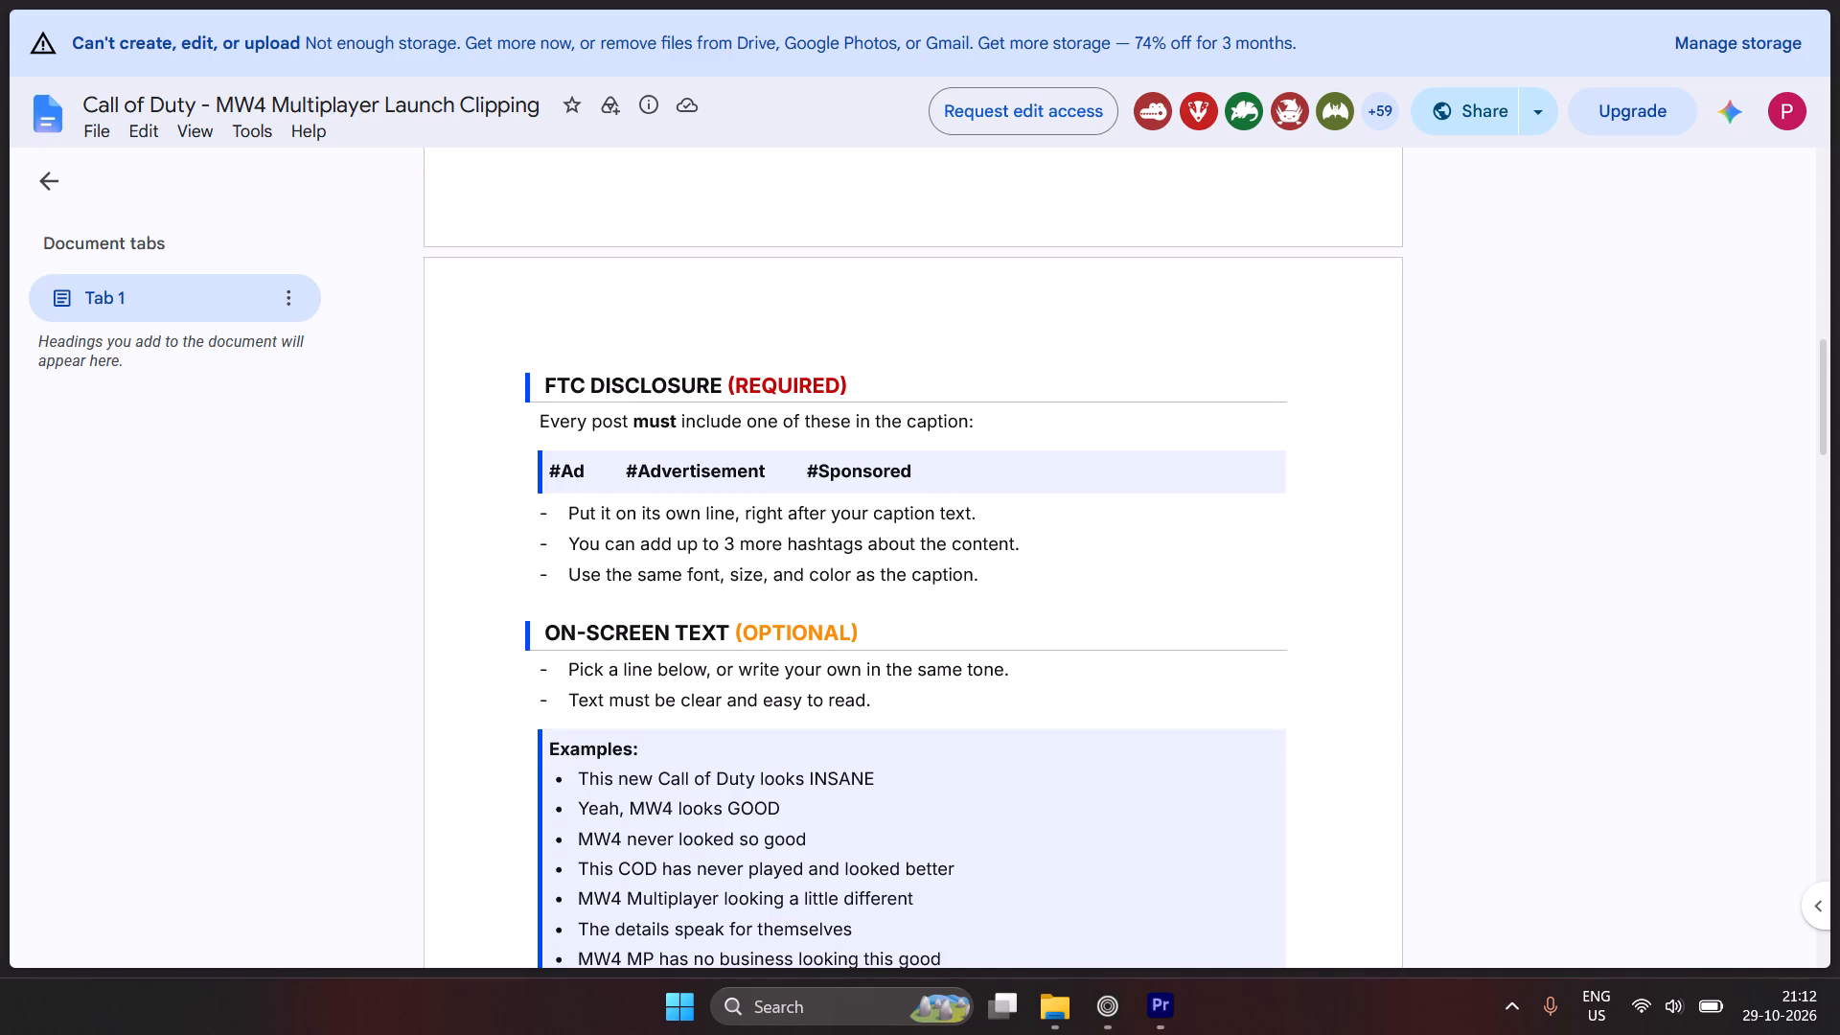
{"action": "scroll", "coordinate": [718, 609], "scroll_direction": "down", "scroll_amount": 1}
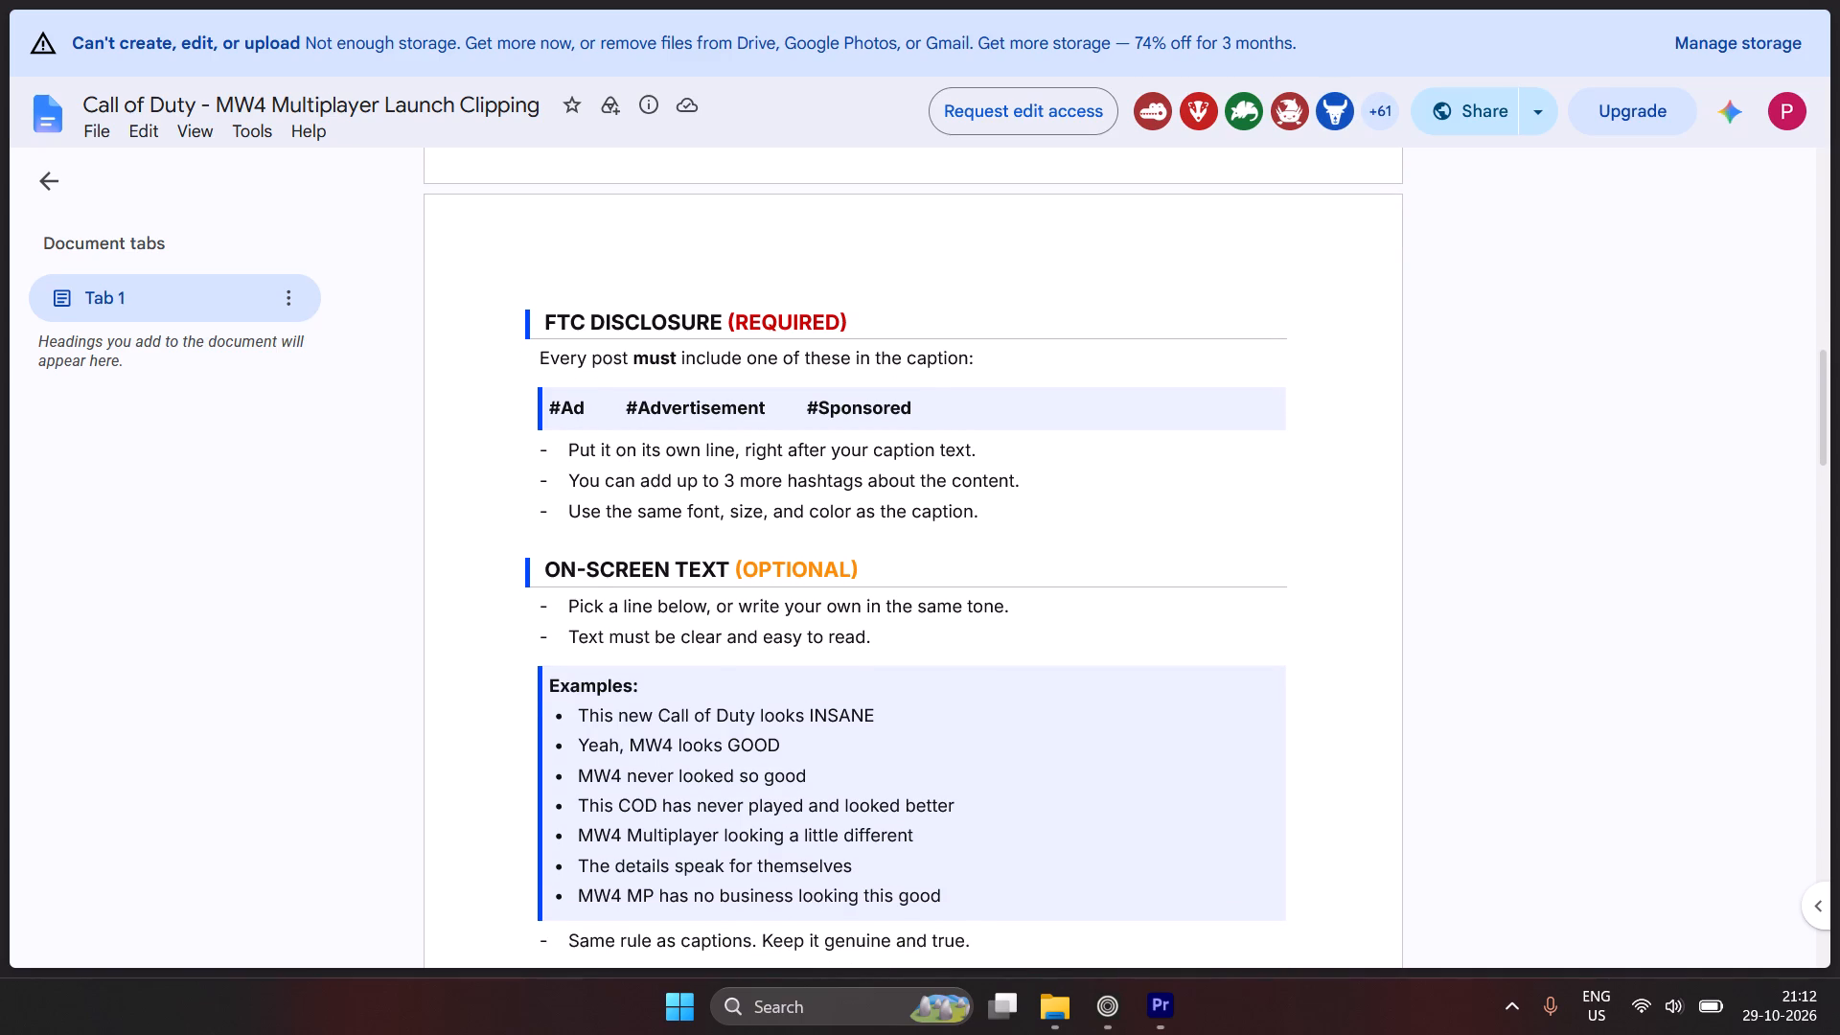
{"action": "scroll", "coordinate": [718, 609], "scroll_direction": "down", "scroll_amount": 1}
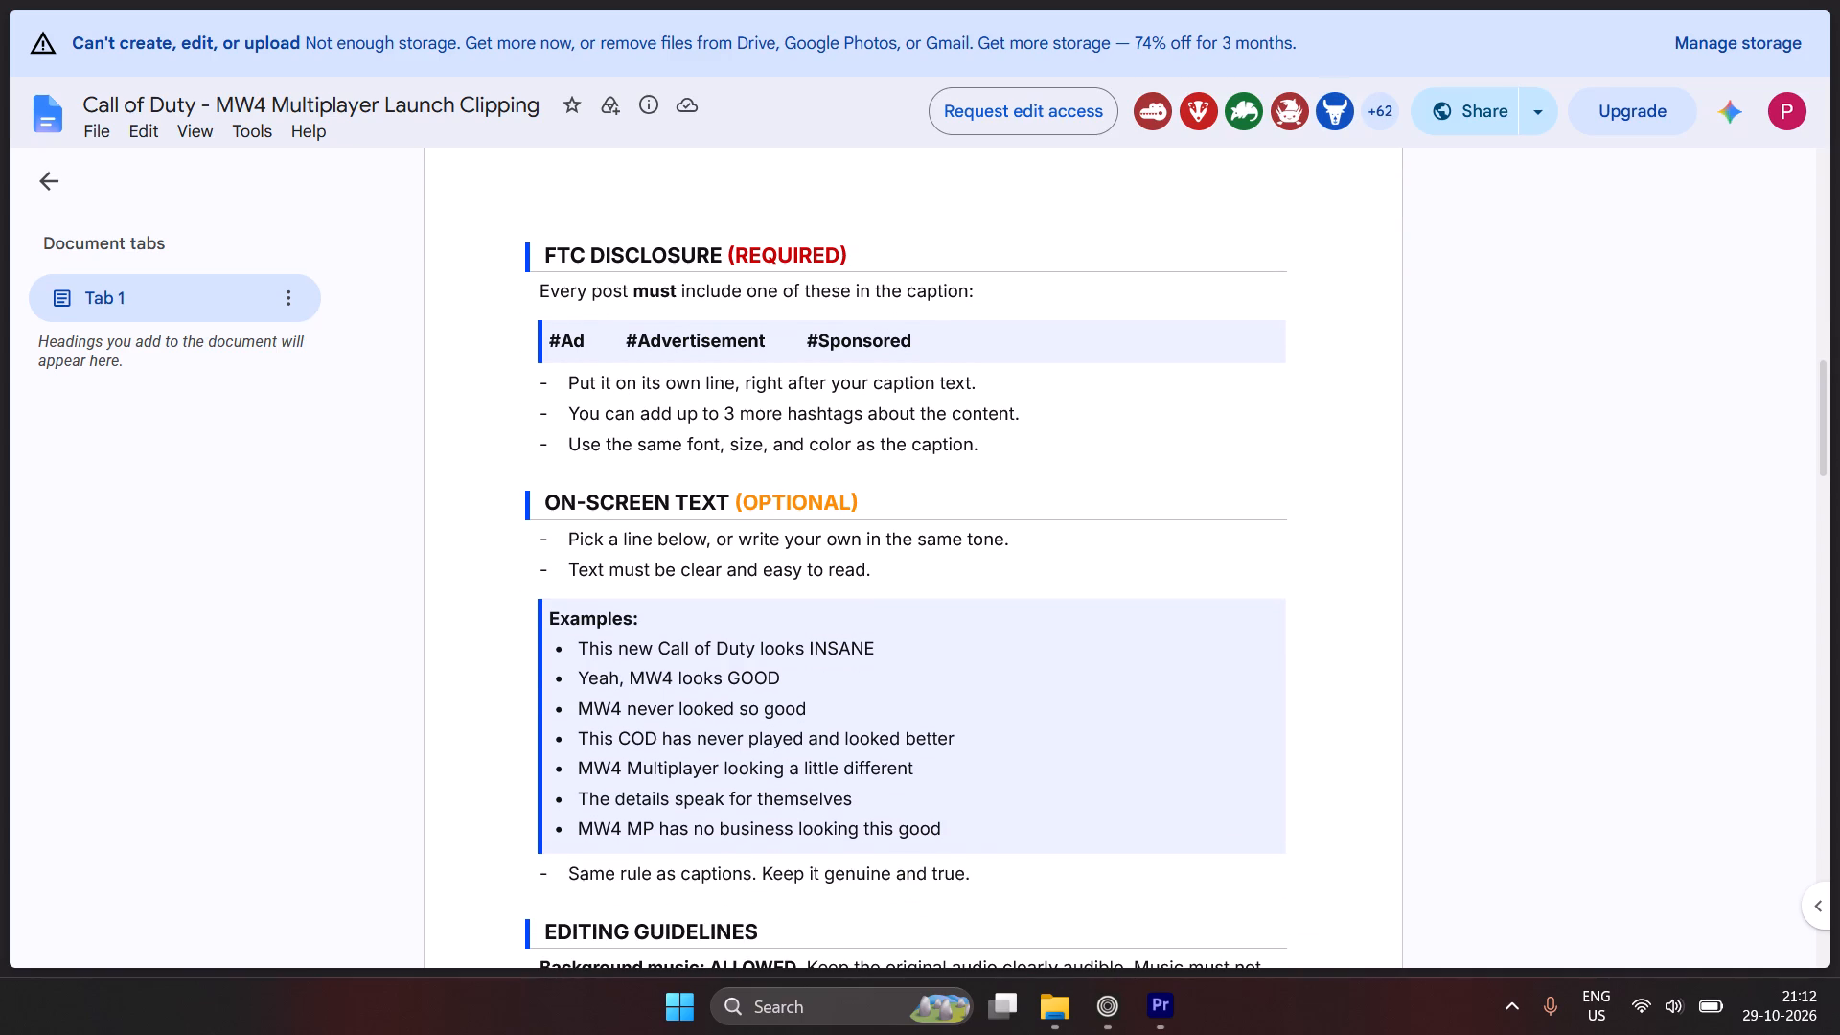
{"action": "scroll", "coordinate": [774, 566], "scroll_direction": "down", "scroll_amount": 2}
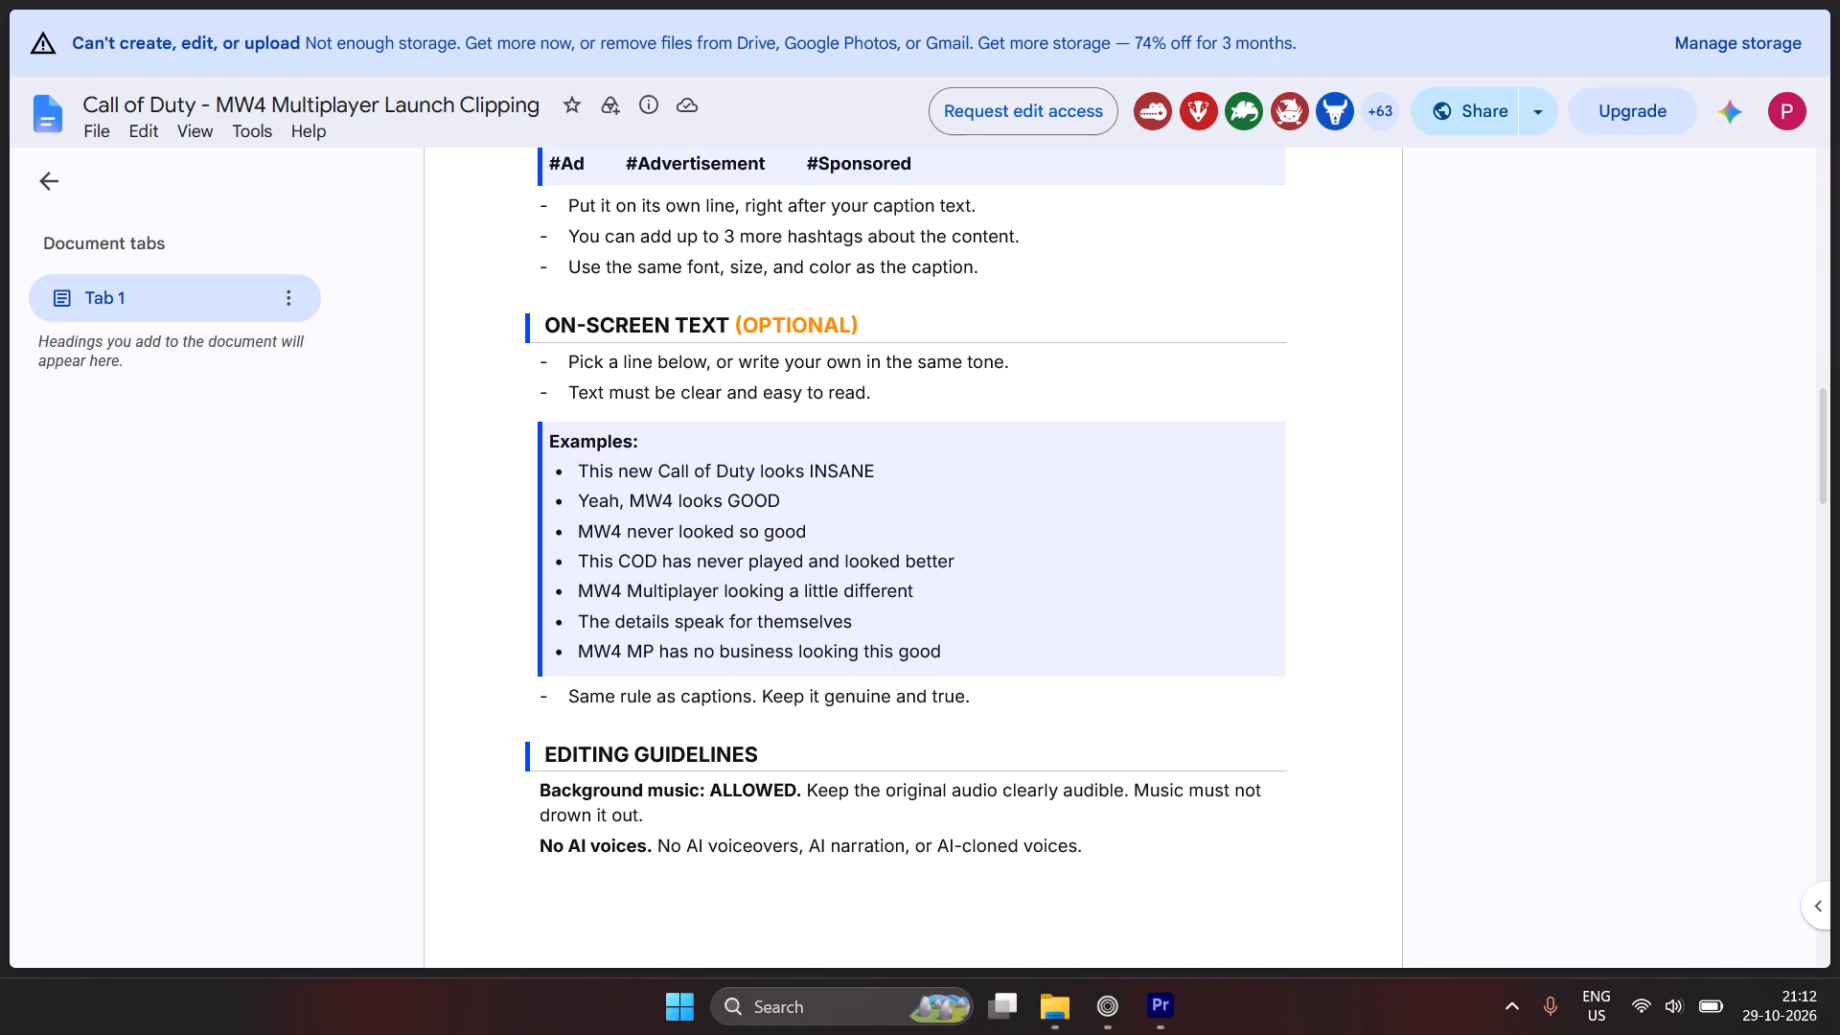
{"action": "scroll", "coordinate": [712, 539], "scroll_direction": "down", "scroll_amount": 1}
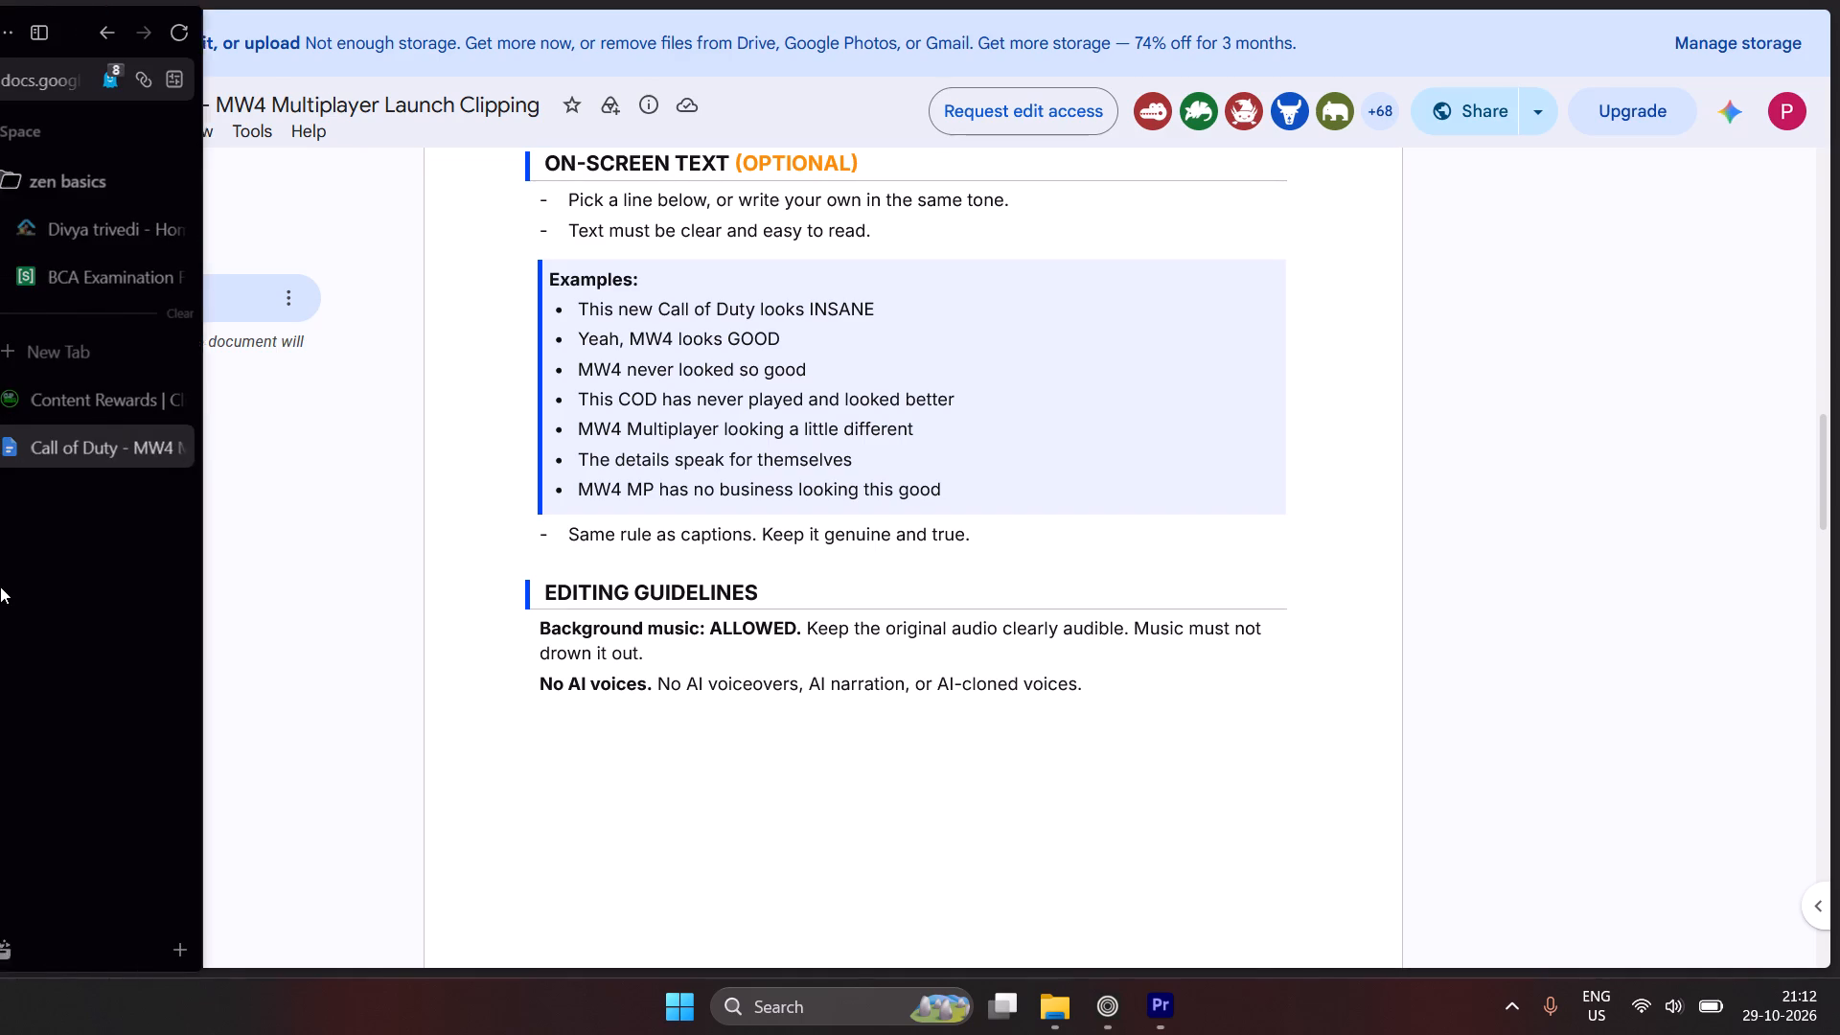
Open YouTube in a new tab and search for "cod edits".
{"action": "left_click", "coordinate": [111, 355]}
{"action": "key", "text": "y"}
{"action": "key", "text": "Return"}
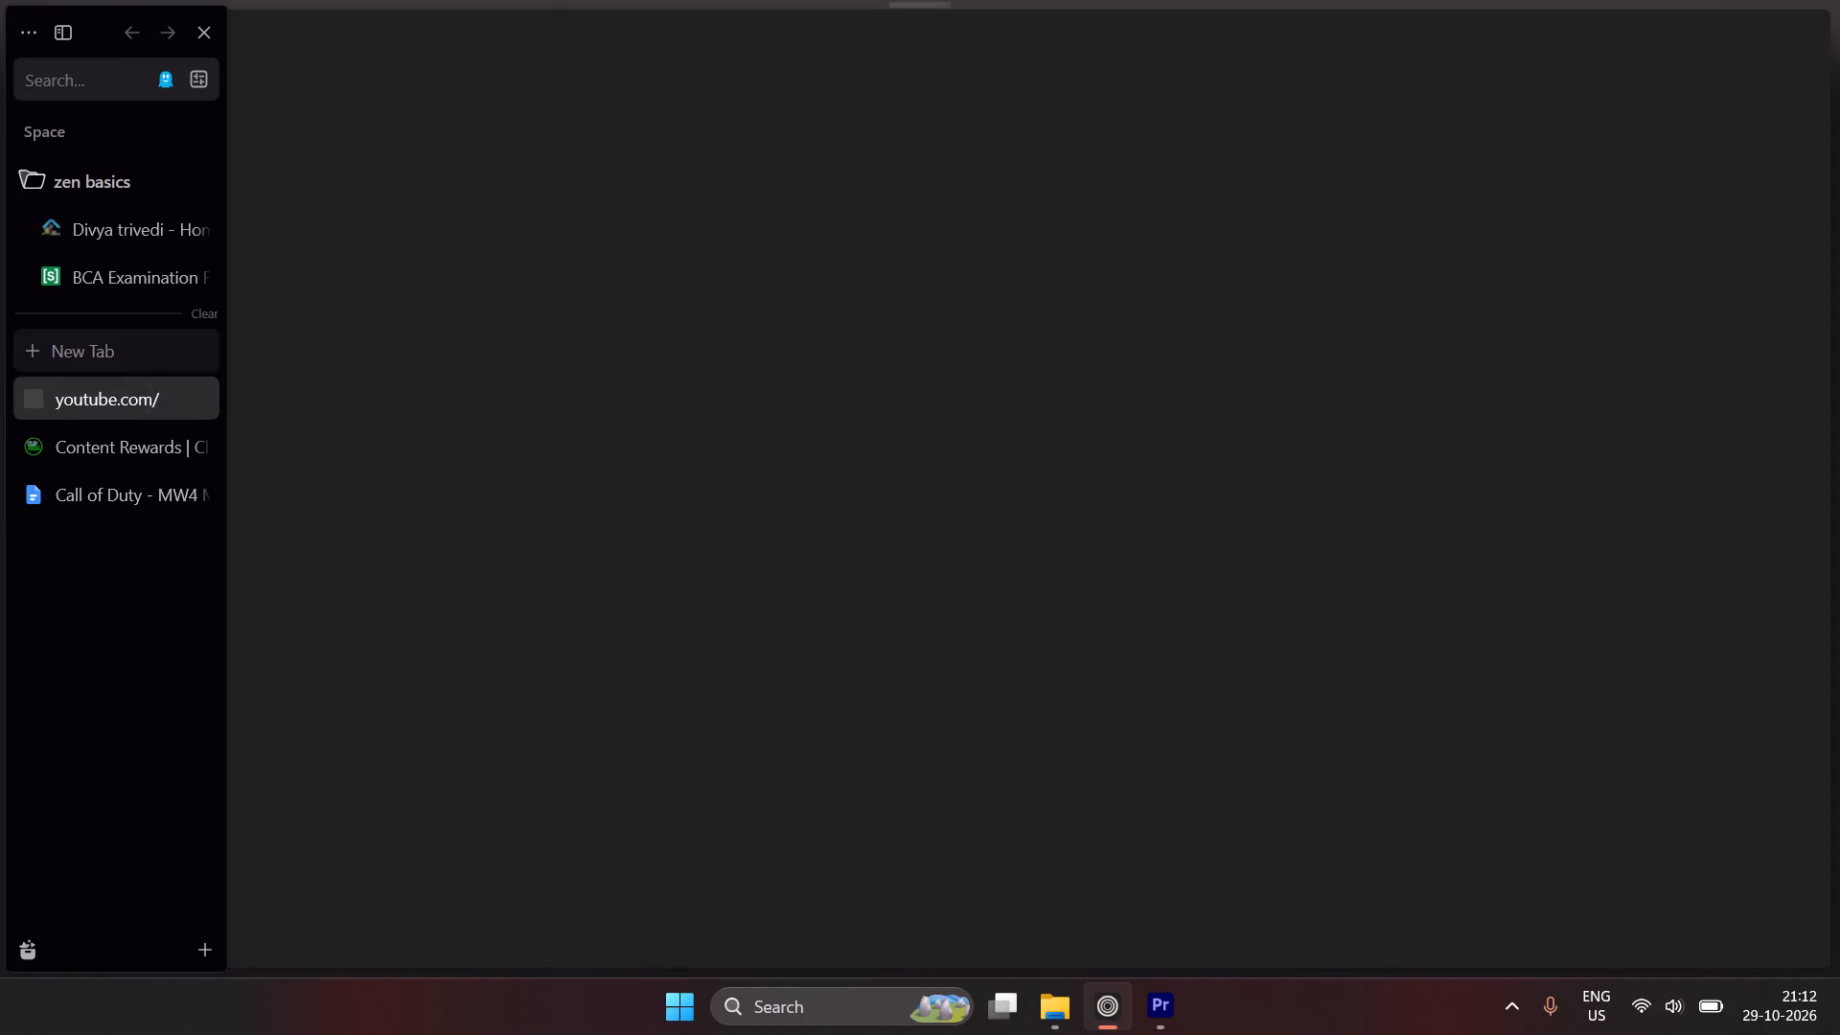
{"action": "left_click", "coordinate": [89, 486]}
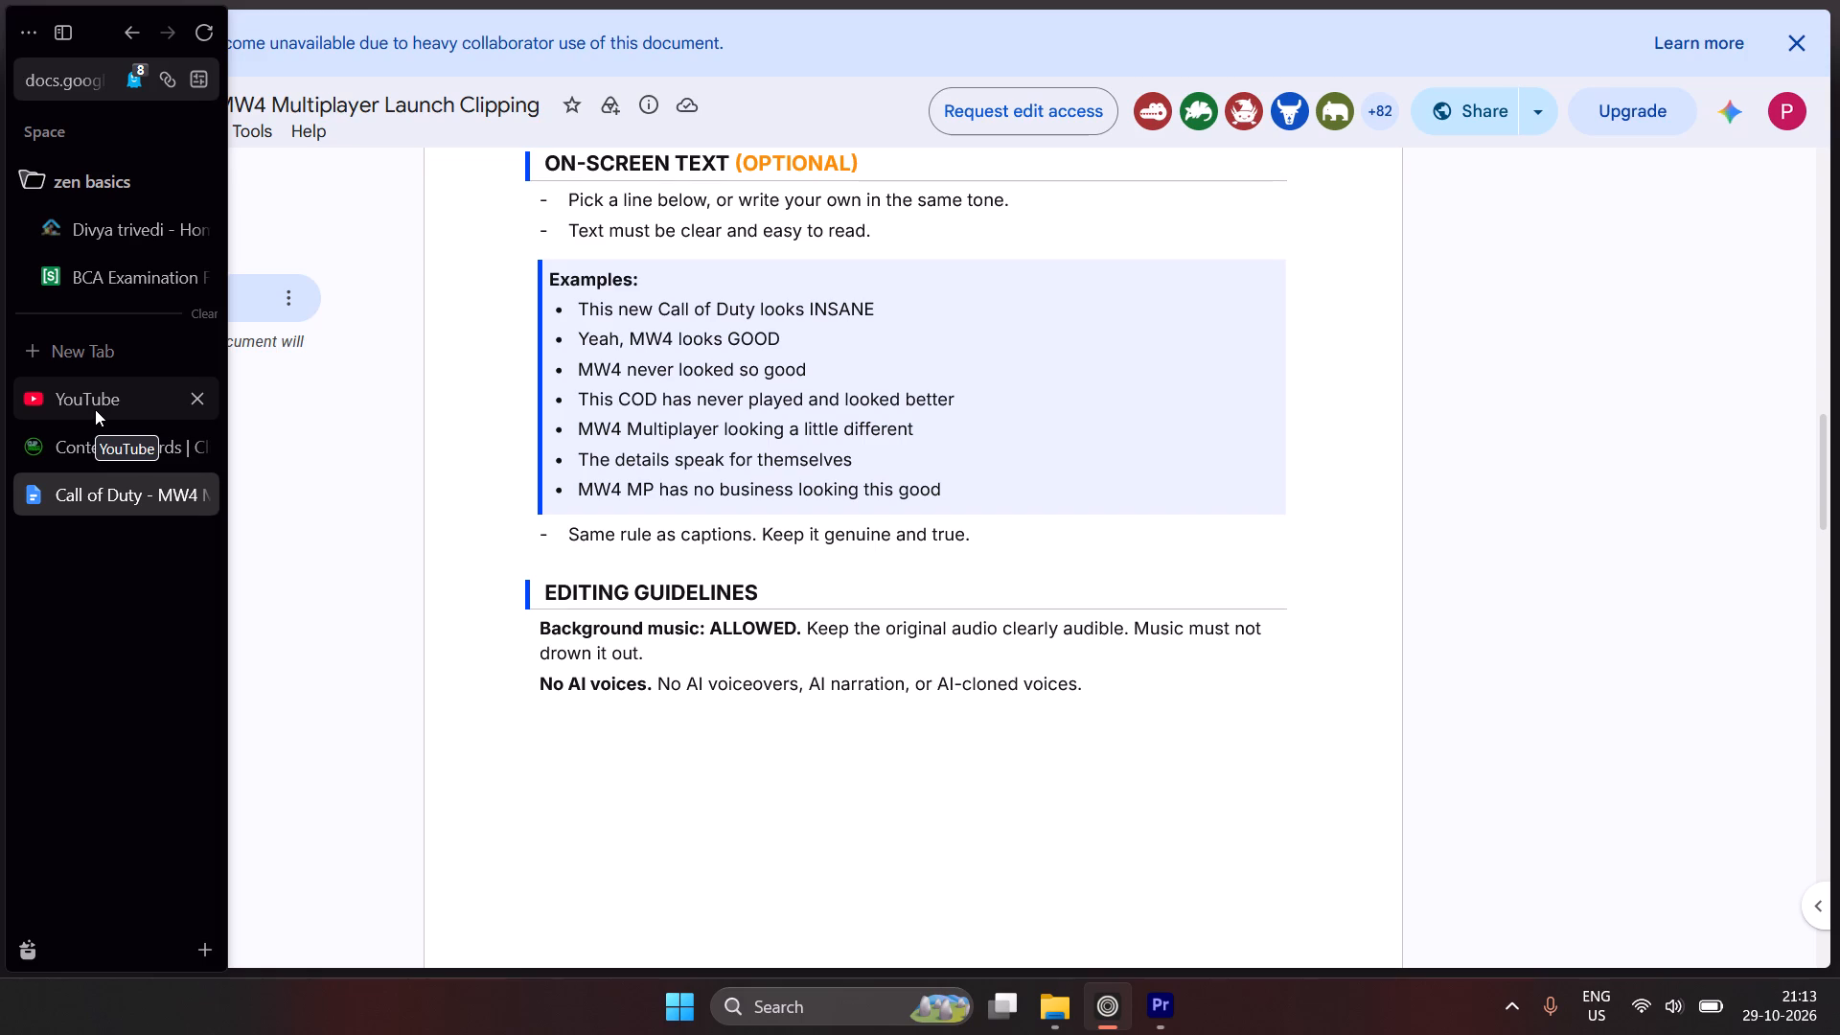
{"action": "left_click", "coordinate": [95, 409]}
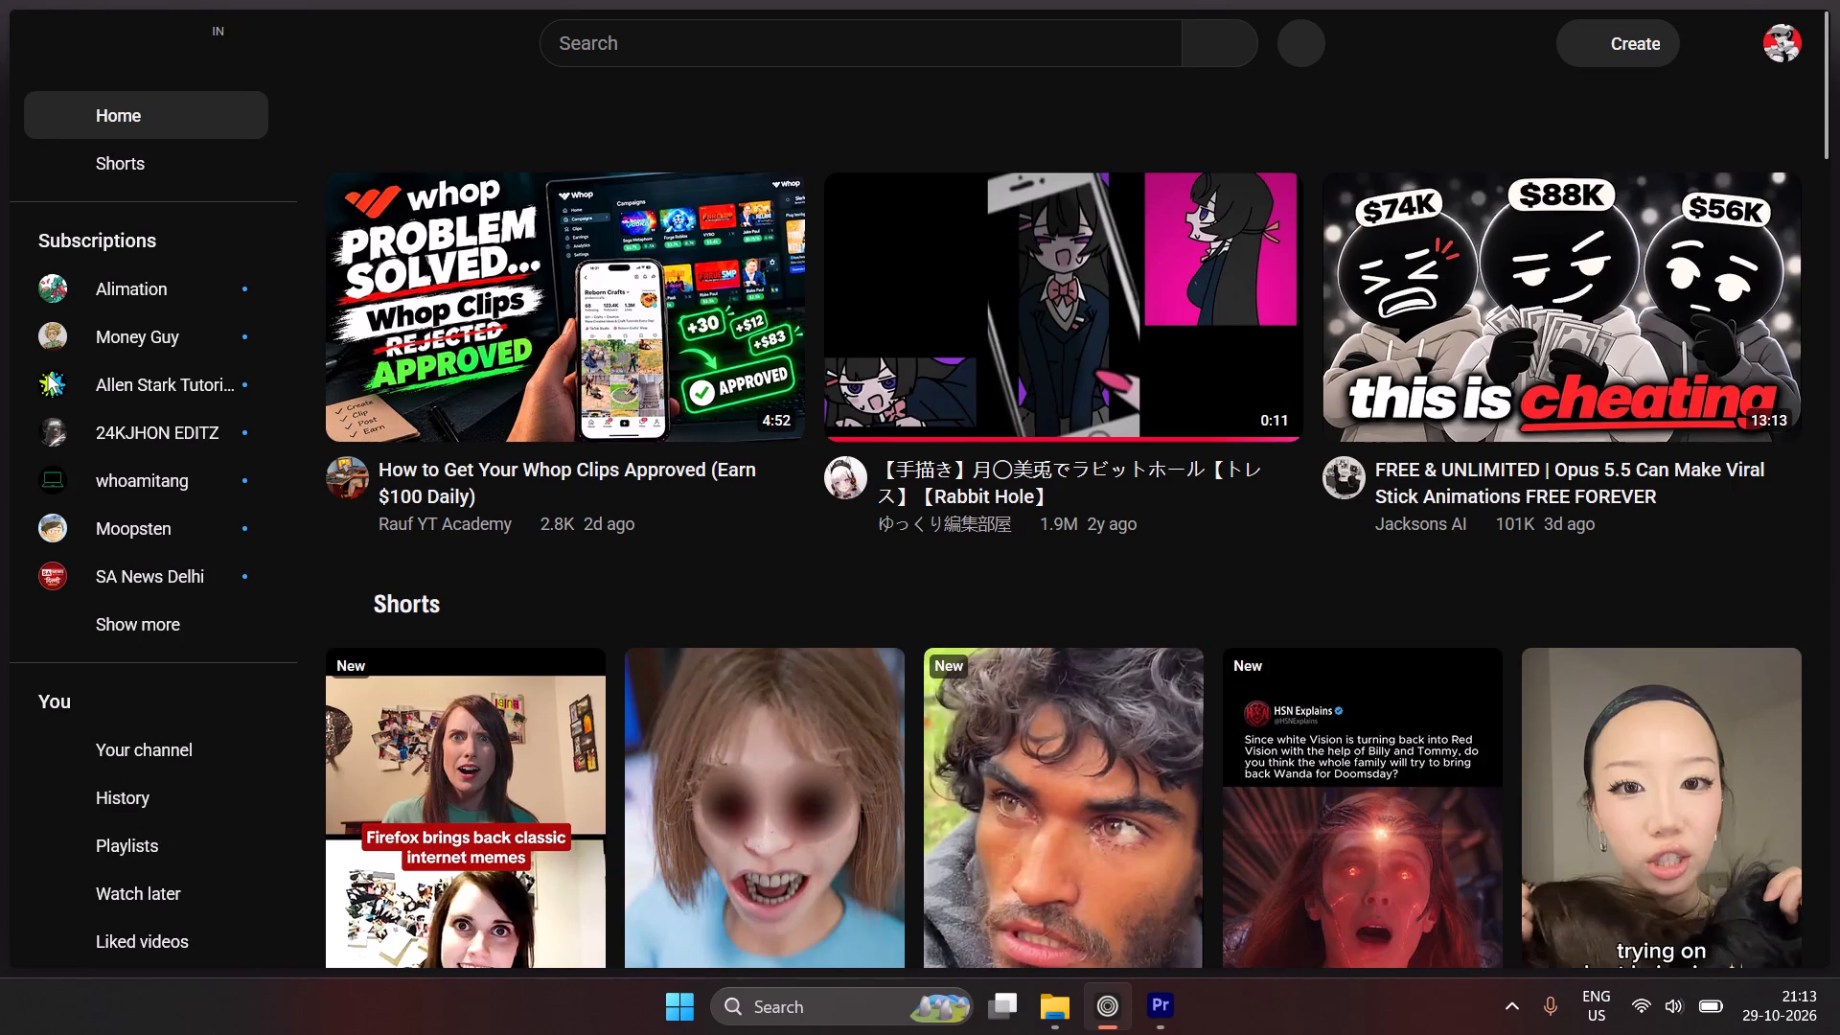
{"action": "left_click", "coordinate": [798, 40]}
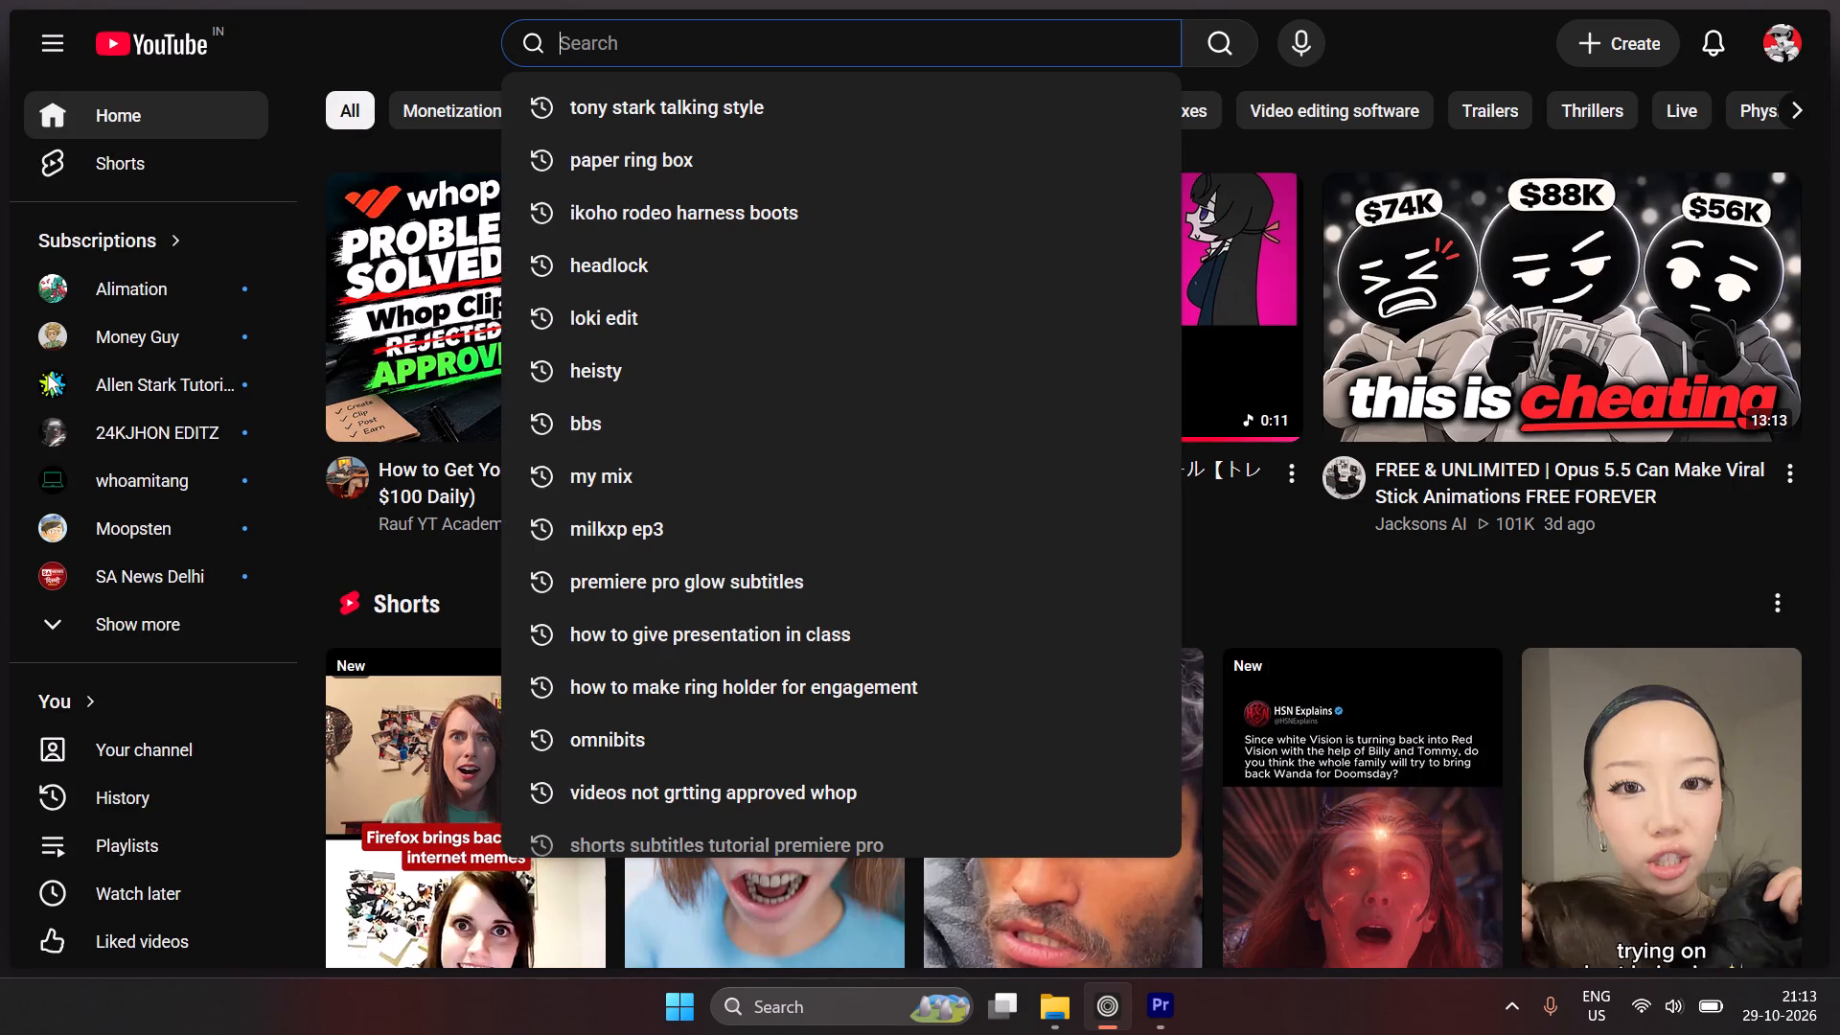
{"action": "type", "text": "cod edits"}
{"action": "key", "text": "Return"}
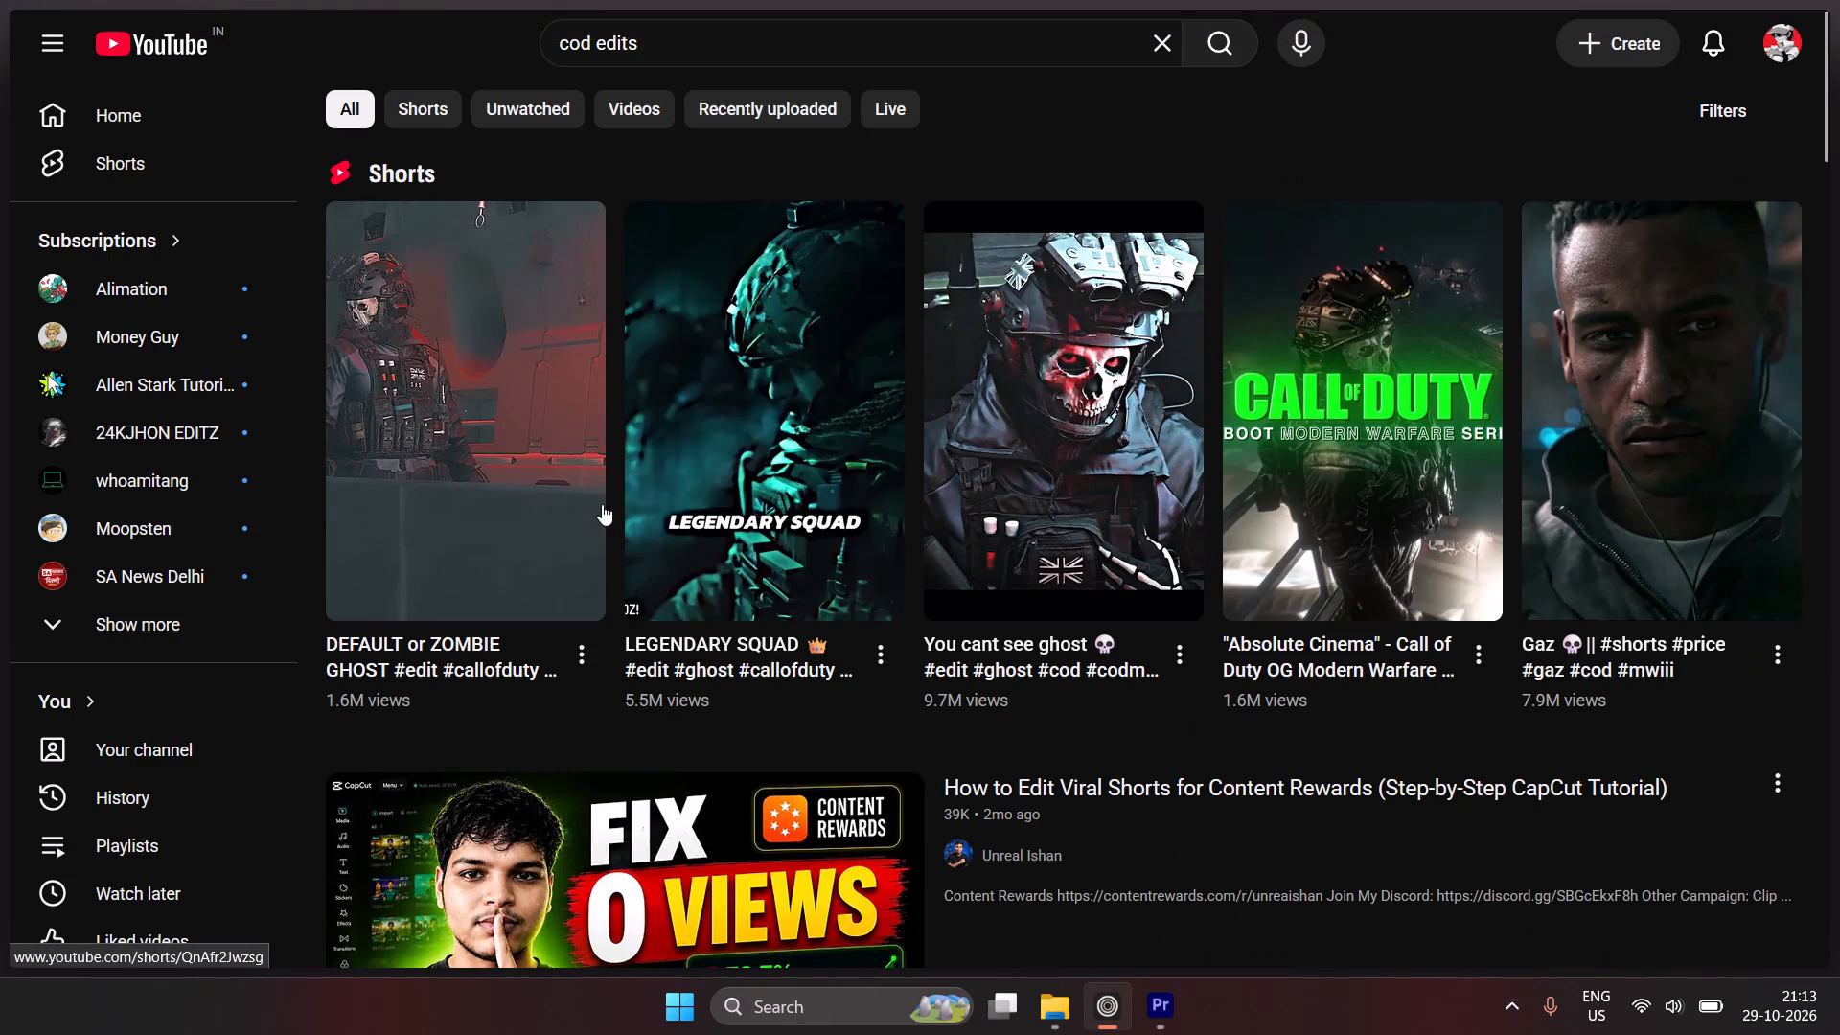
Look through the "cod edits" search results, examining the Shorts and videos for reference edits.
{"action": "scroll", "coordinate": [494, 502], "scroll_direction": "down", "scroll_amount": 2}
{"action": "scroll", "coordinate": [681, 557], "scroll_direction": "down", "scroll_amount": 1}
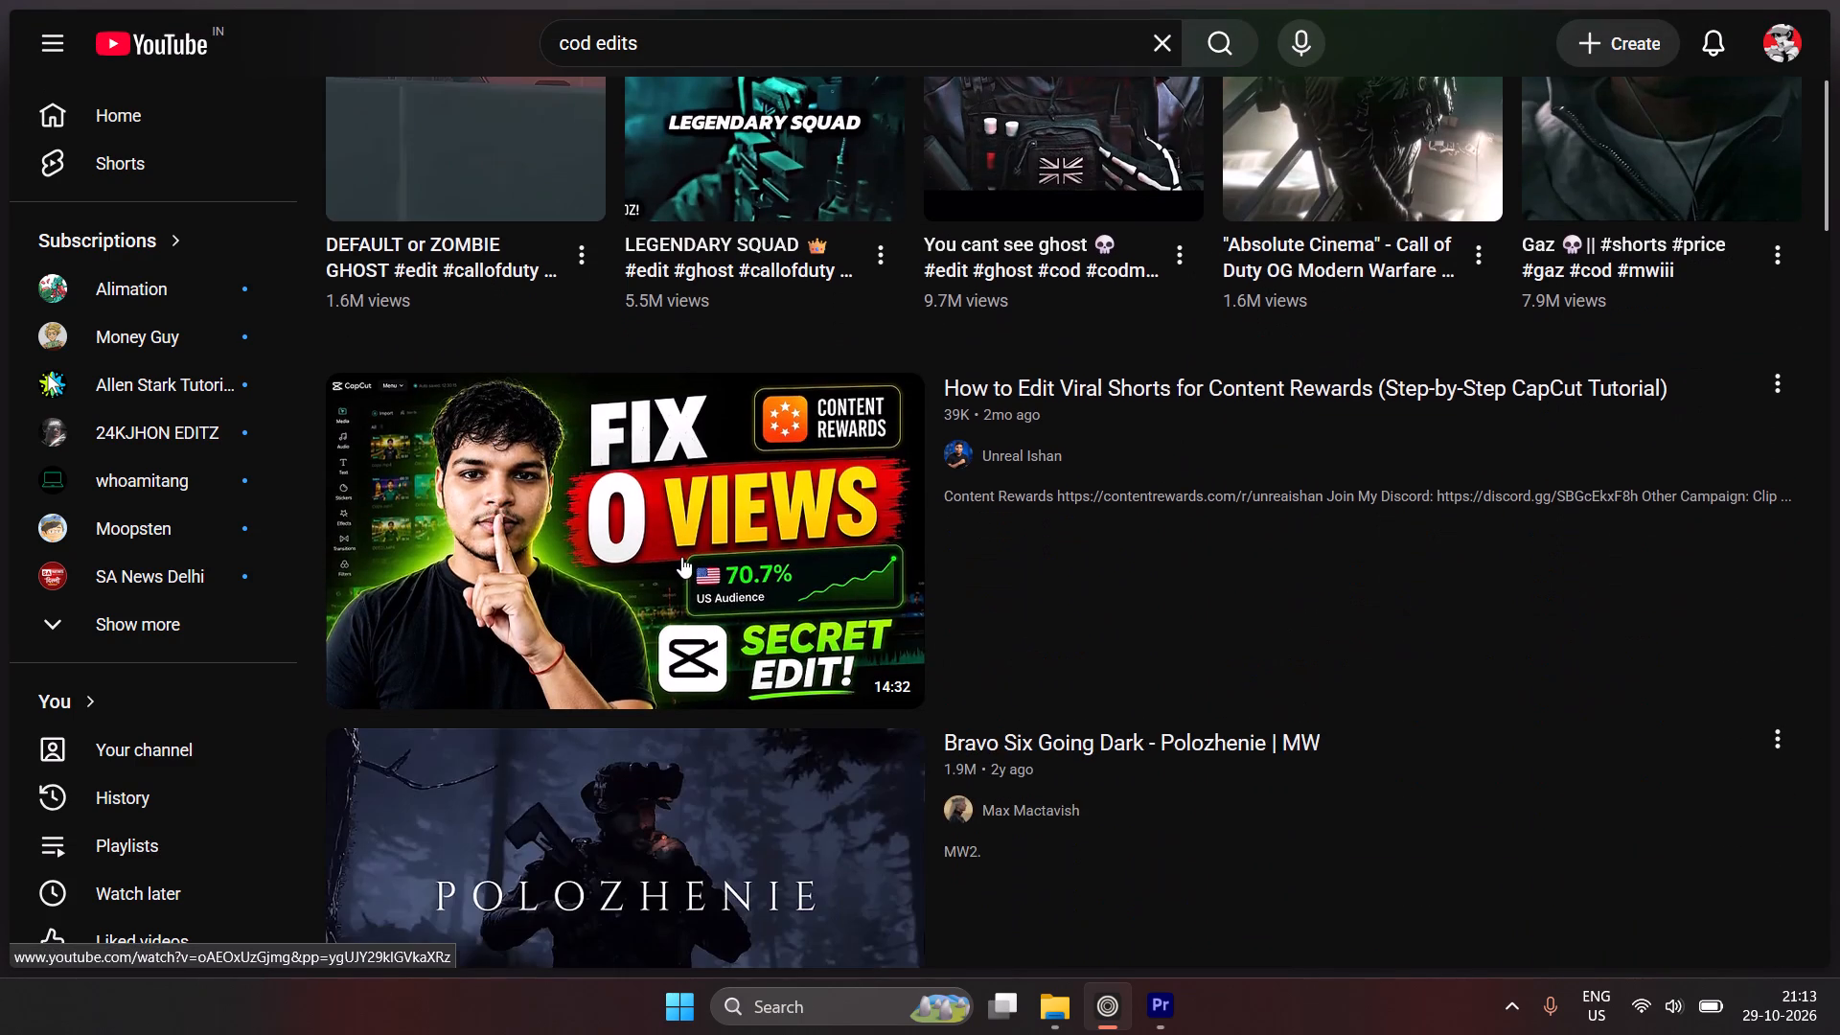
{"action": "scroll", "coordinate": [681, 557], "scroll_direction": "down", "scroll_amount": 3}
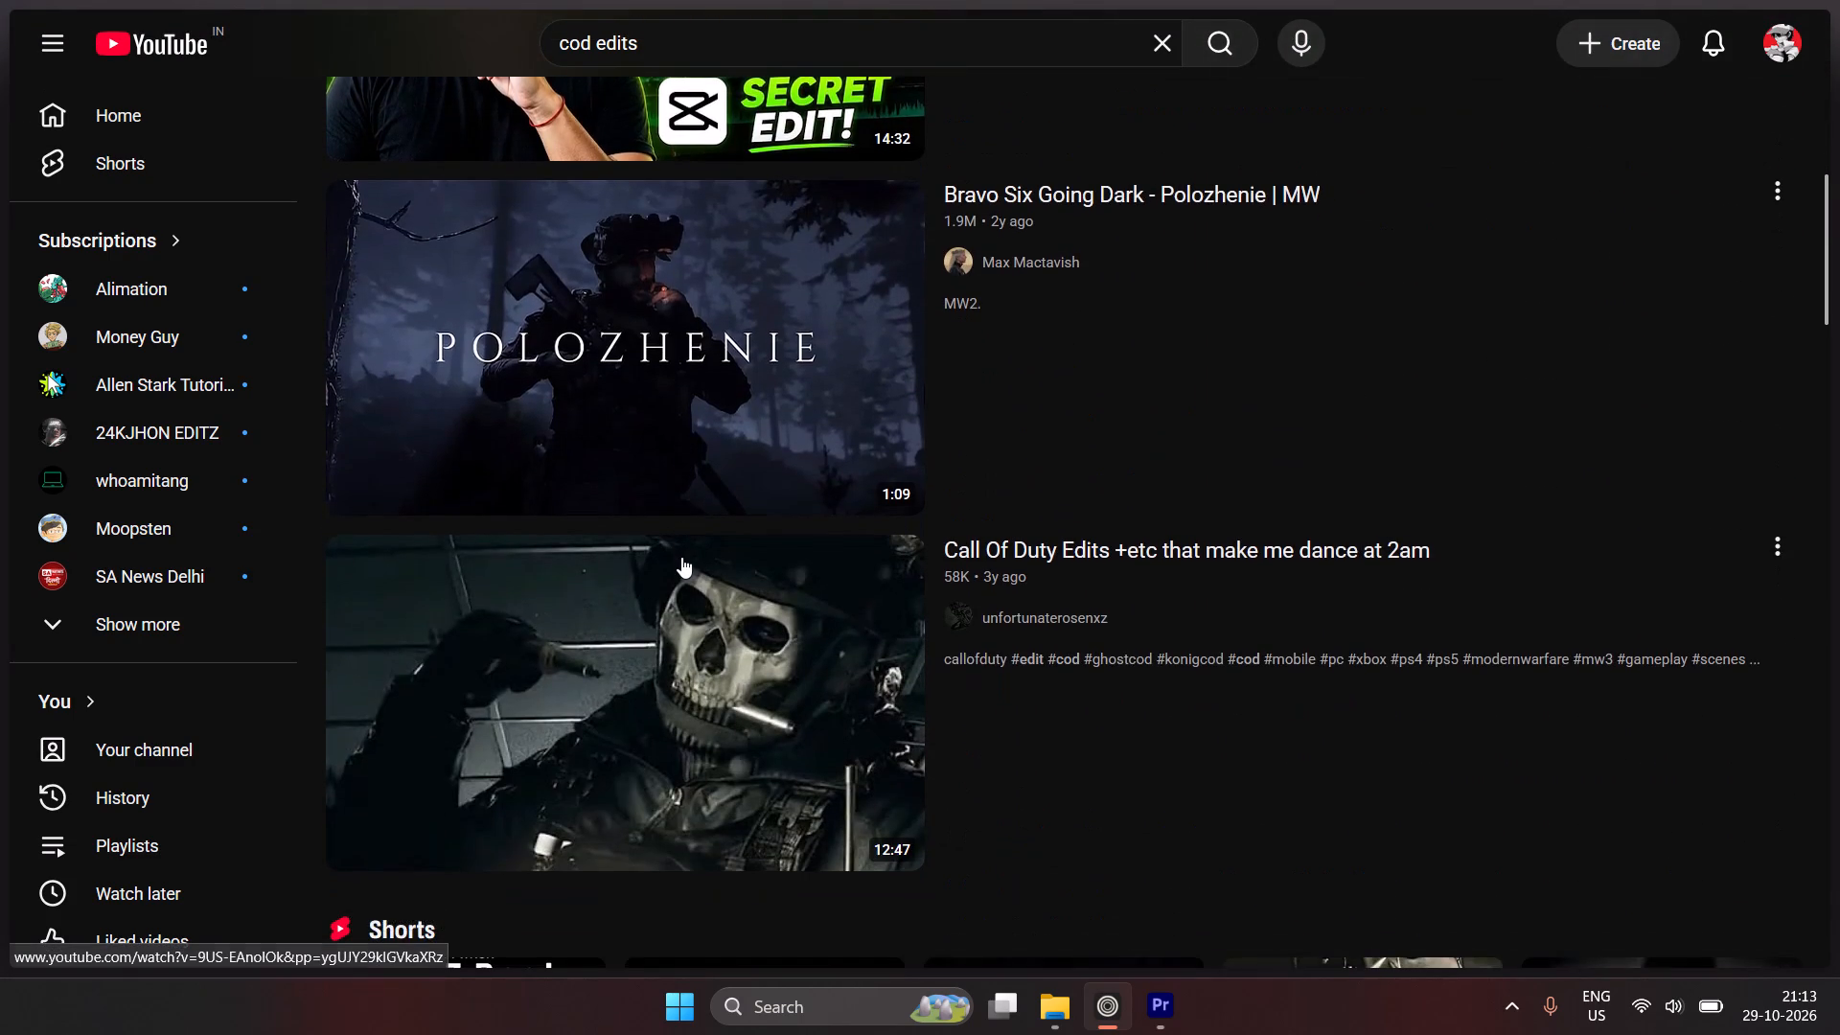
{"action": "scroll", "coordinate": [681, 557], "scroll_direction": "down", "scroll_amount": 2}
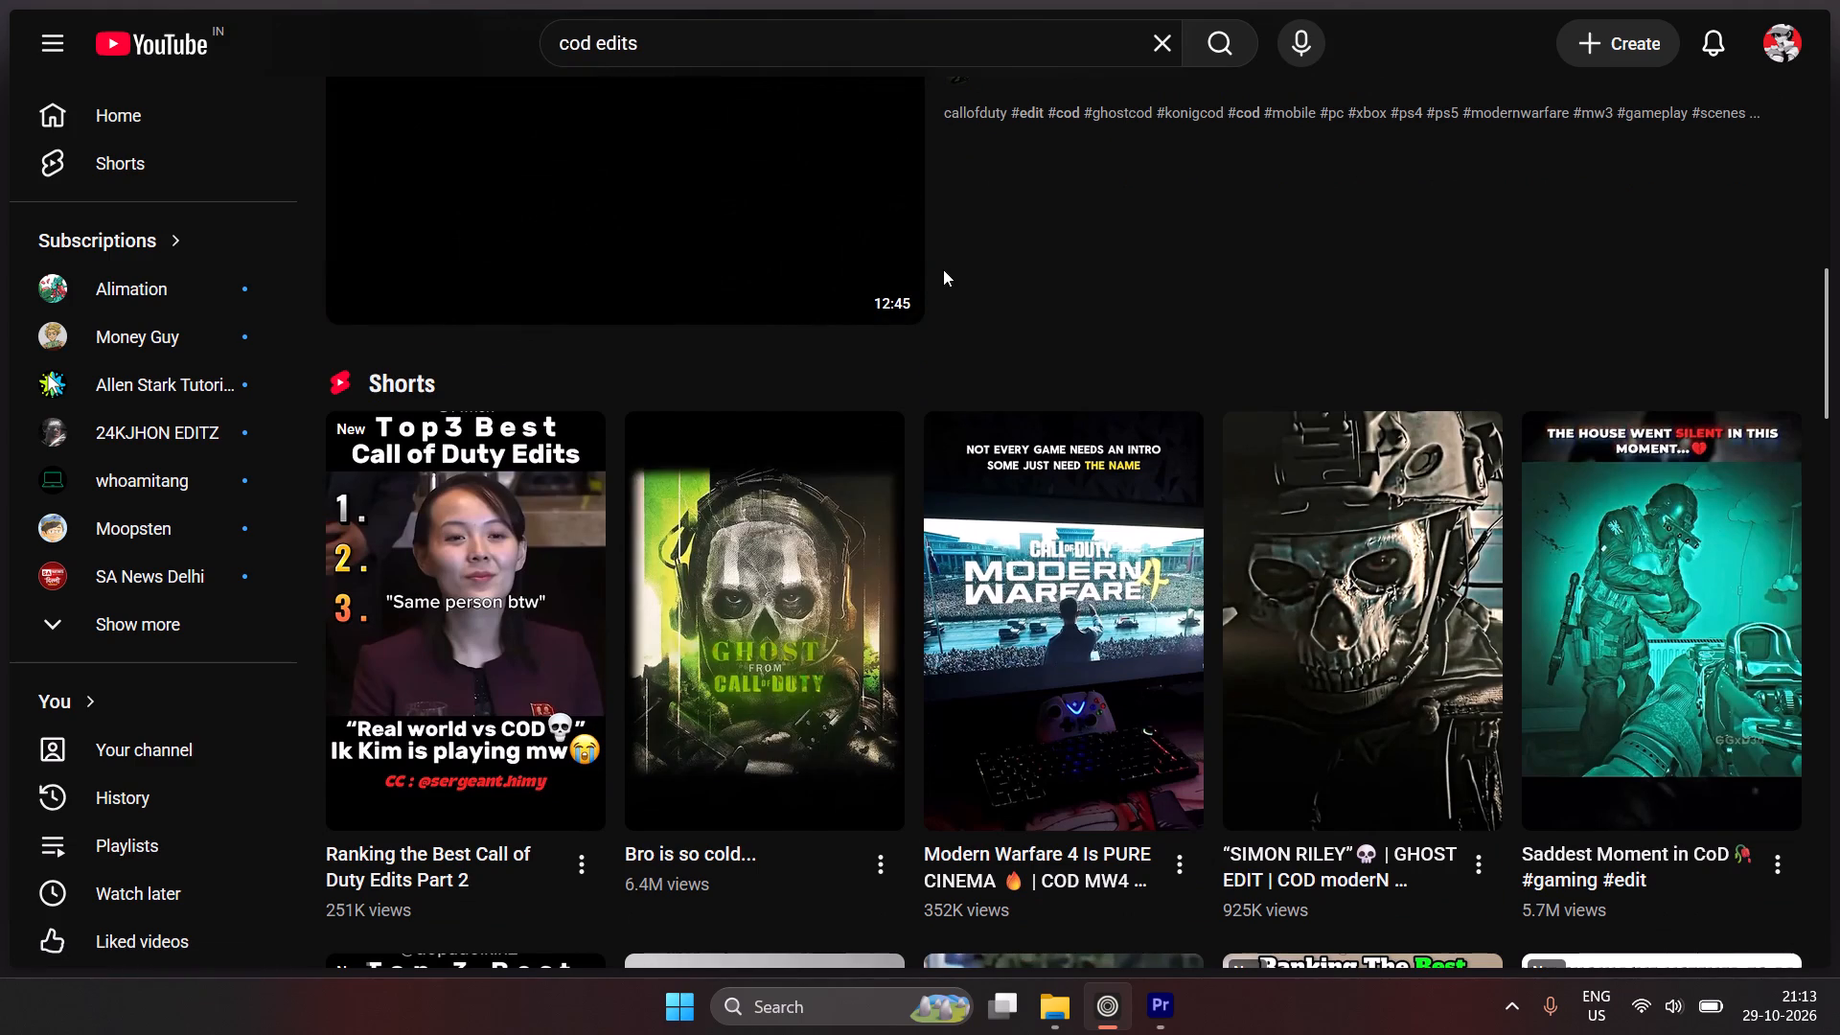
{"action": "scroll", "coordinate": [943, 269], "scroll_direction": "down", "scroll_amount": 1}
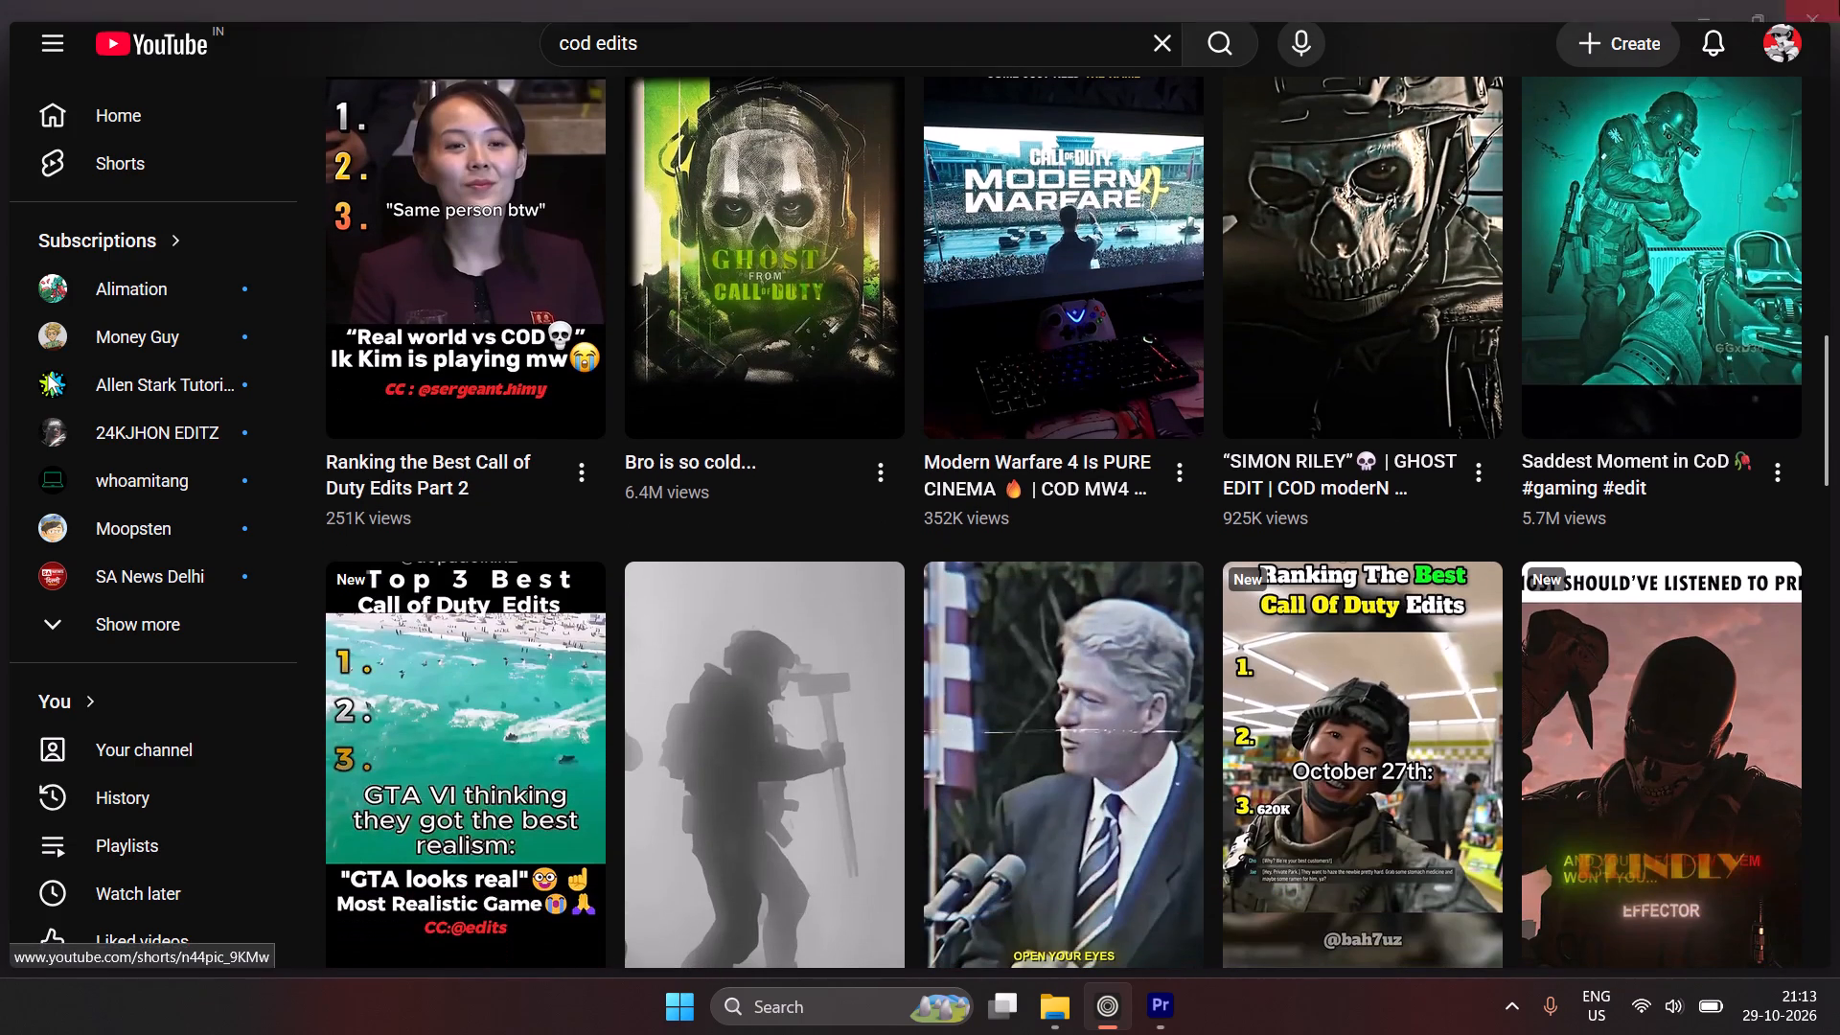
{"action": "scroll", "coordinate": [1140, 537], "scroll_direction": "down", "scroll_amount": 1}
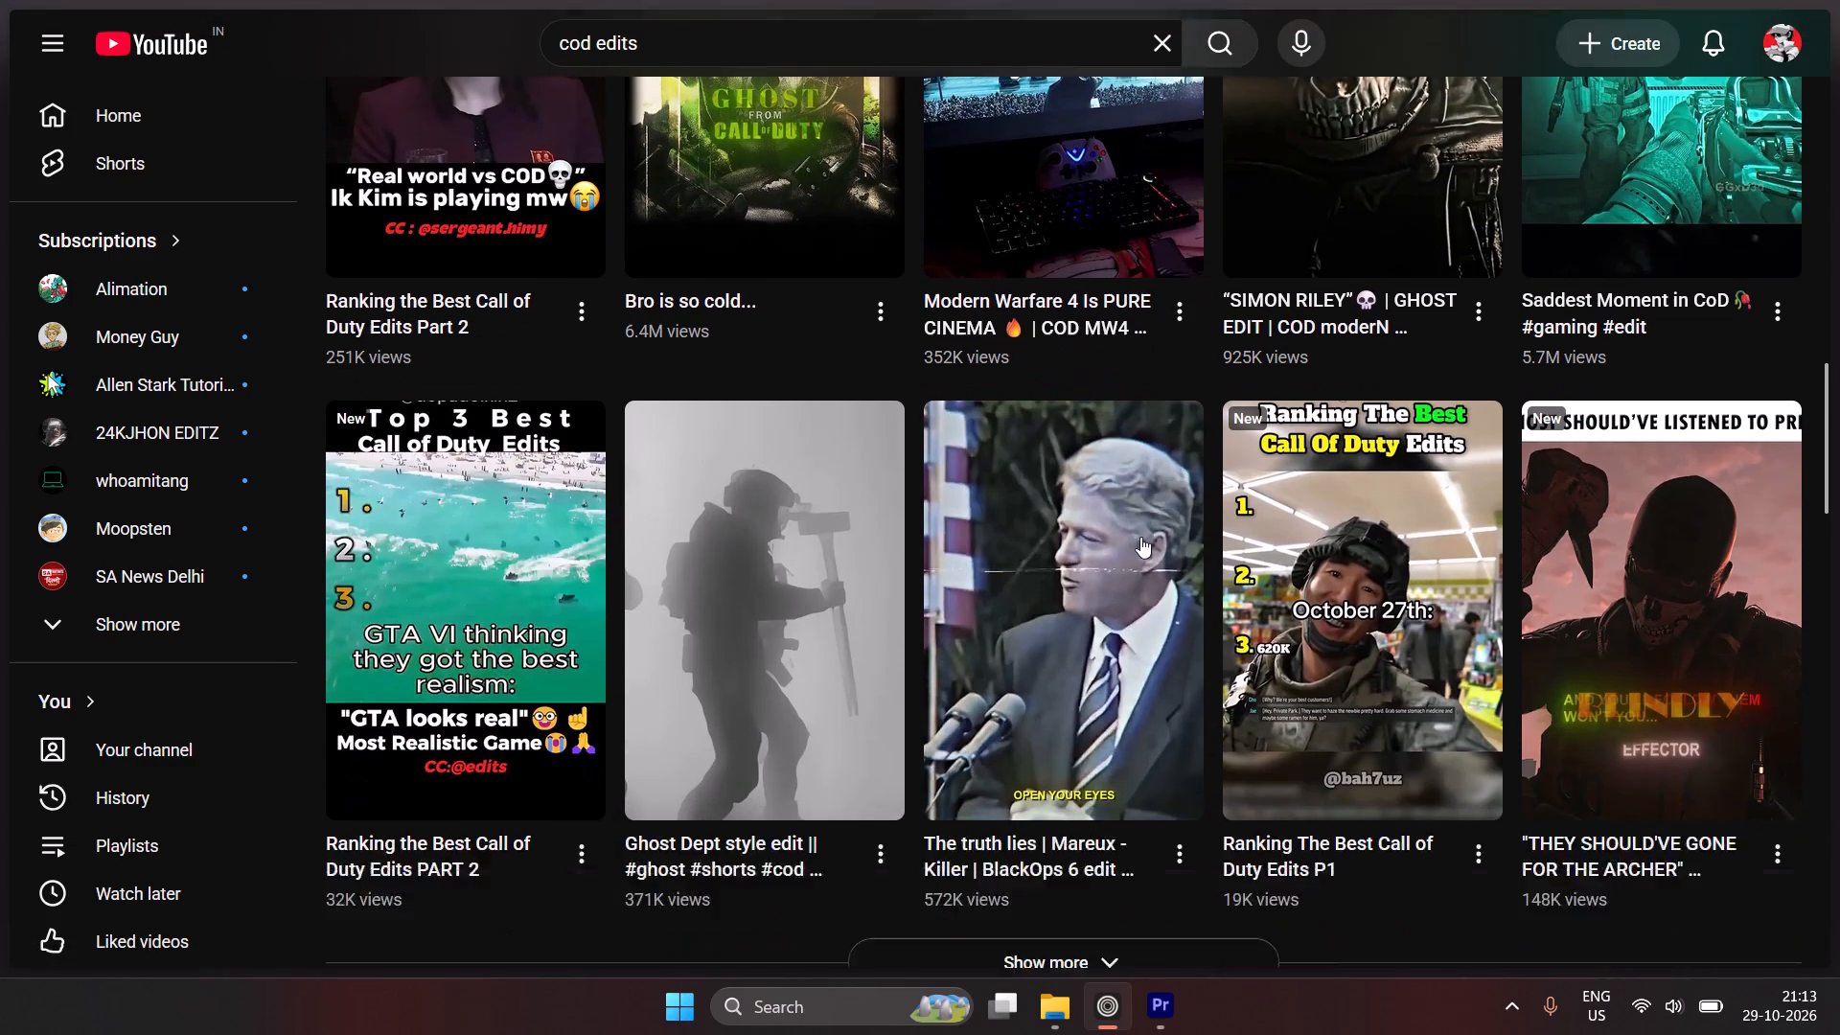
{"action": "scroll", "coordinate": [1140, 537], "scroll_direction": "down", "scroll_amount": 1}
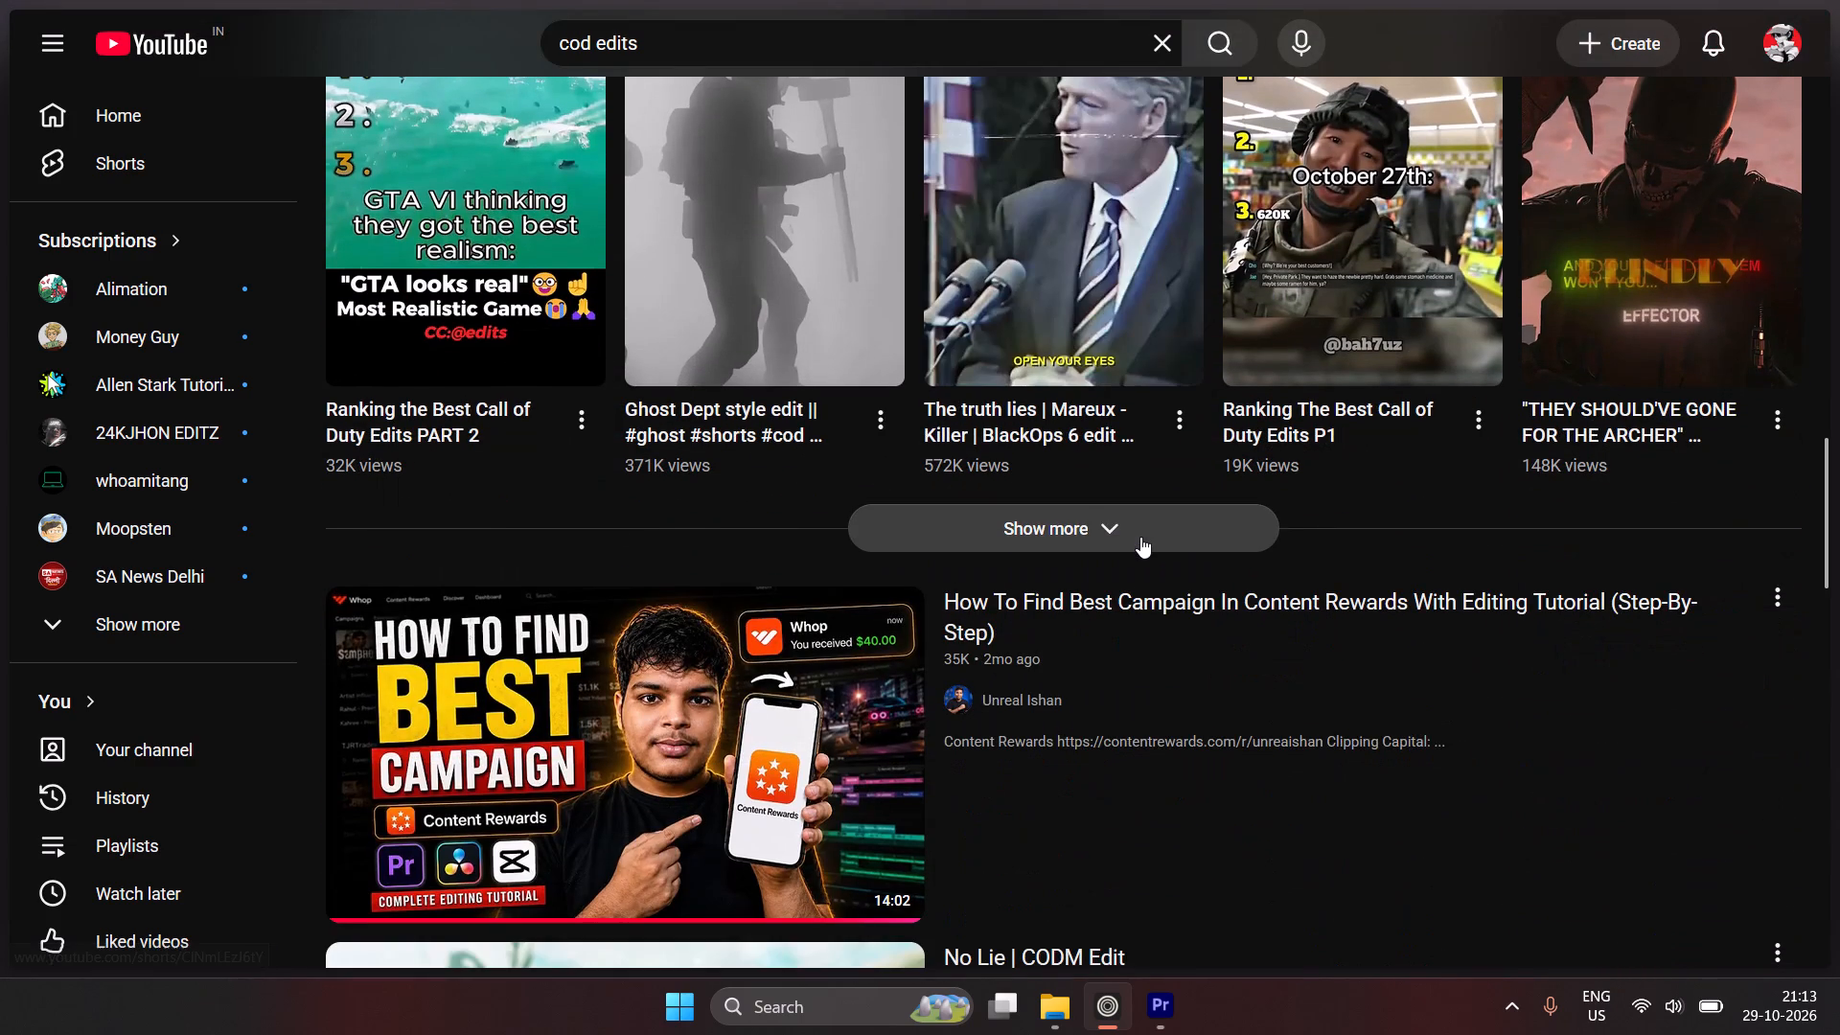
{"action": "scroll", "coordinate": [1140, 537], "scroll_direction": "down", "scroll_amount": 2}
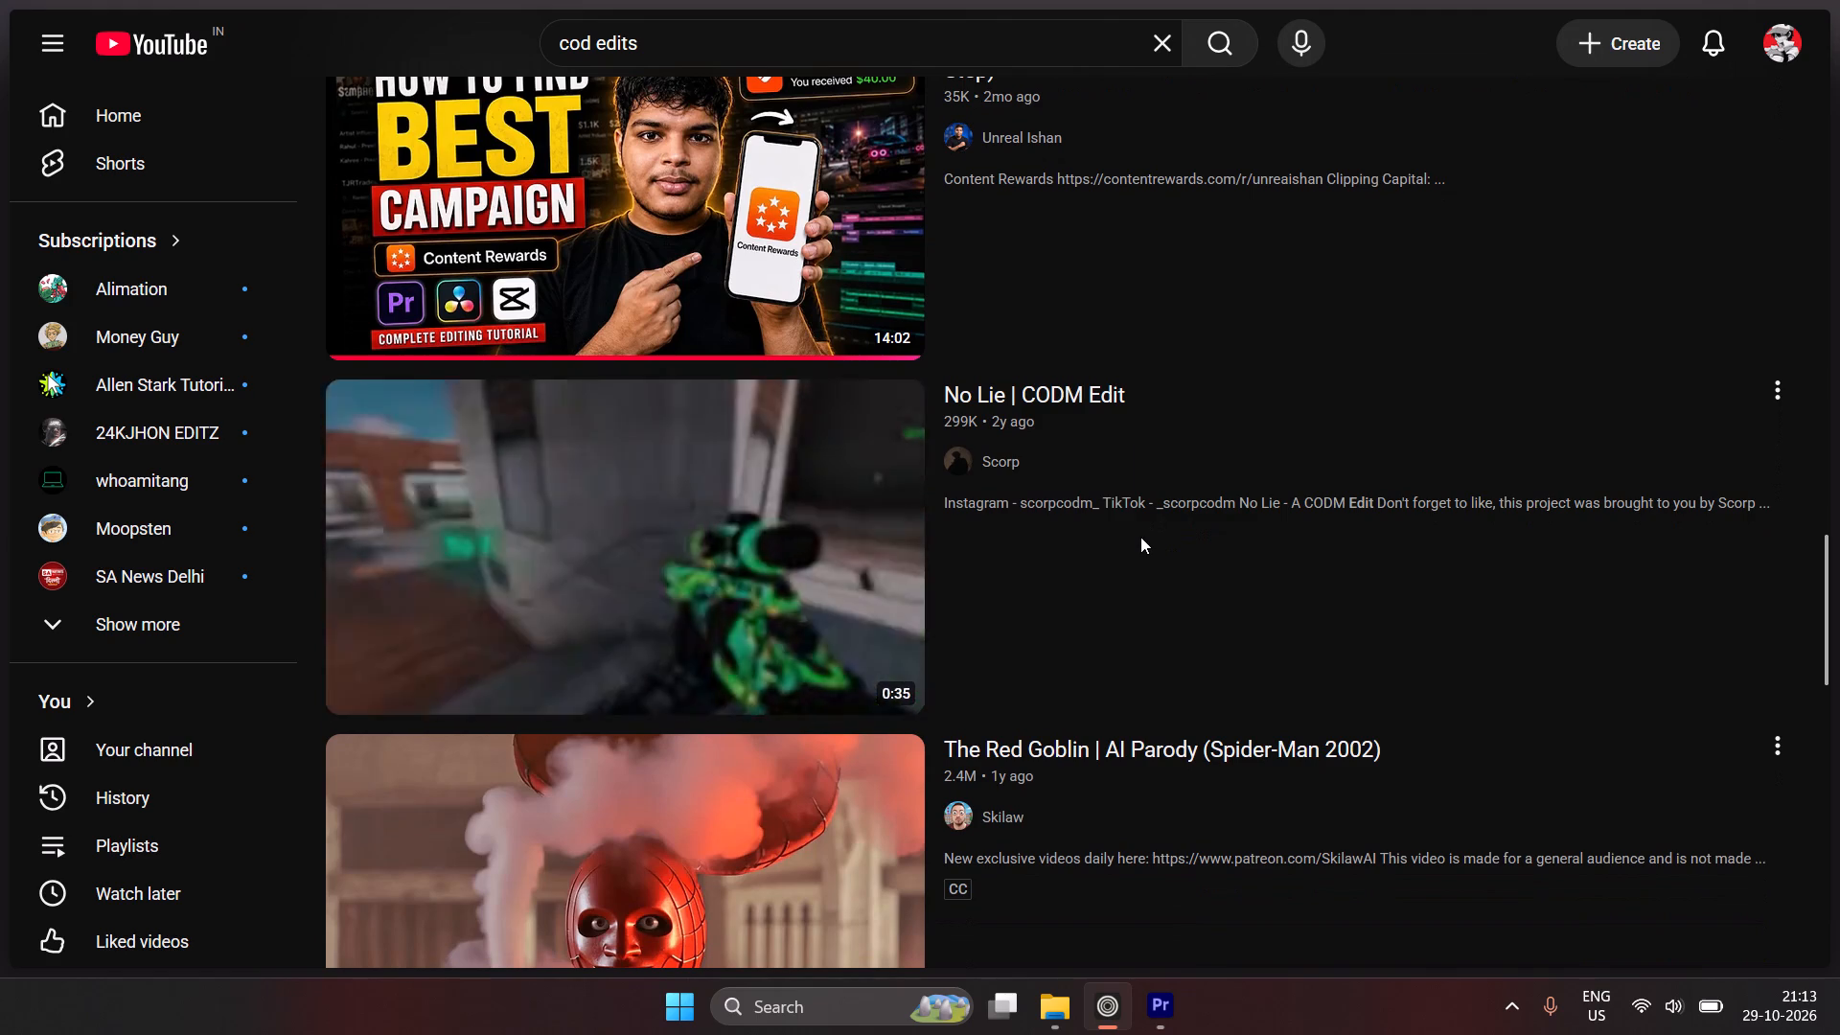
{"action": "scroll", "coordinate": [1140, 537], "scroll_direction": "down", "scroll_amount": 2}
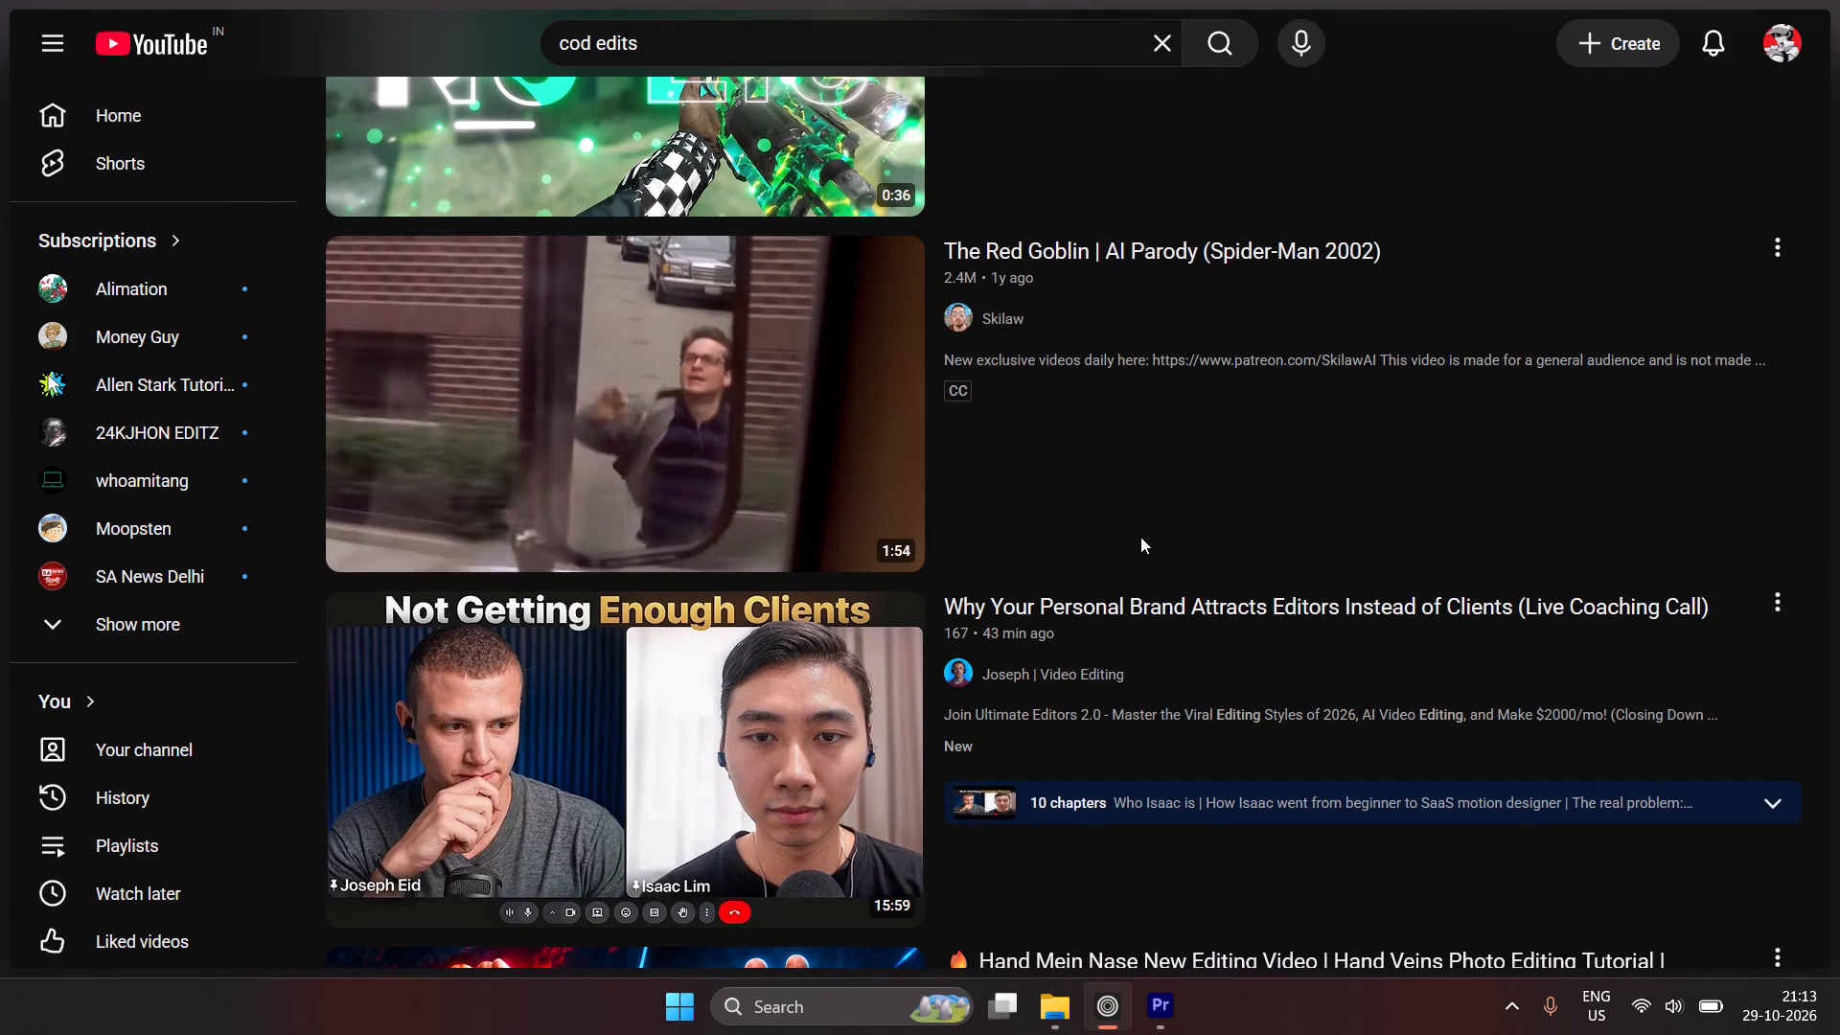
{"action": "scroll", "coordinate": [1311, 449], "scroll_direction": "down", "scroll_amount": 1}
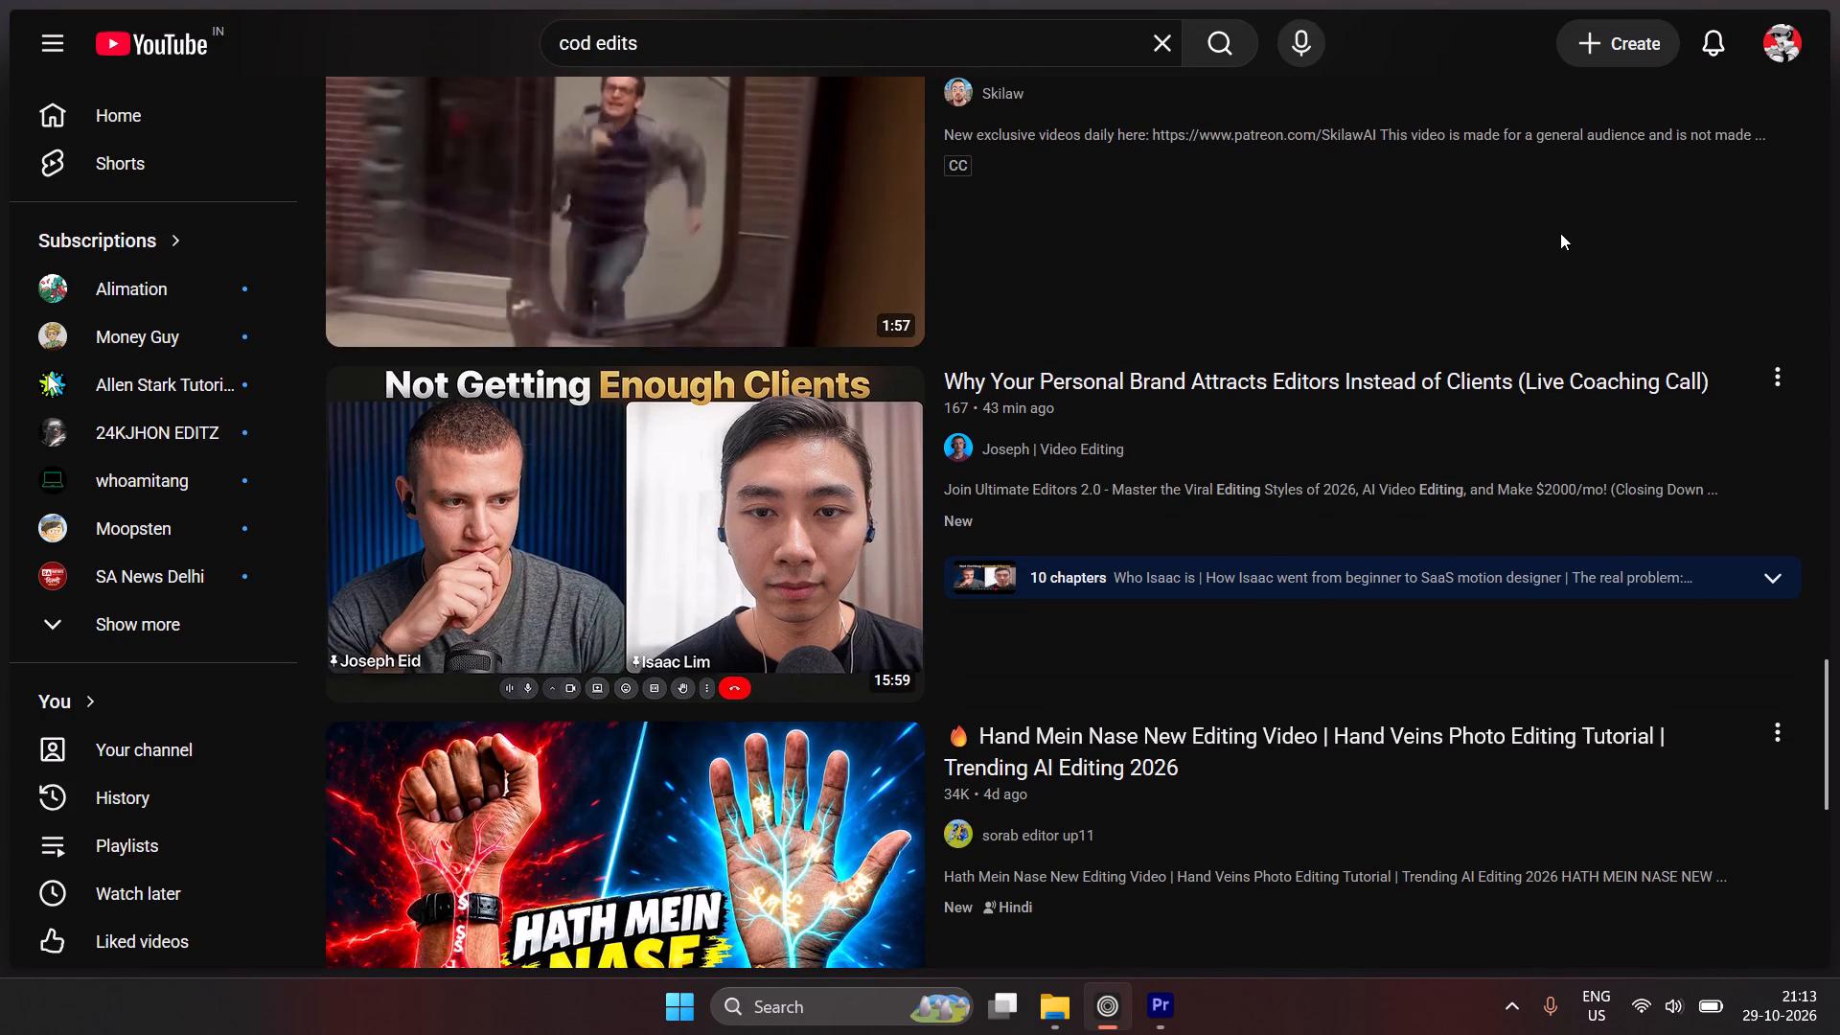
{"action": "scroll", "coordinate": [789, 496], "scroll_direction": "down", "scroll_amount": 1}
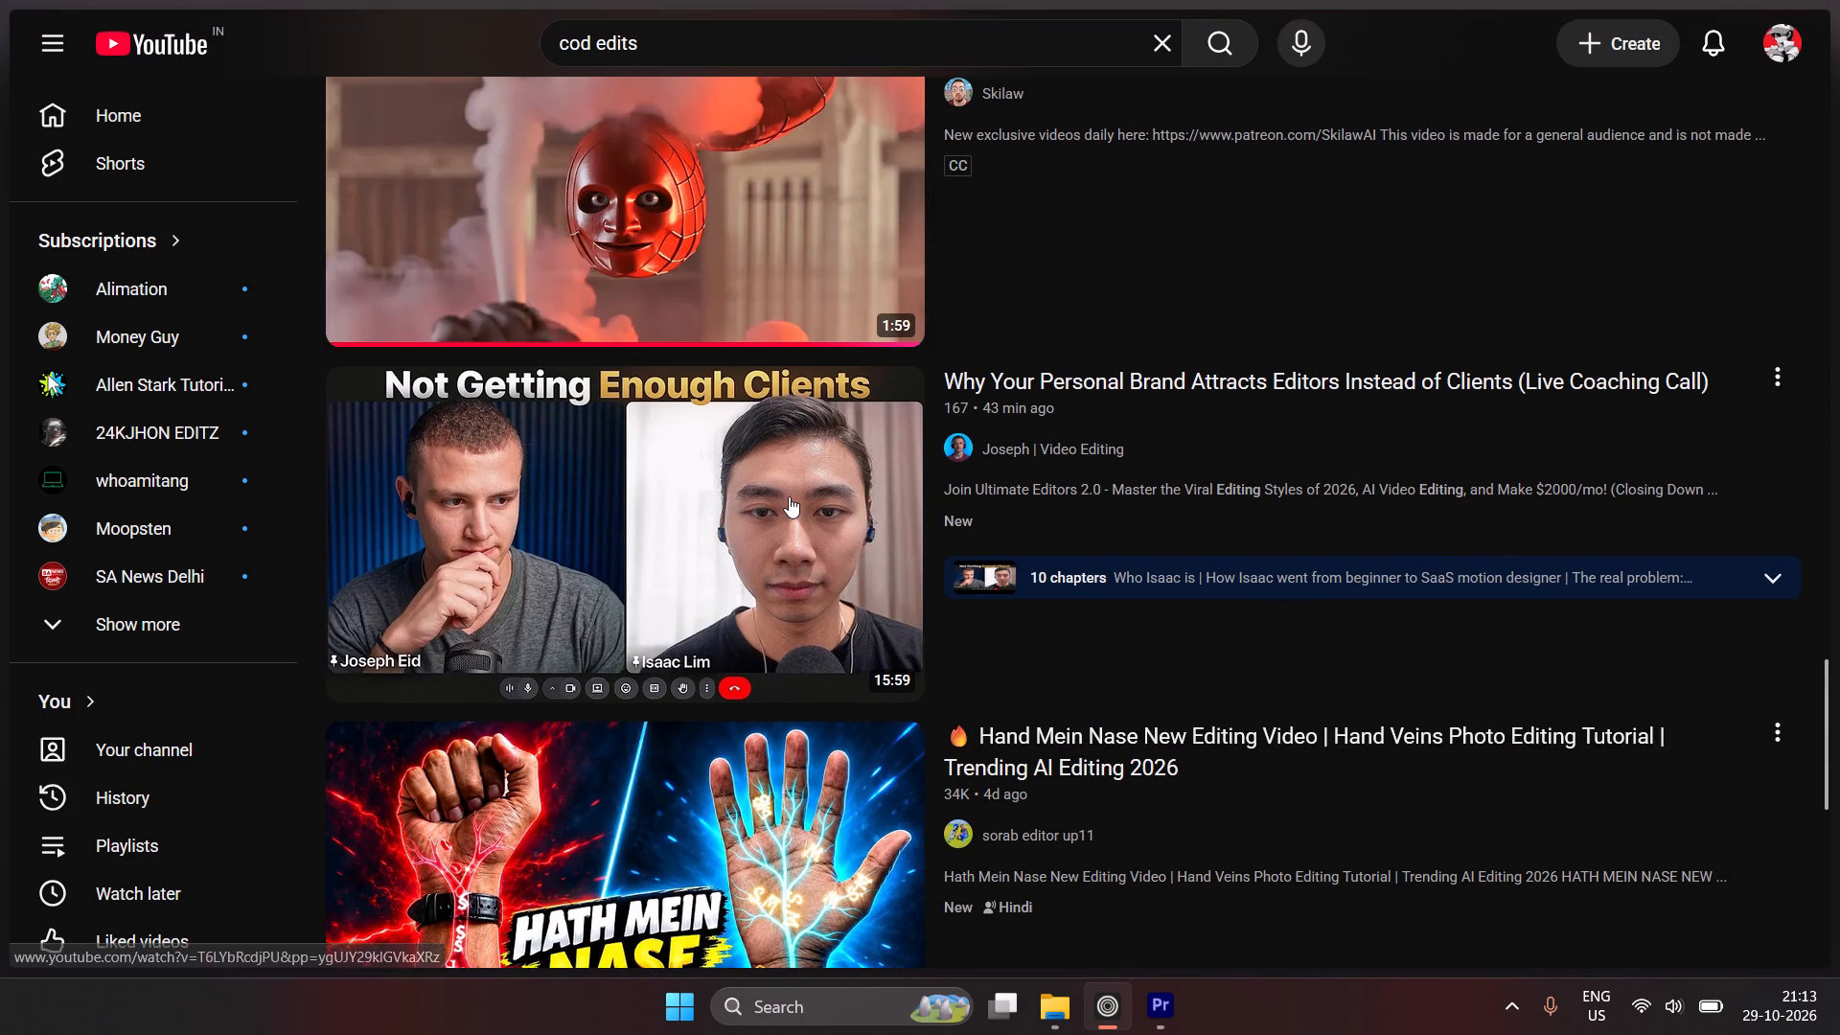
{"action": "scroll", "coordinate": [789, 496], "scroll_direction": "down", "scroll_amount": 3}
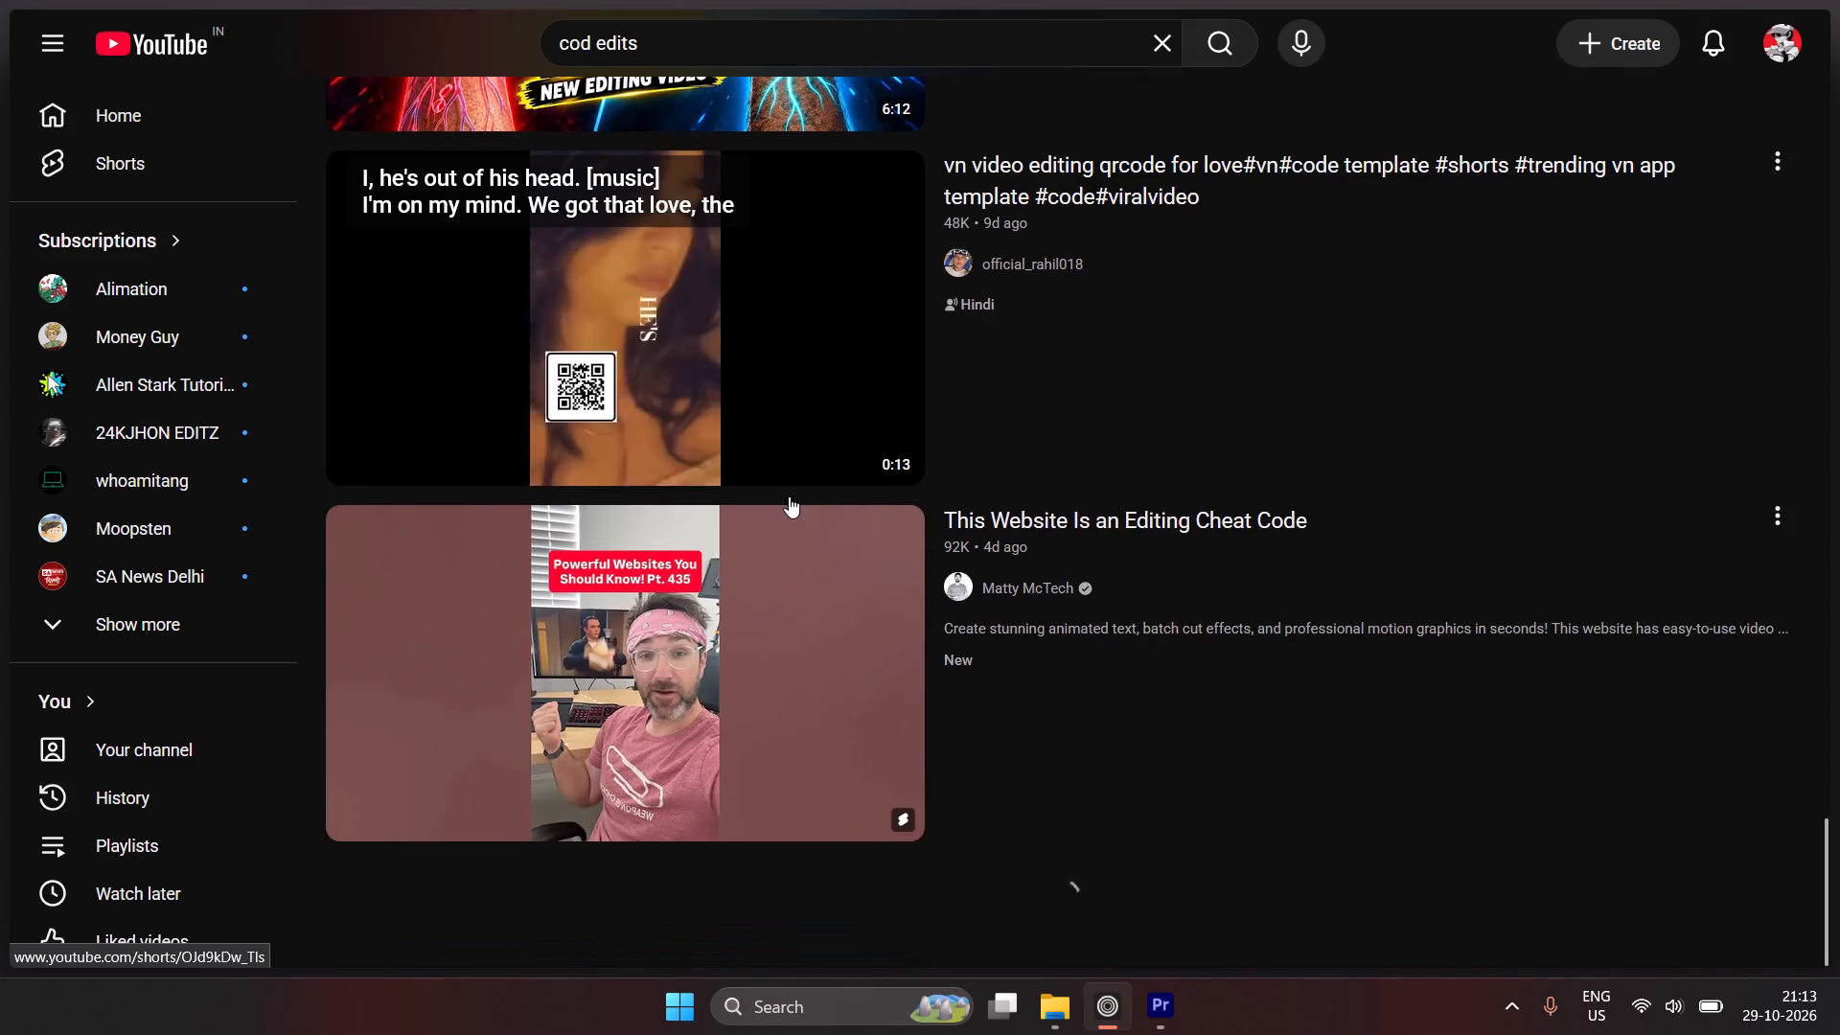
{"action": "scroll", "coordinate": [789, 496], "scroll_direction": "up", "scroll_amount": 16}
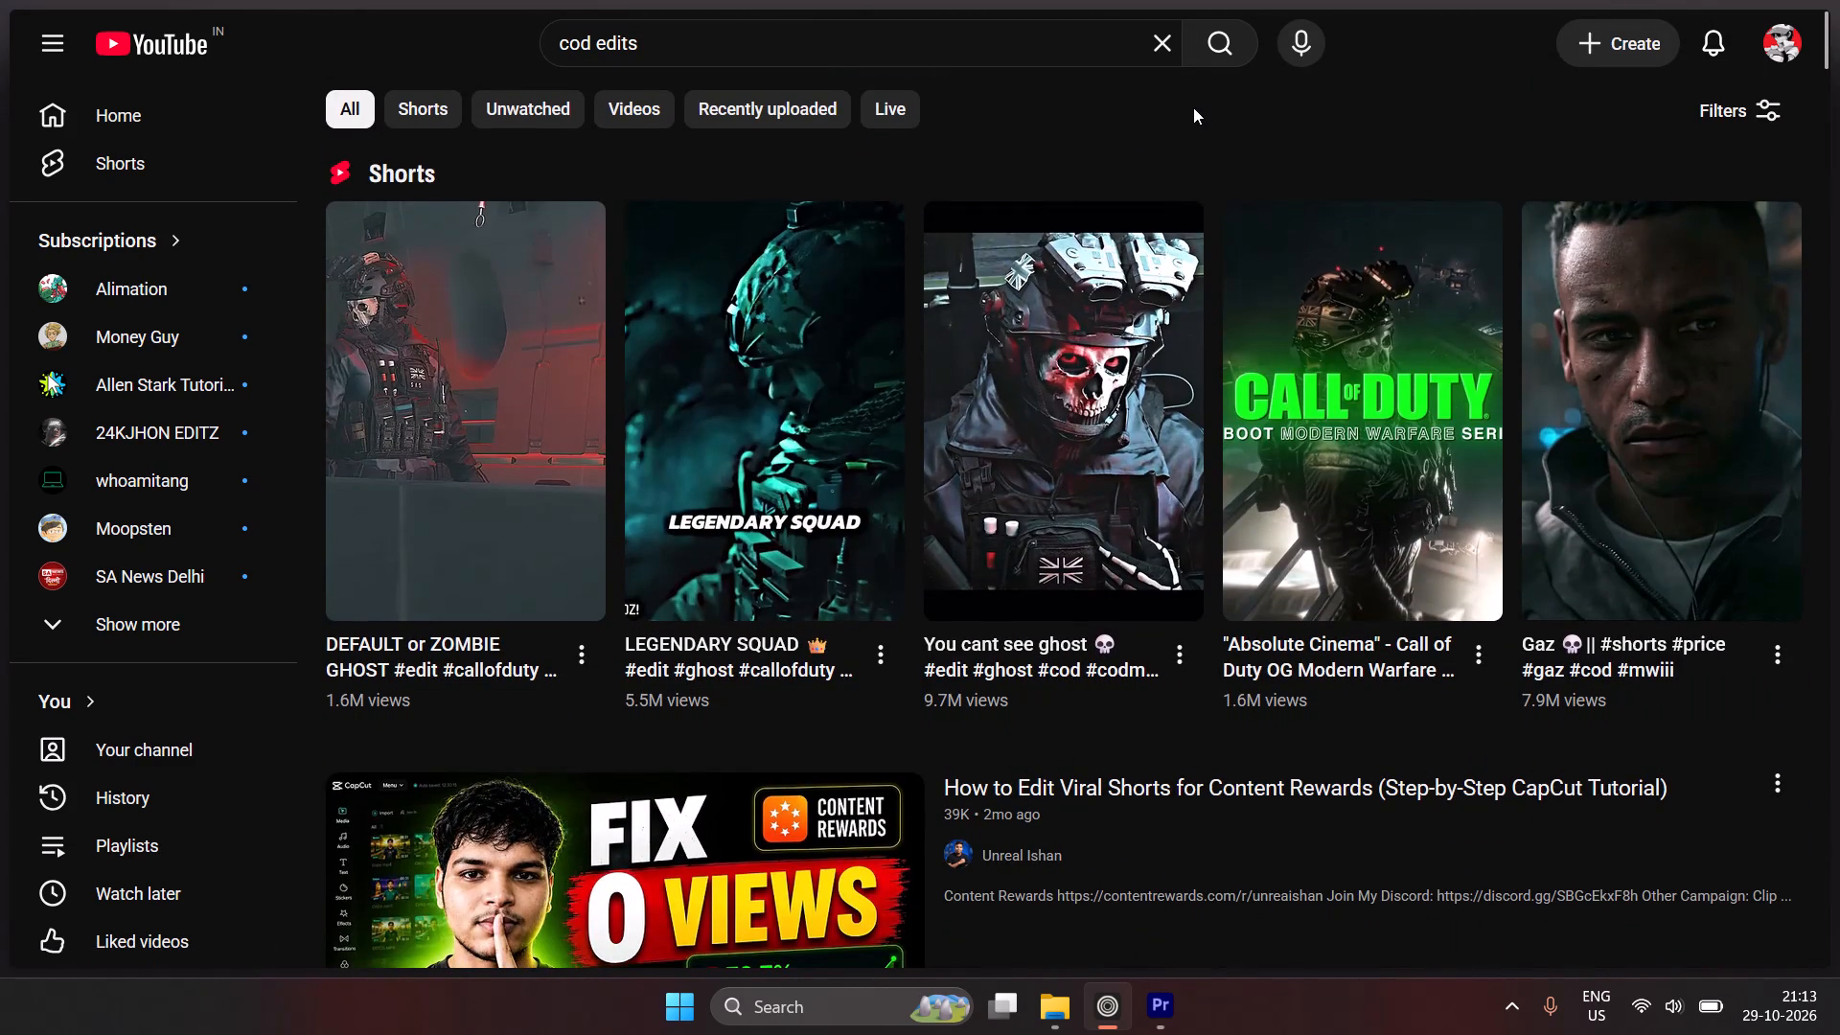
Replace the YouTube search with the suggested query "love nwantiti x south africa".
{"action": "left_click", "coordinate": [1163, 41]}
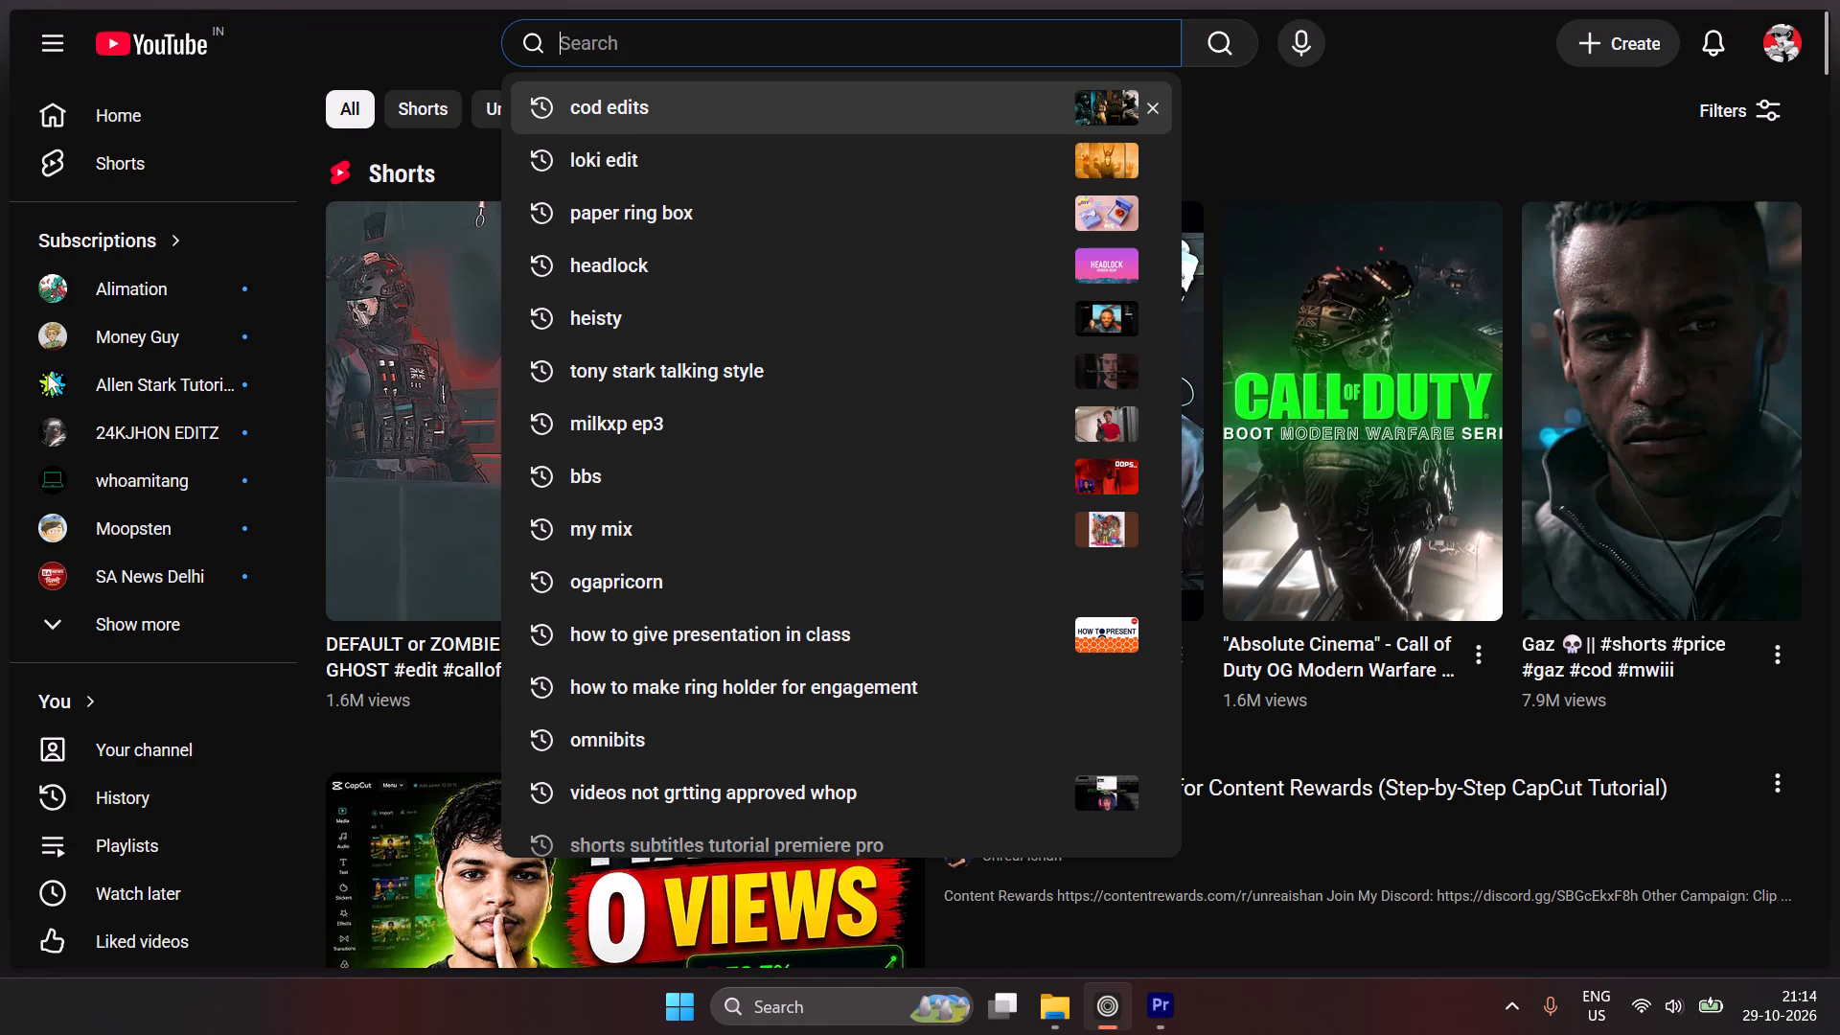
{"action": "left_click", "coordinate": [908, 51]}
{"action": "type", "text": "love"}
{"action": "key", "text": "space"}
{"action": "key", "text": "Down"}
{"action": "key", "text": "Return"}
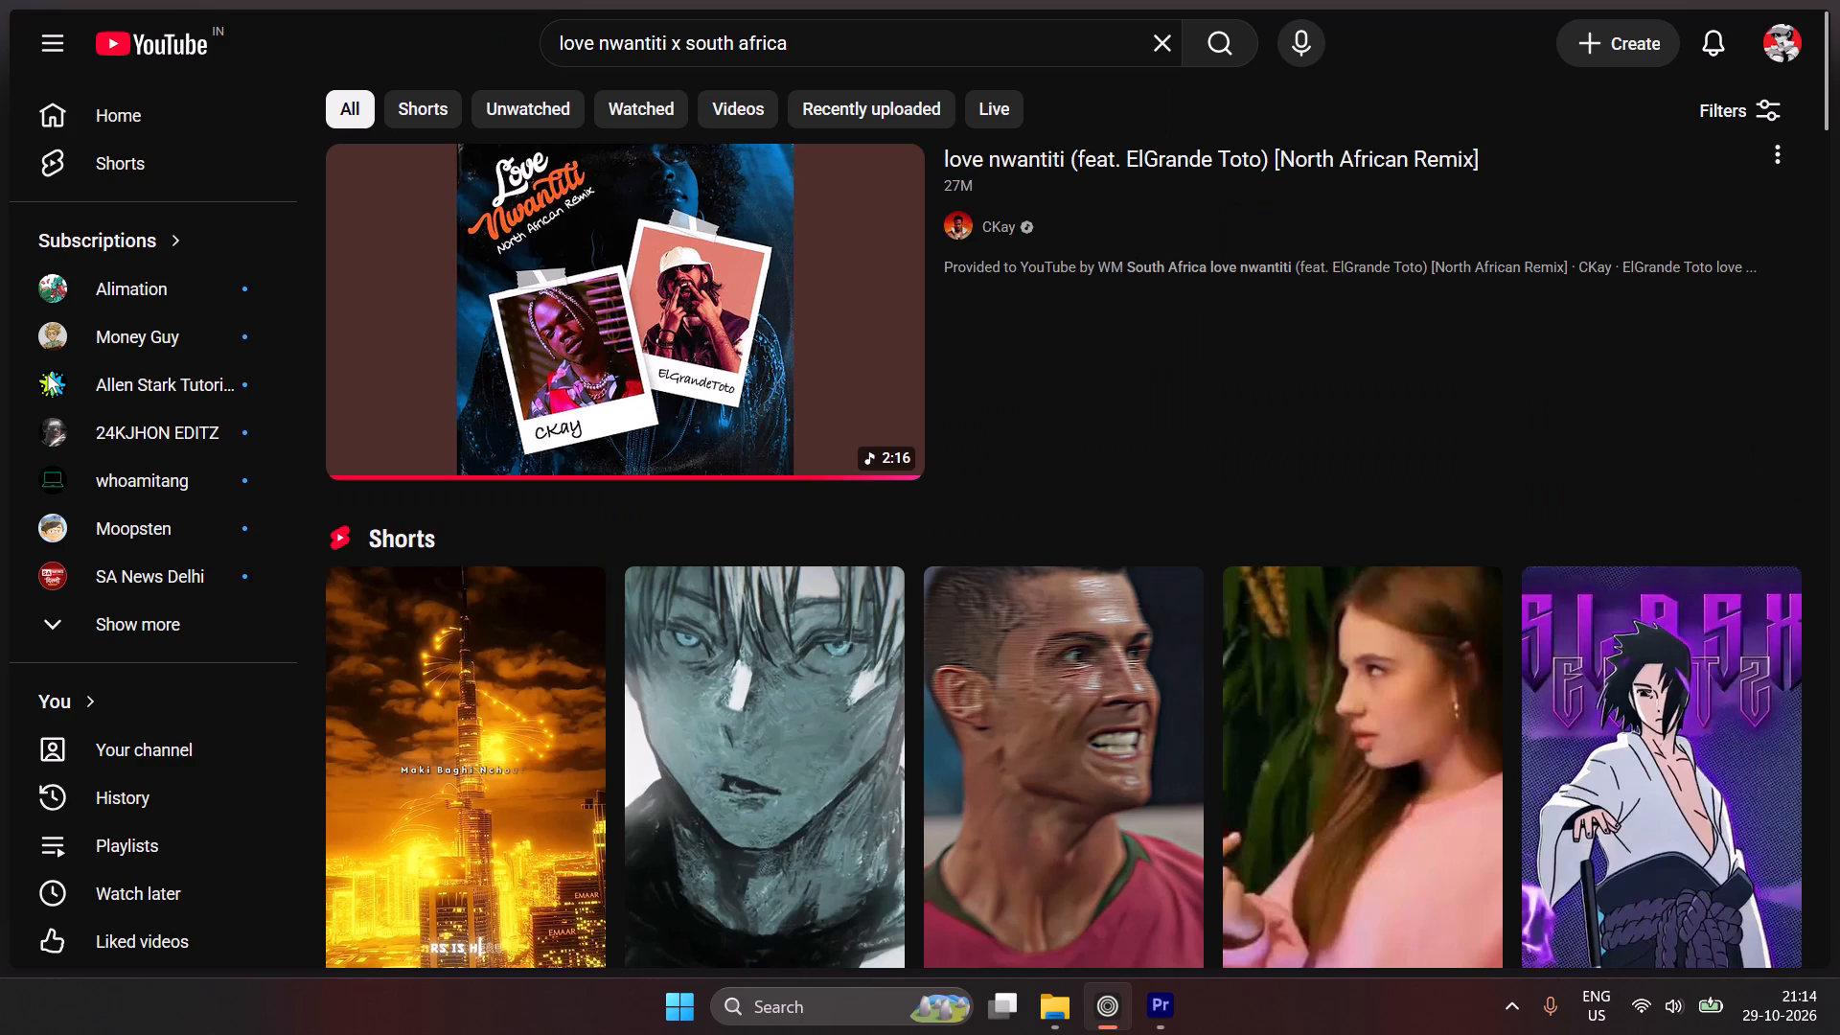
Open "love nwantiti (feat. ElGrande Toto) [North African Remix]" and listen to it from nearly halfway through.
{"action": "left_click", "coordinate": [745, 264]}
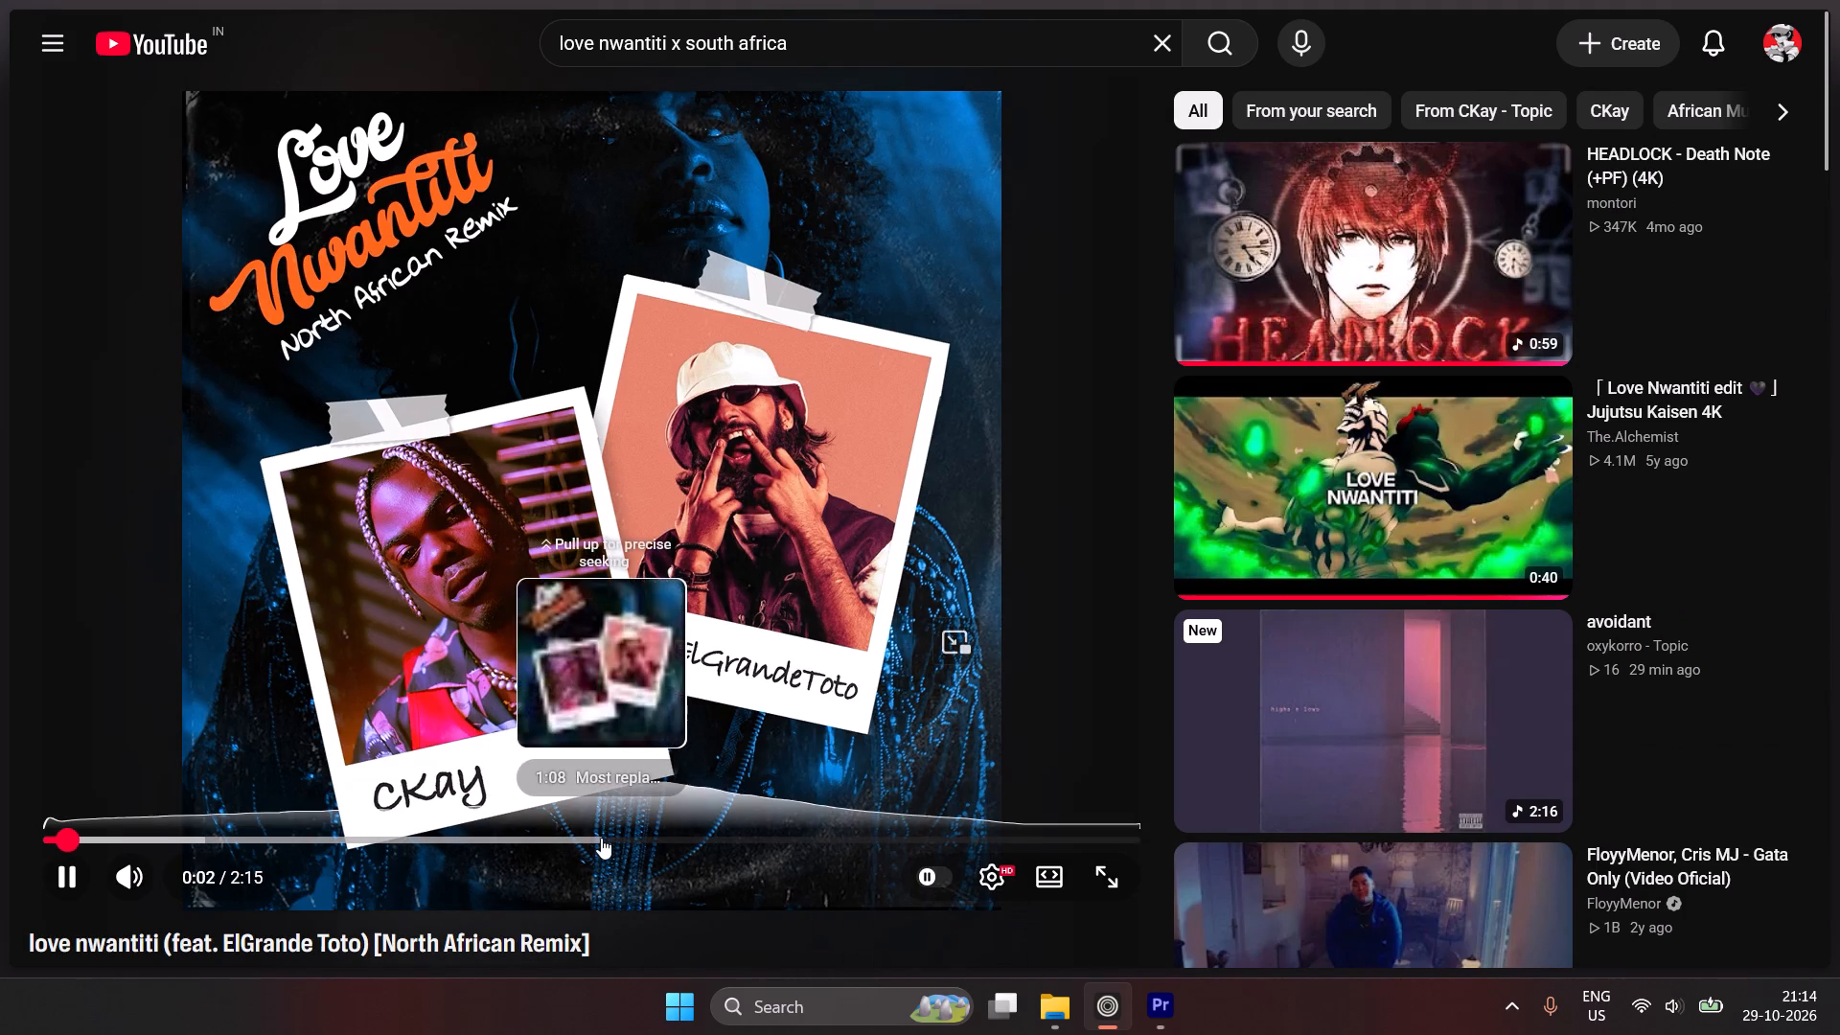
{"action": "left_click", "coordinate": [533, 831]}
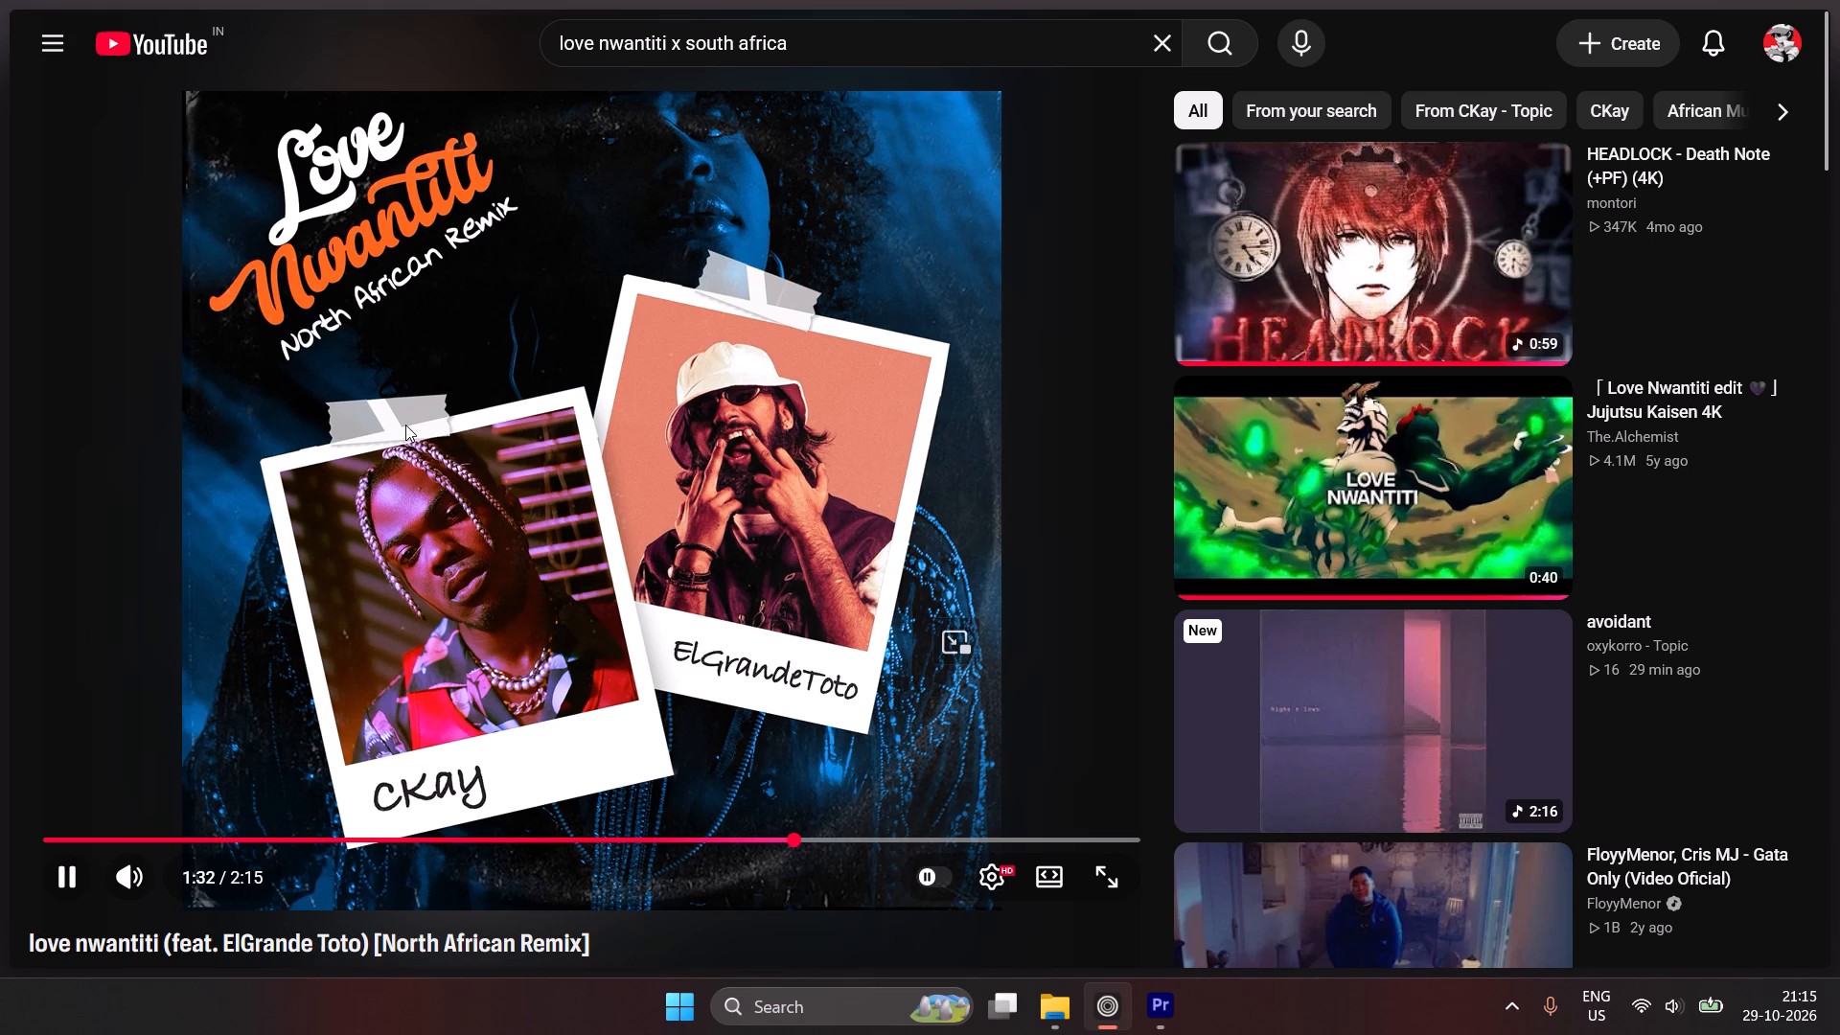
Pause the "love nwantiti" remix and switch to Adobe Premiere Pro 2025.
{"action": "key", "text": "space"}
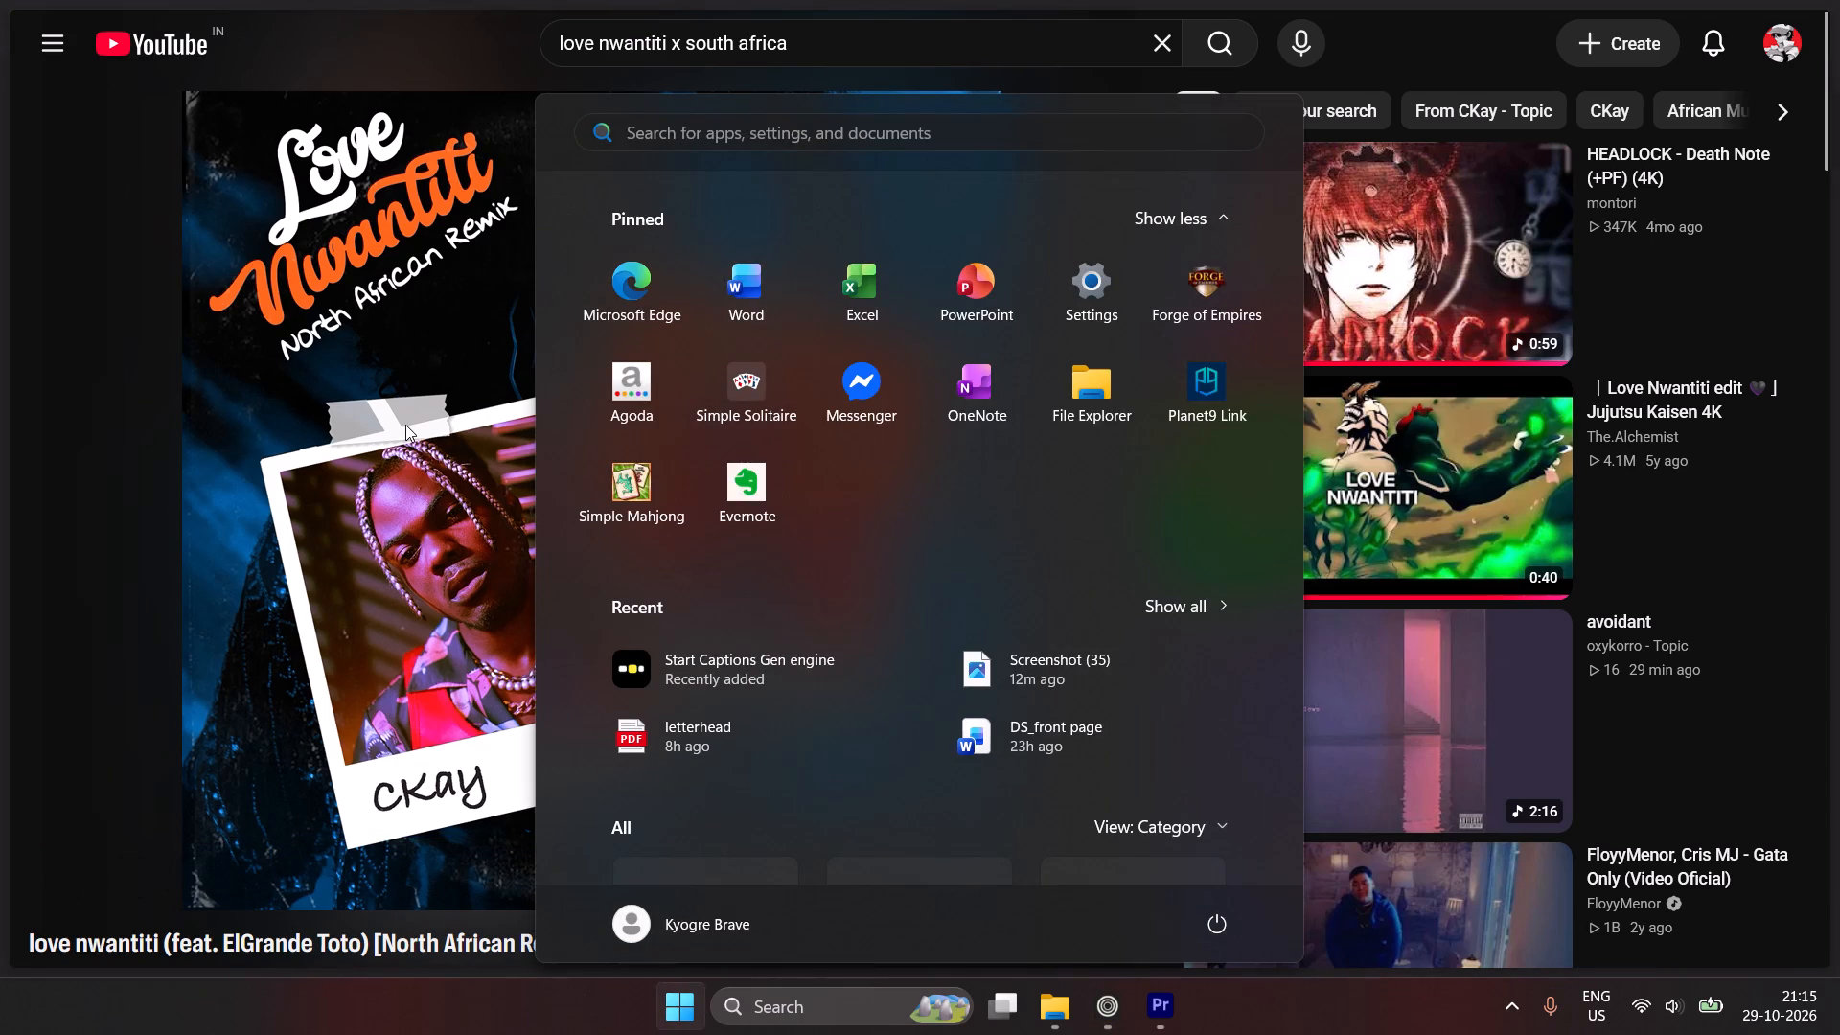
{"action": "left_click", "coordinate": [1168, 1028]}
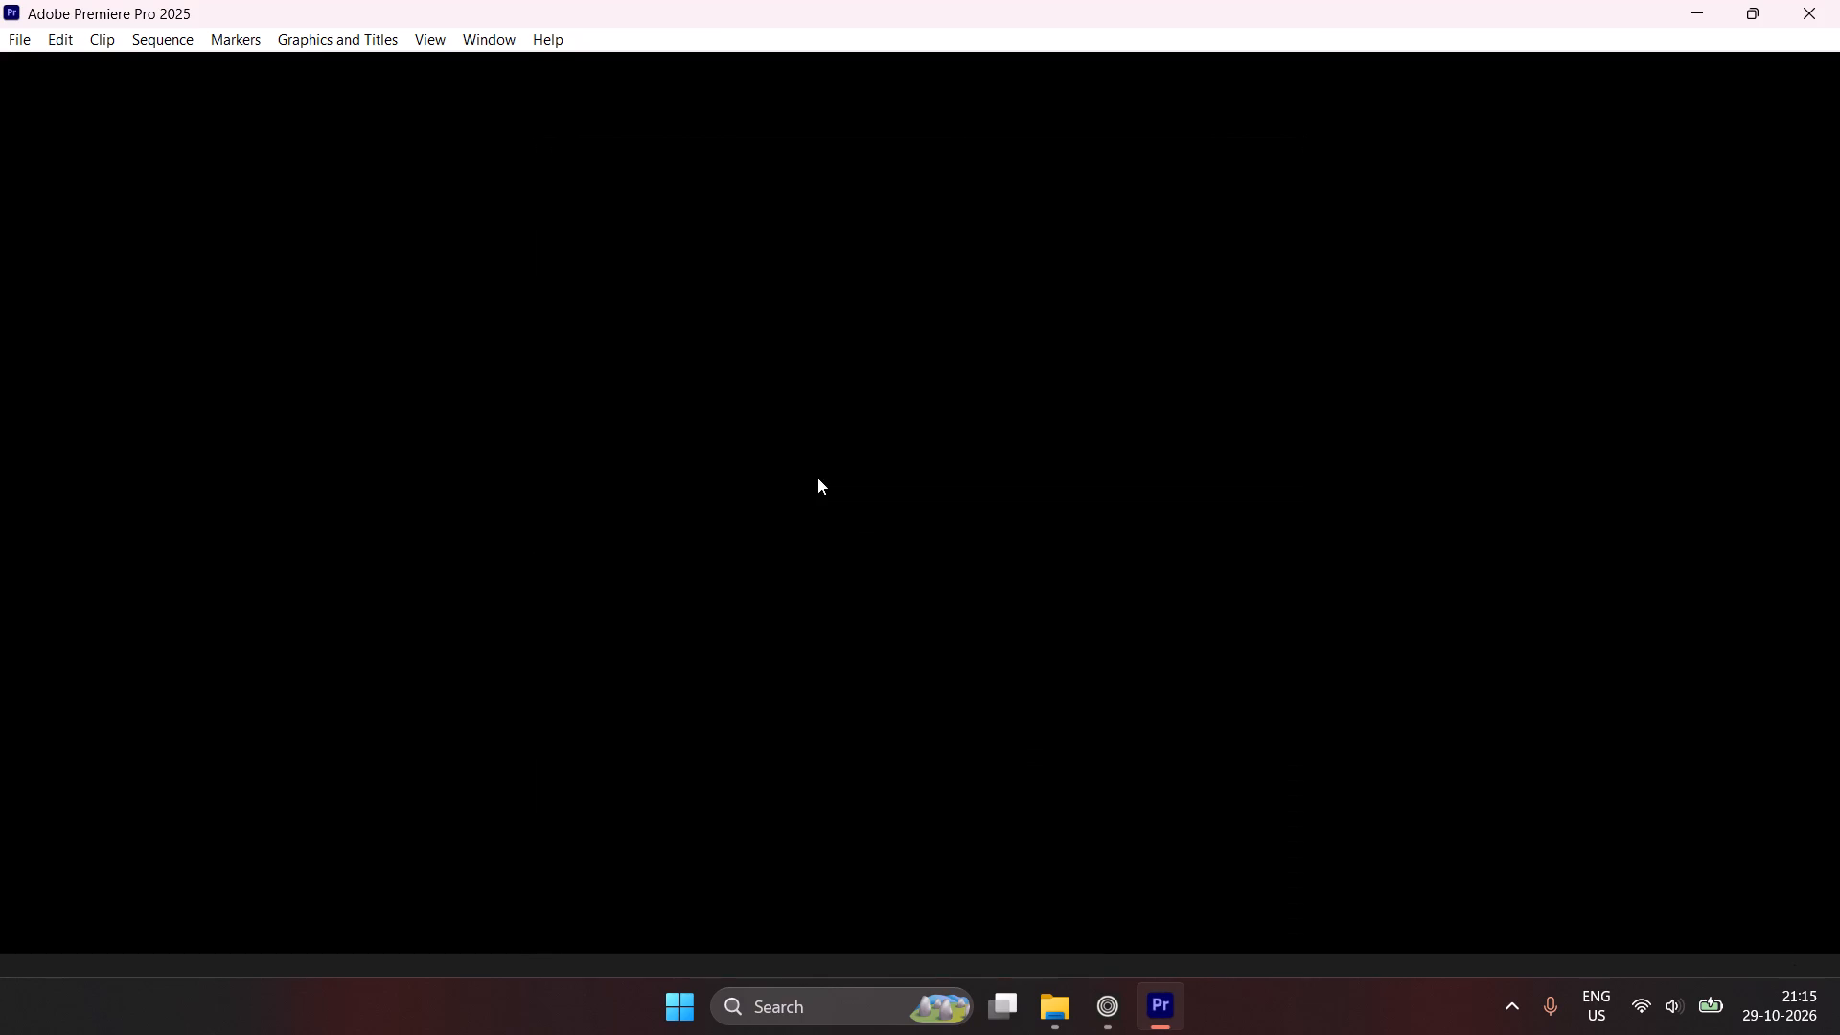
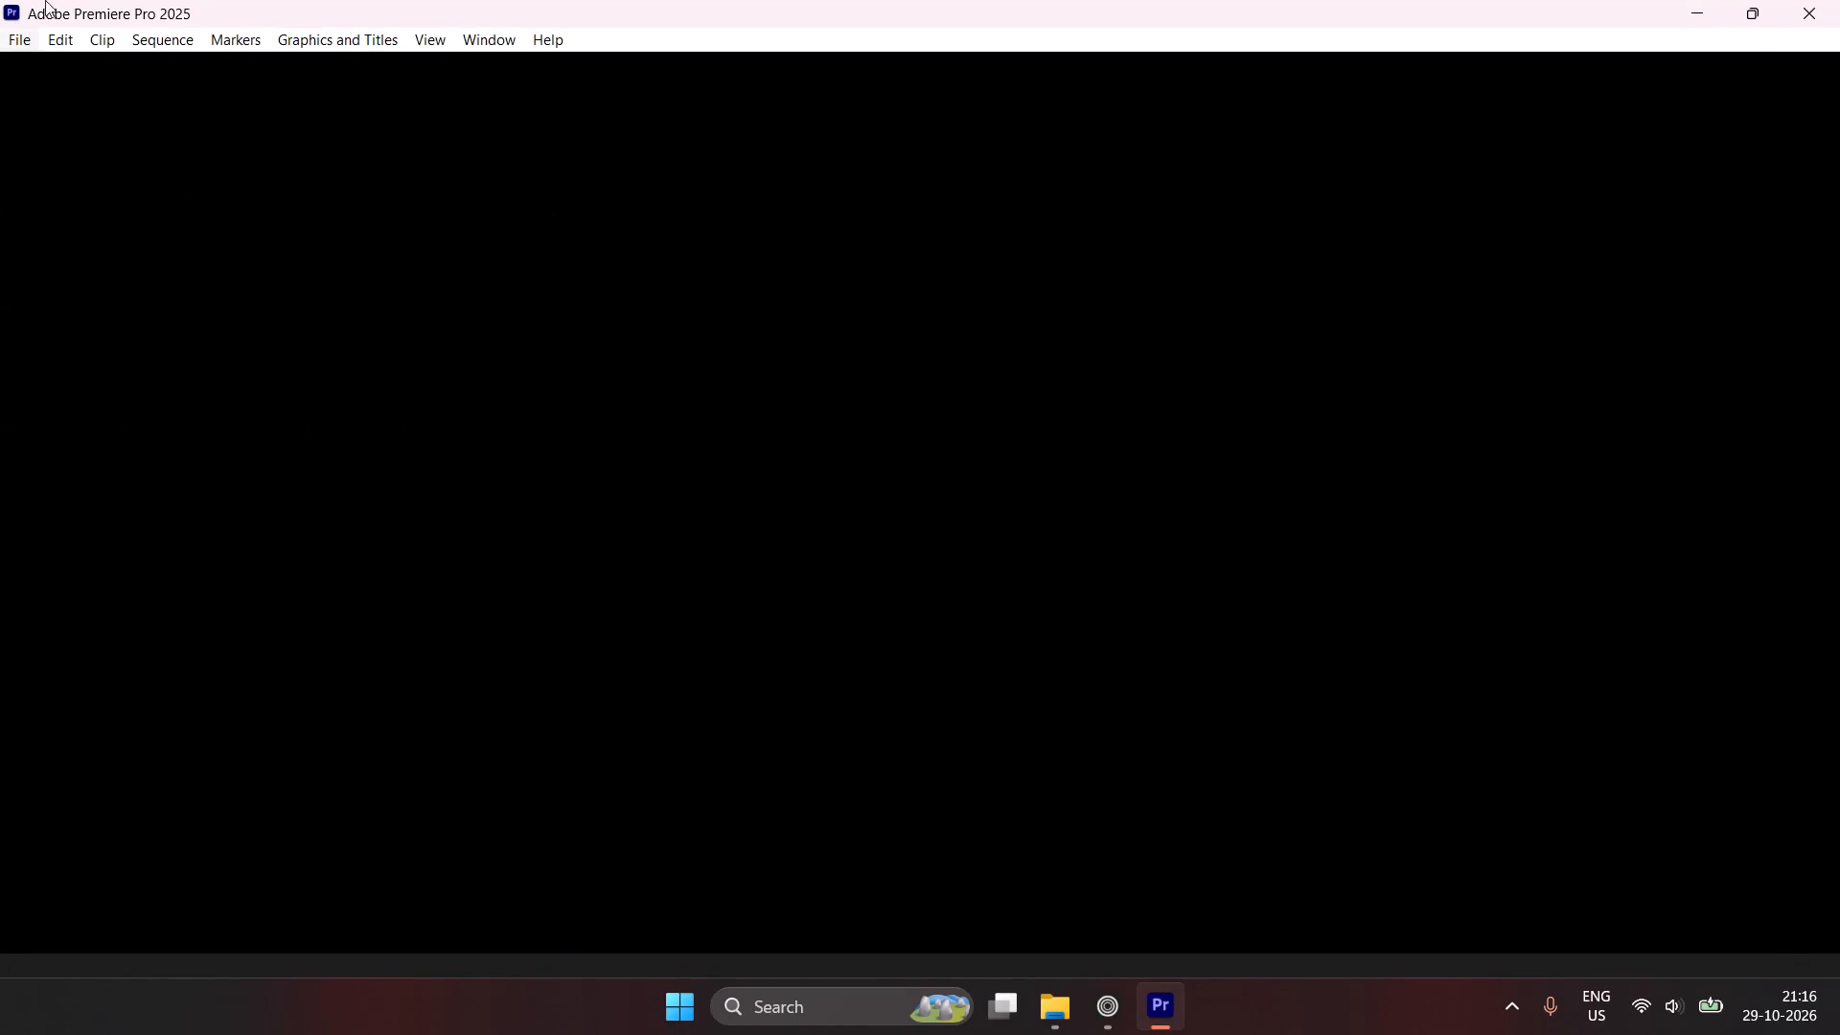
Create a new project, keeping the name and location already filled in.
{"action": "left_click", "coordinate": [24, 44]}
{"action": "left_click", "coordinate": [51, 77]}
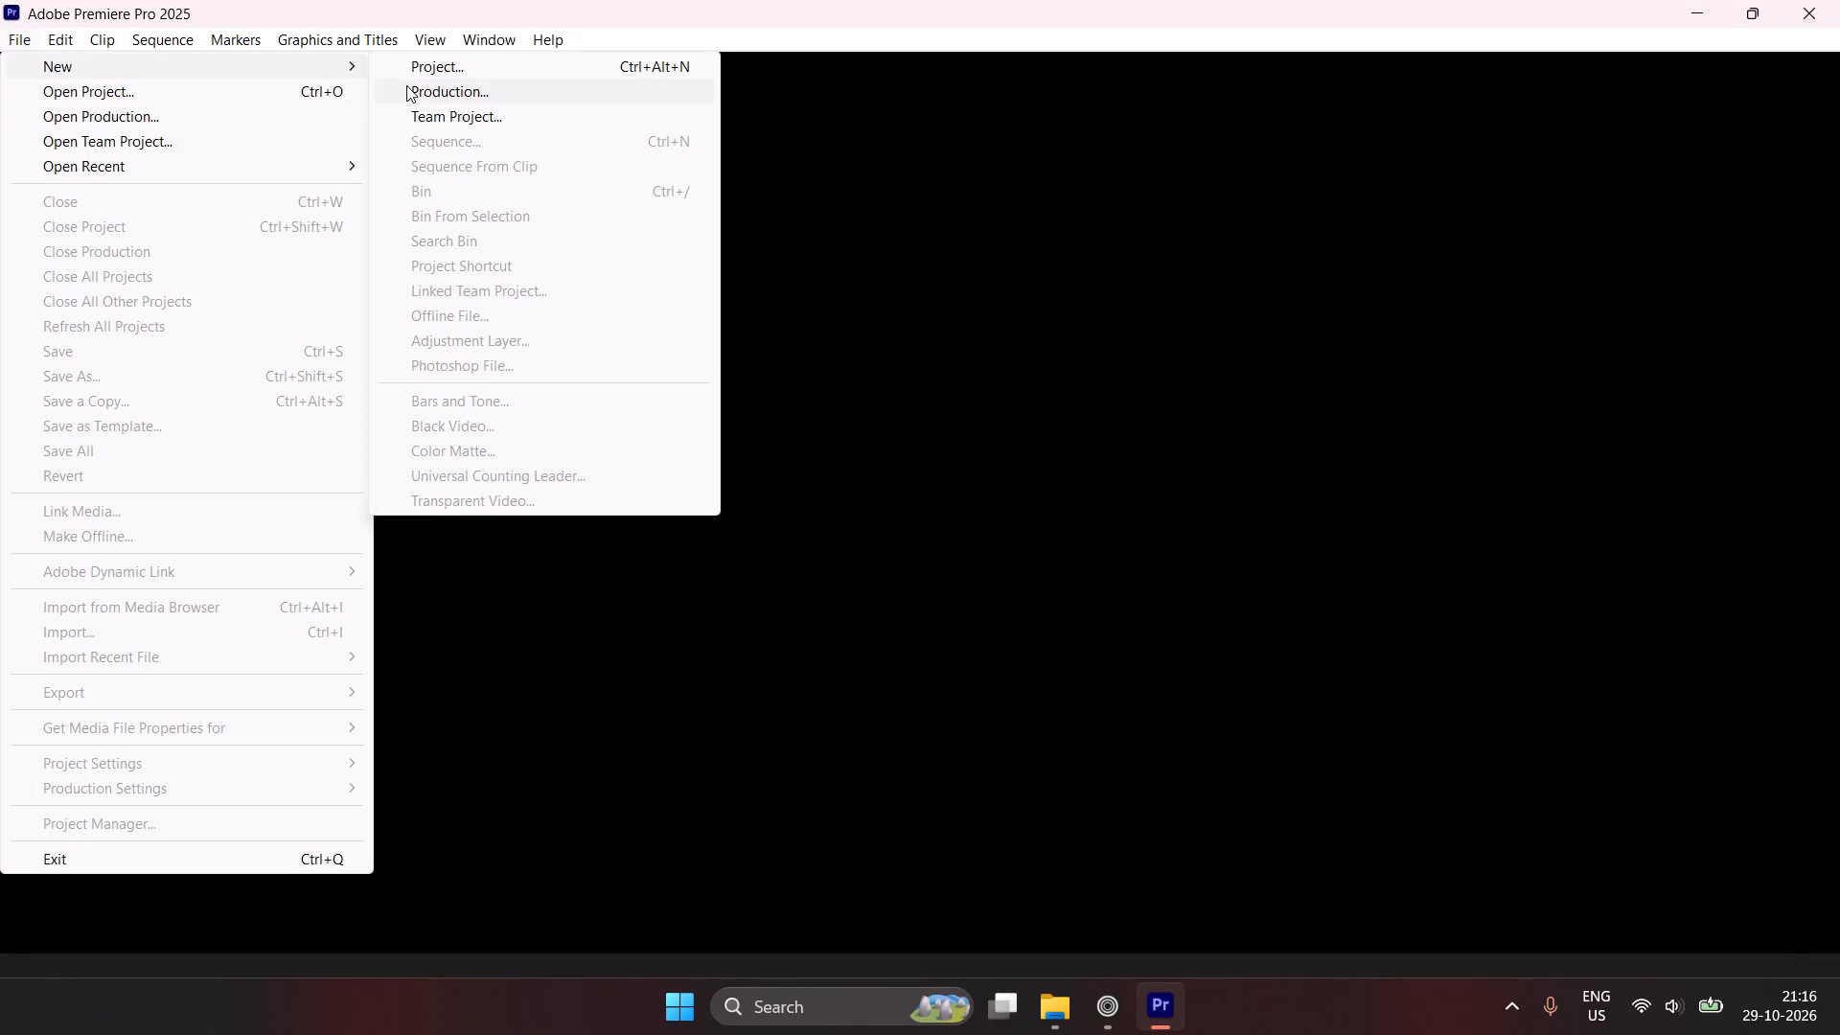
{"action": "left_click", "coordinate": [475, 69]}
{"action": "left_click", "coordinate": [1025, 616]}
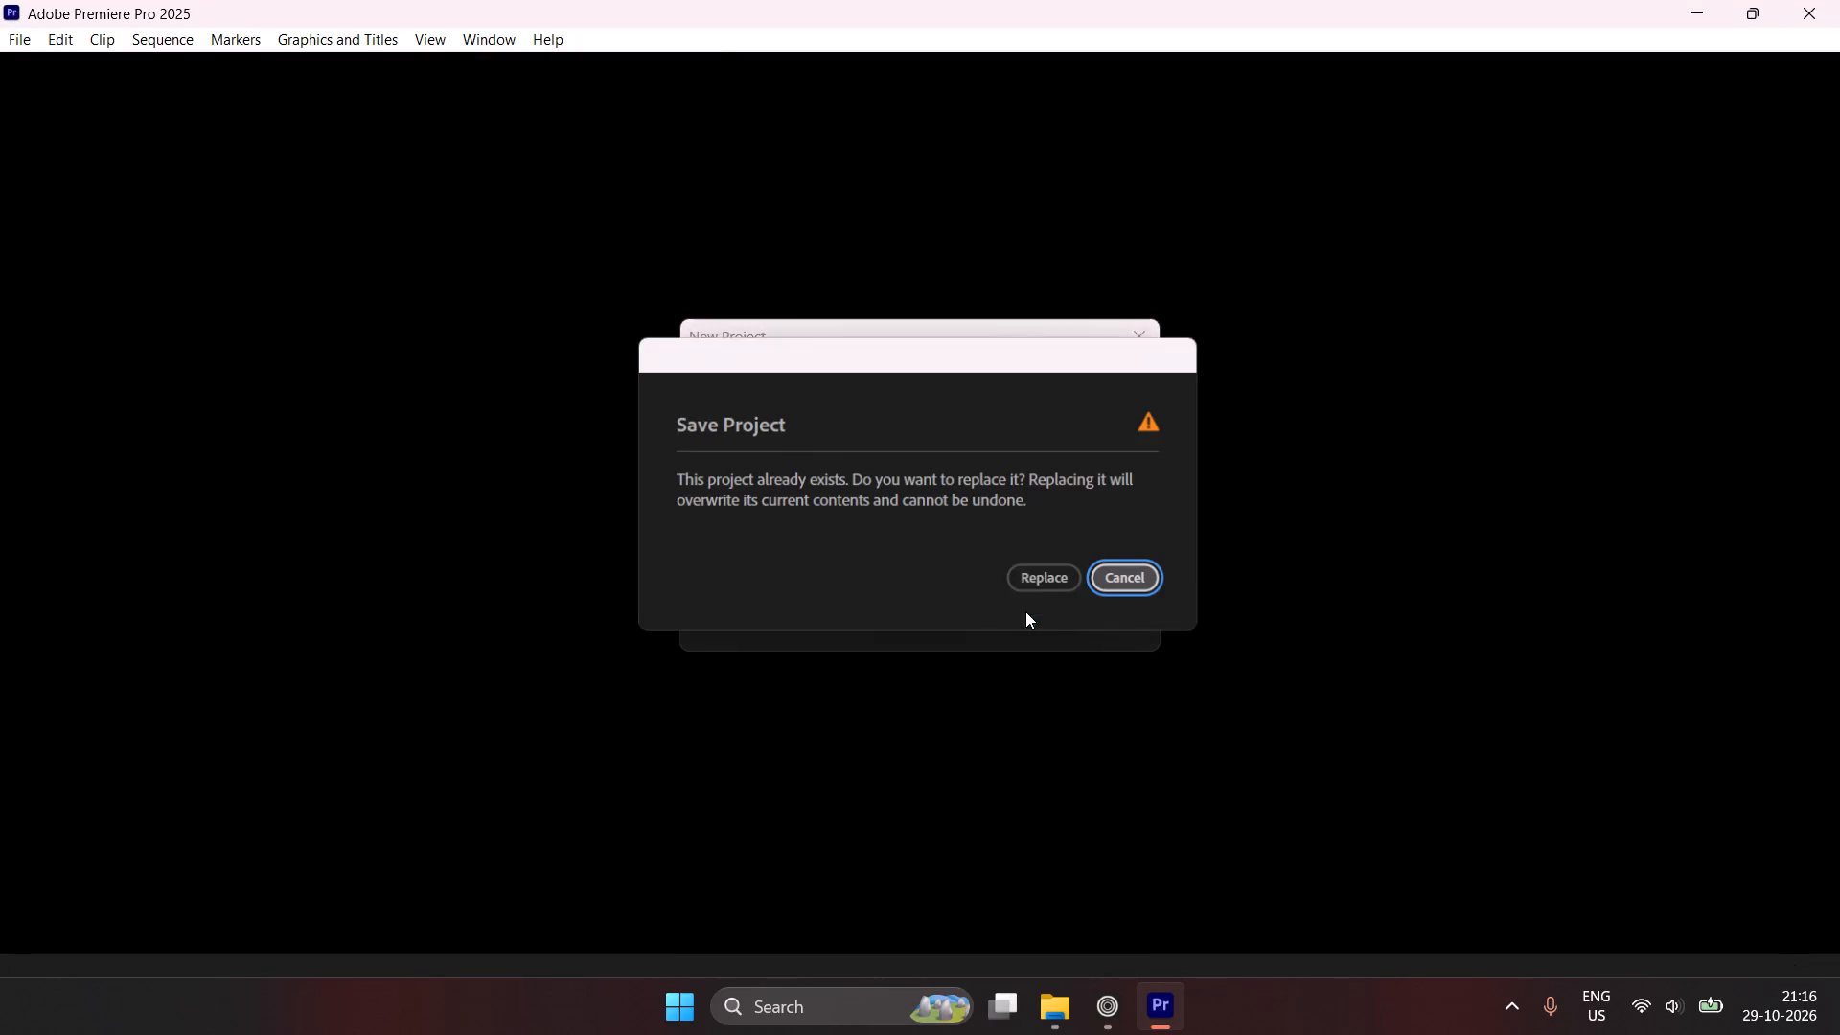
Decline to replace the existing project, name the new project "cod" and create it.
{"action": "left_click", "coordinate": [1130, 586]}
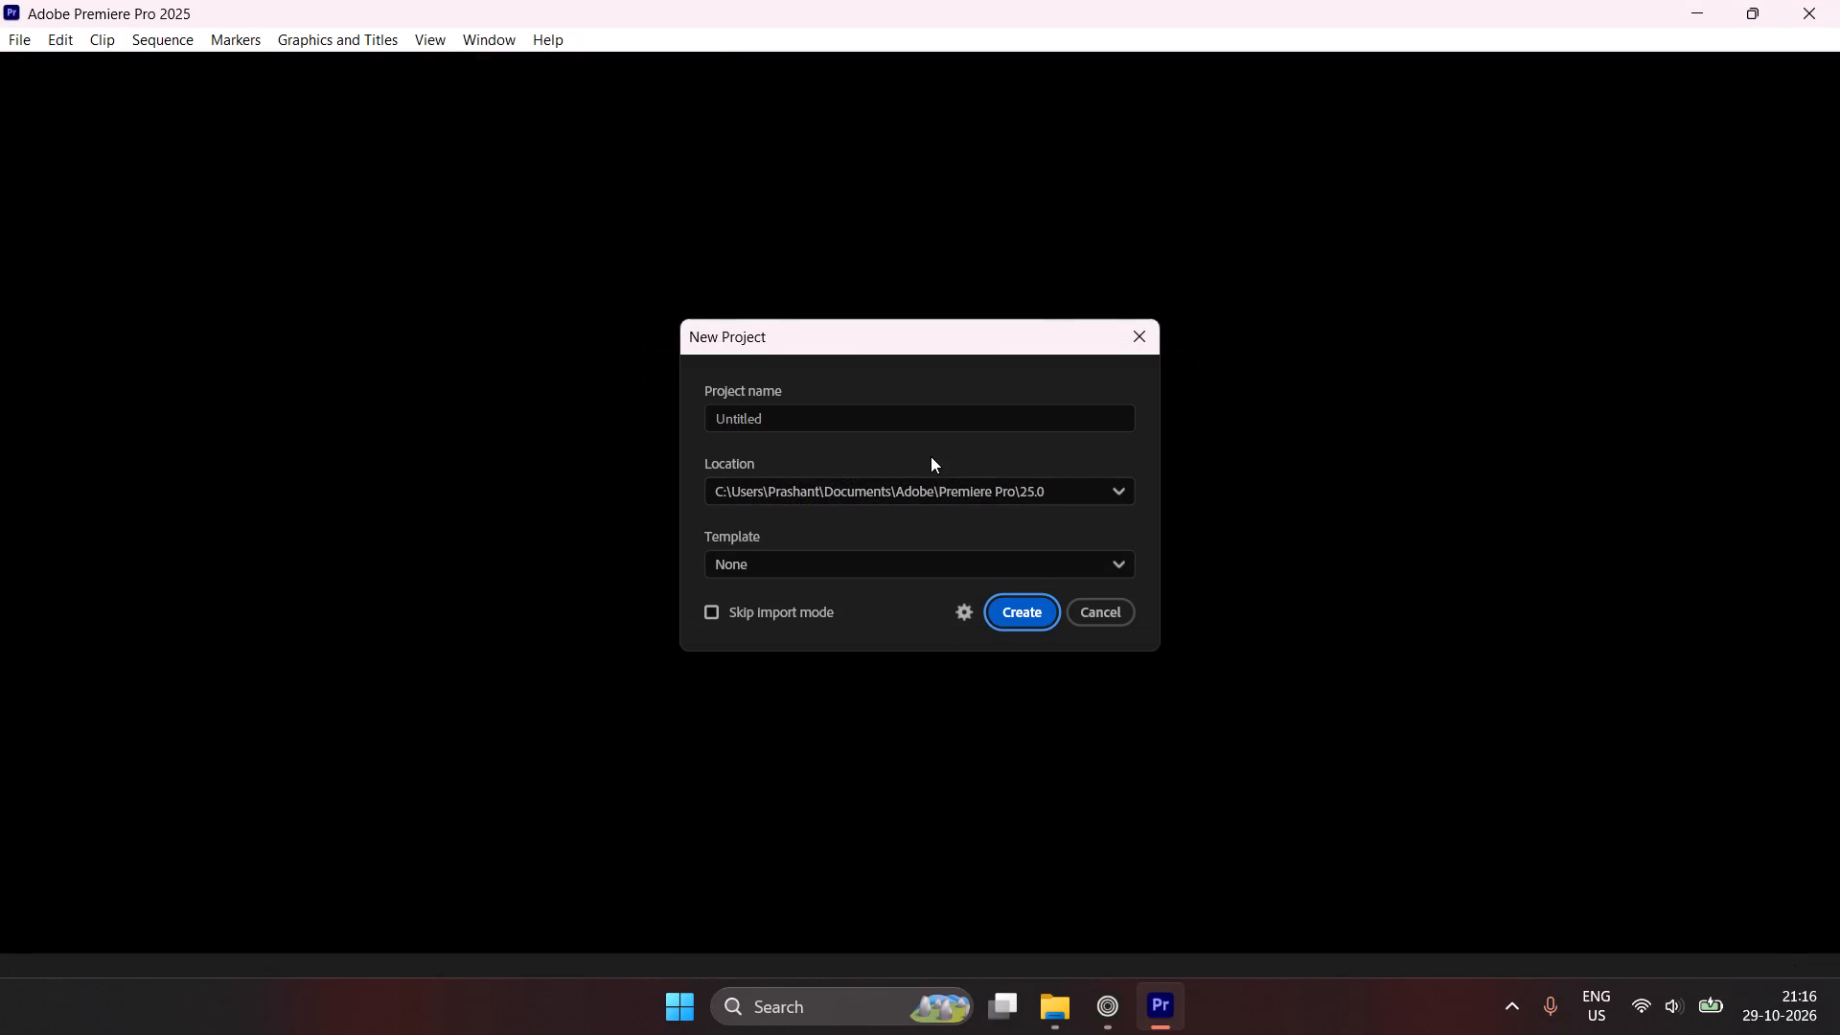
{"action": "left_click_drag", "start_coordinate": [922, 430], "coordinate": [697, 420]}
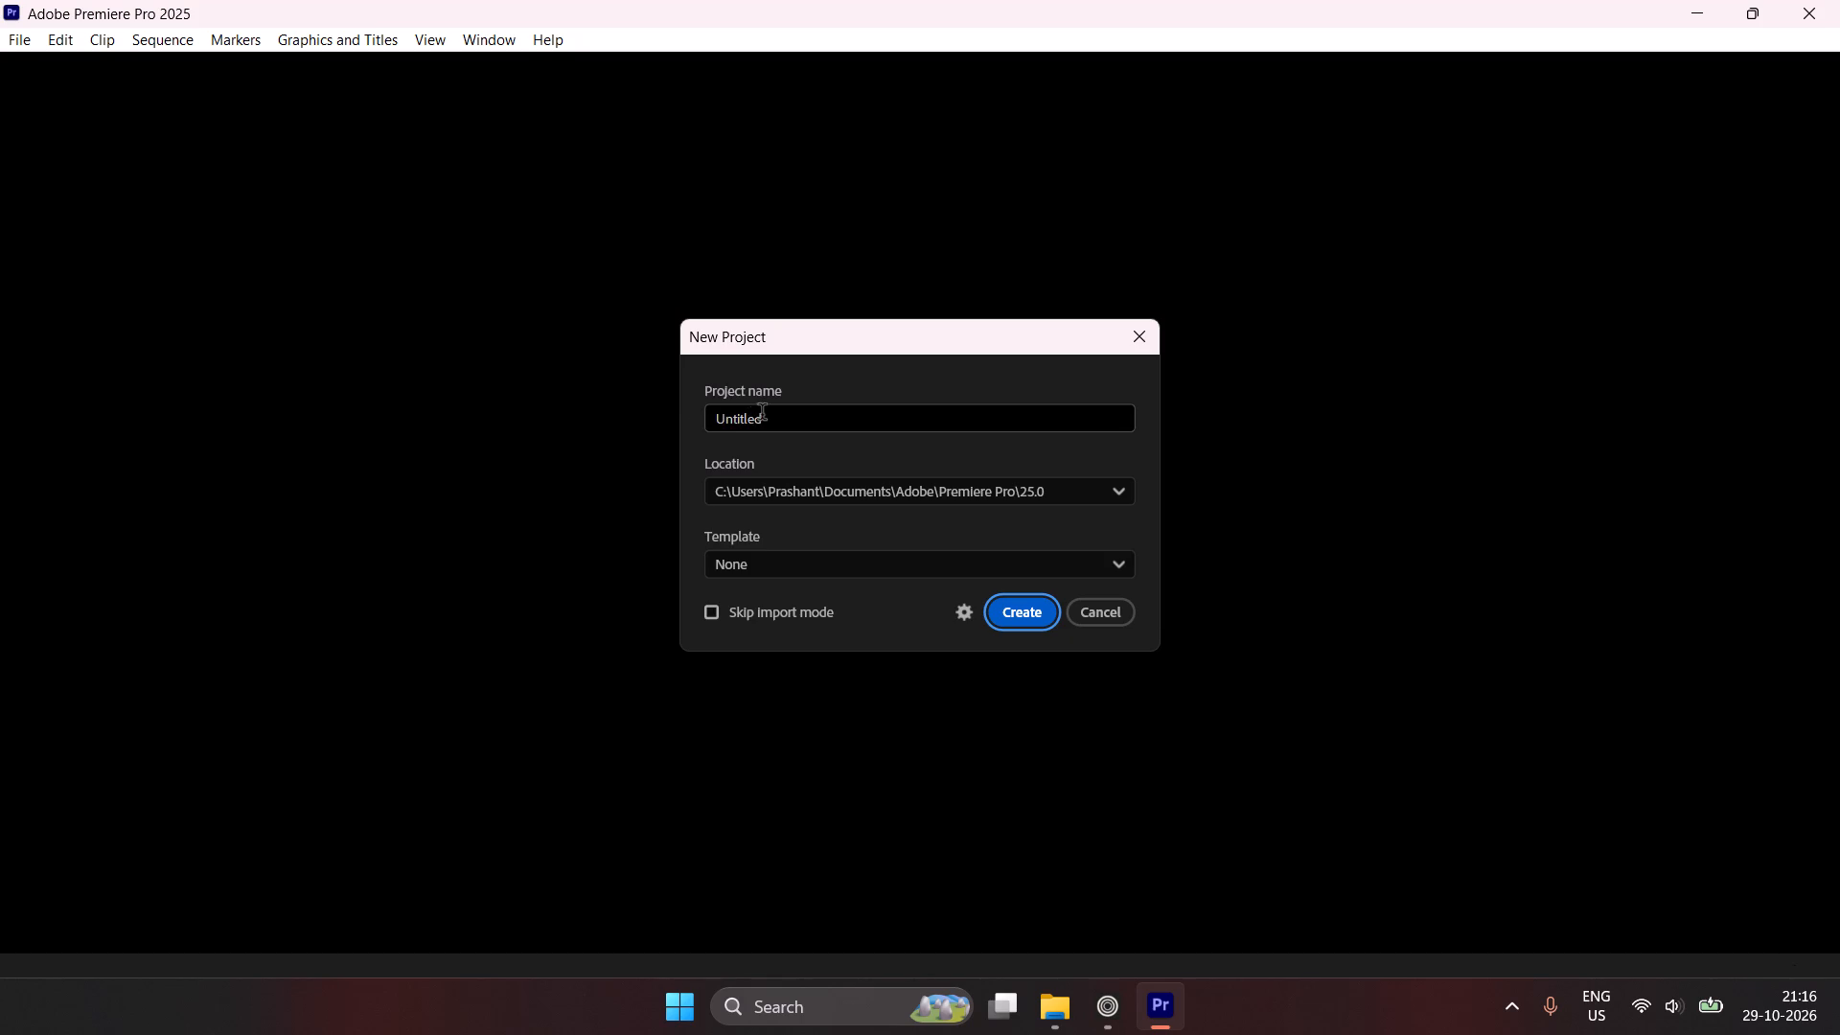
{"action": "left_click_drag", "start_coordinate": [762, 414], "coordinate": [695, 416]}
{"action": "key", "text": "BackSpace"}
{"action": "type", "text": "cod"}
{"action": "key", "text": "Return"}
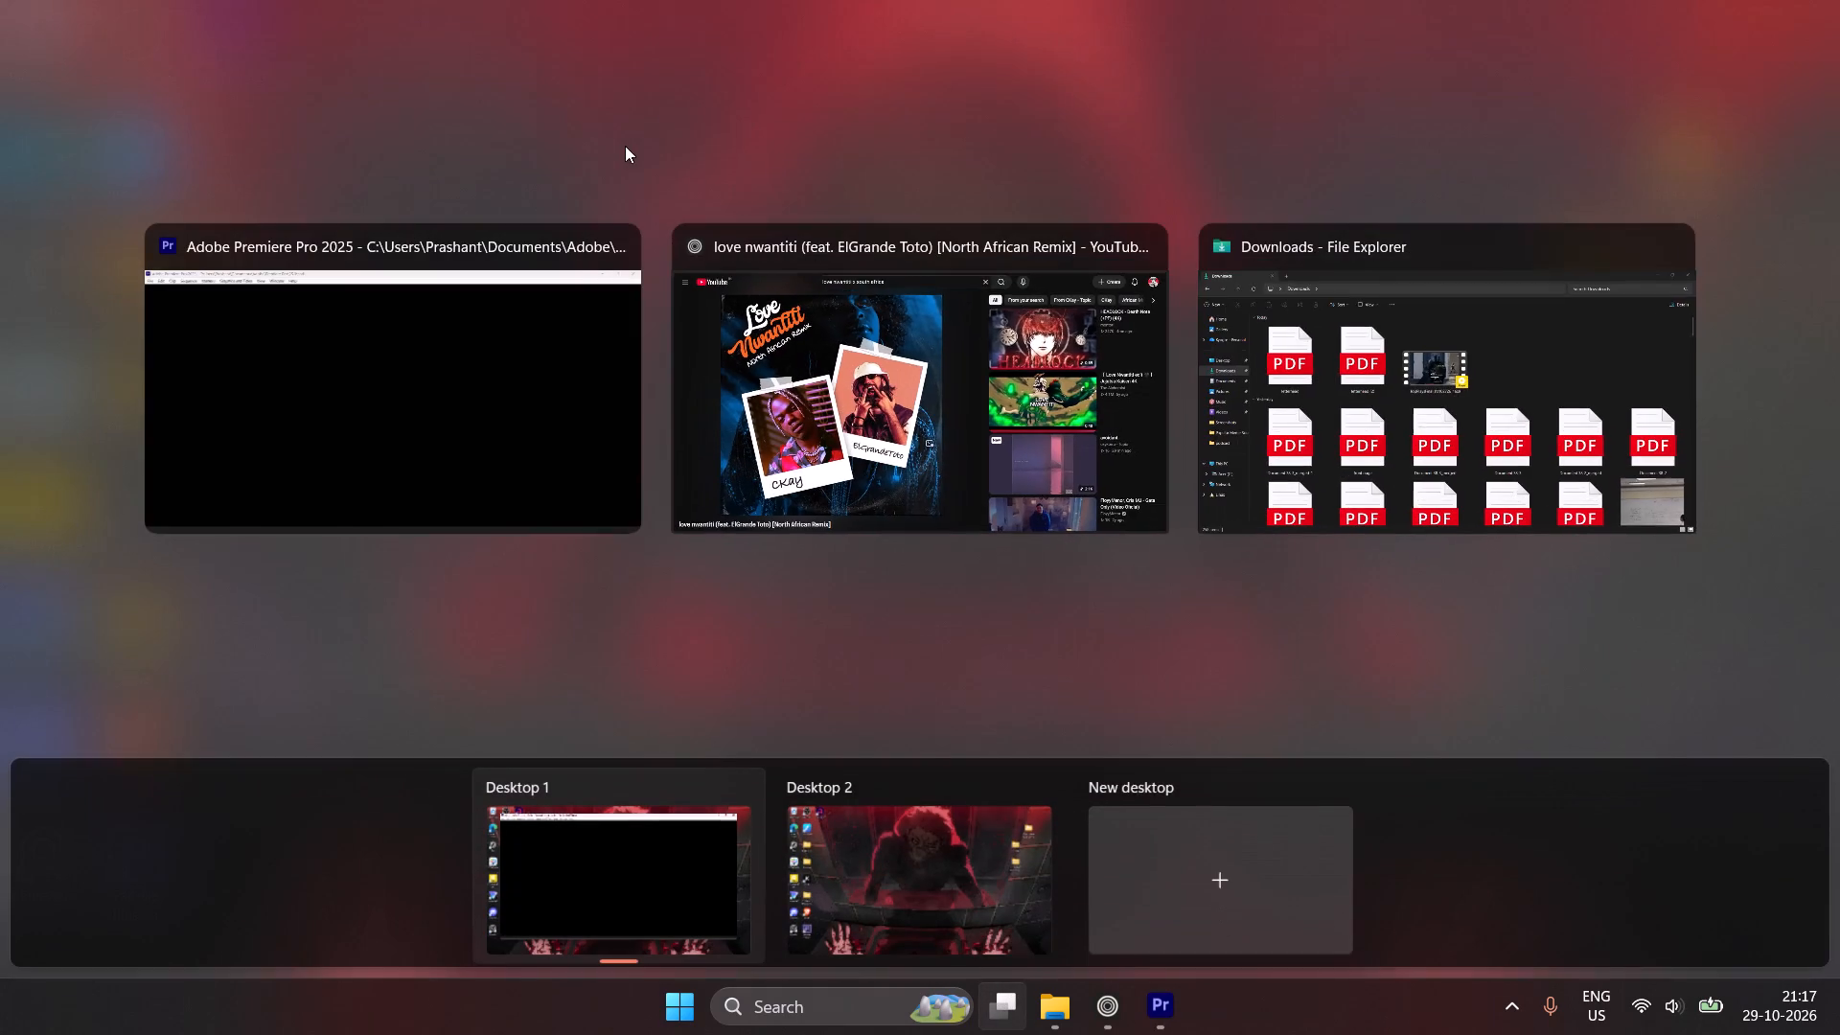
Close the unresponsive Premiere Pro window holding the "cod" project.
{"action": "left_click", "coordinate": [625, 239]}
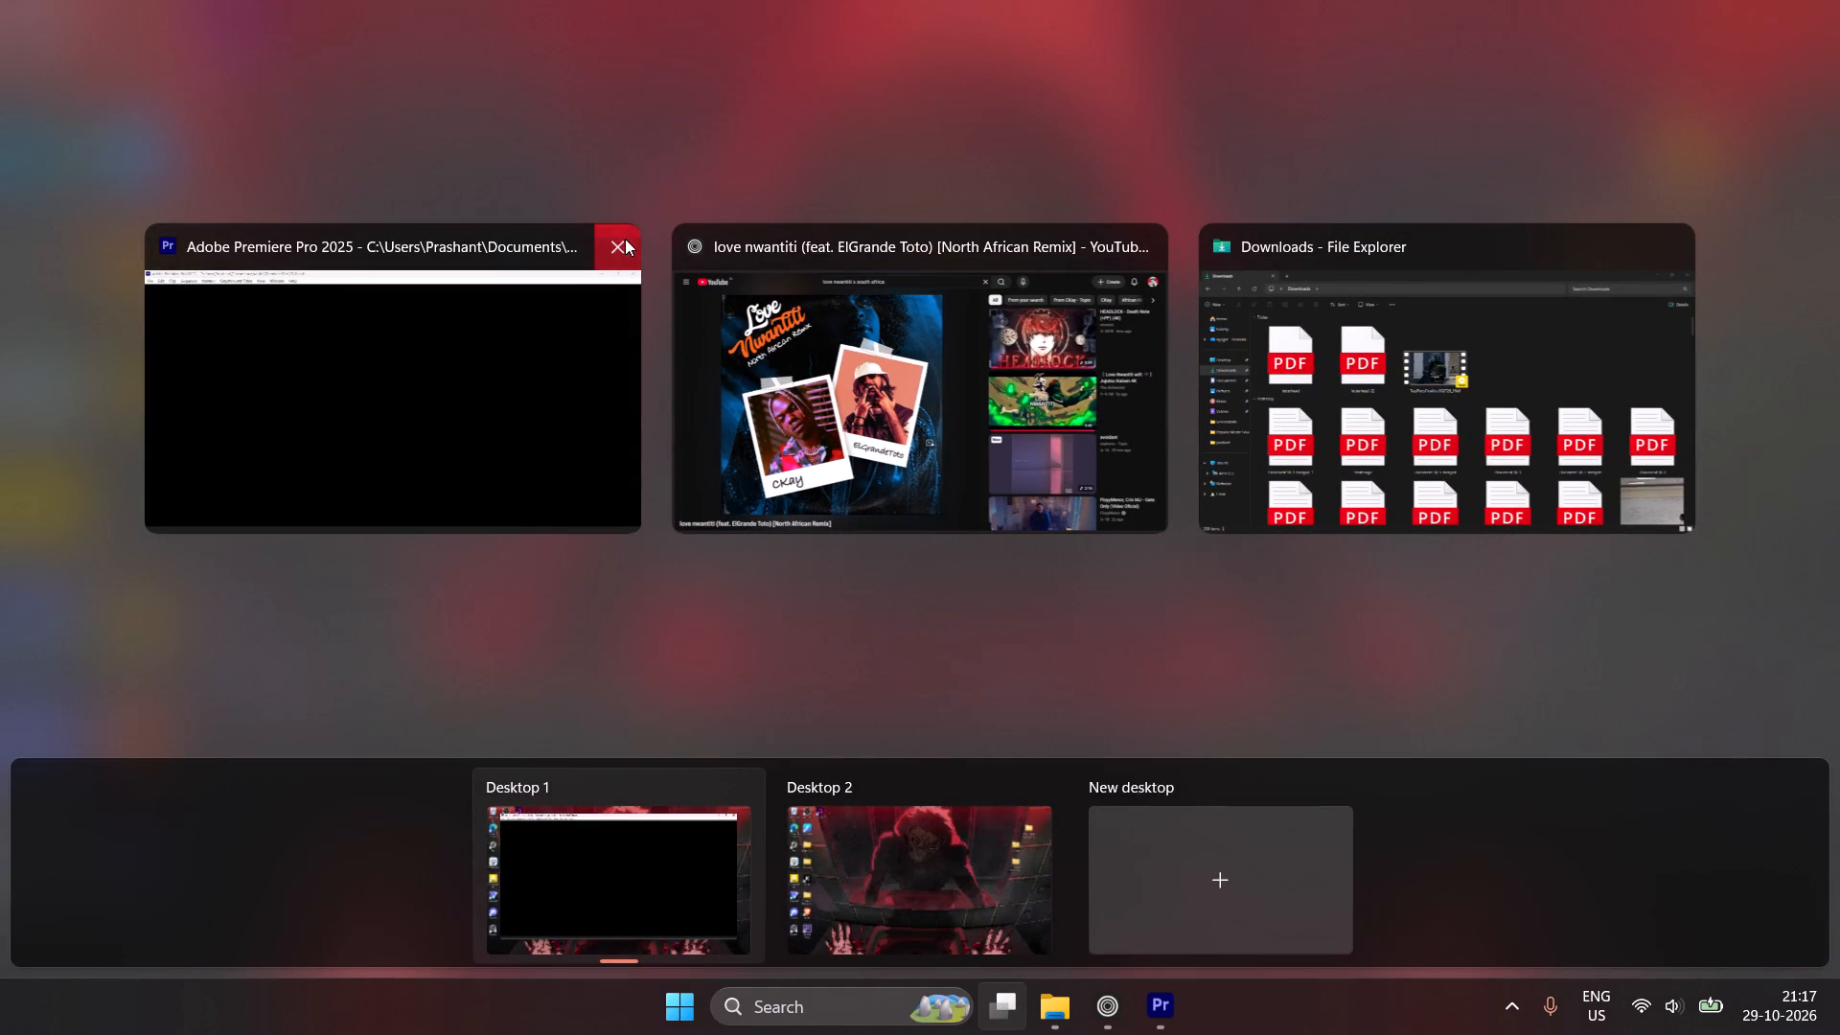
{"action": "left_click", "coordinate": [481, 408]}
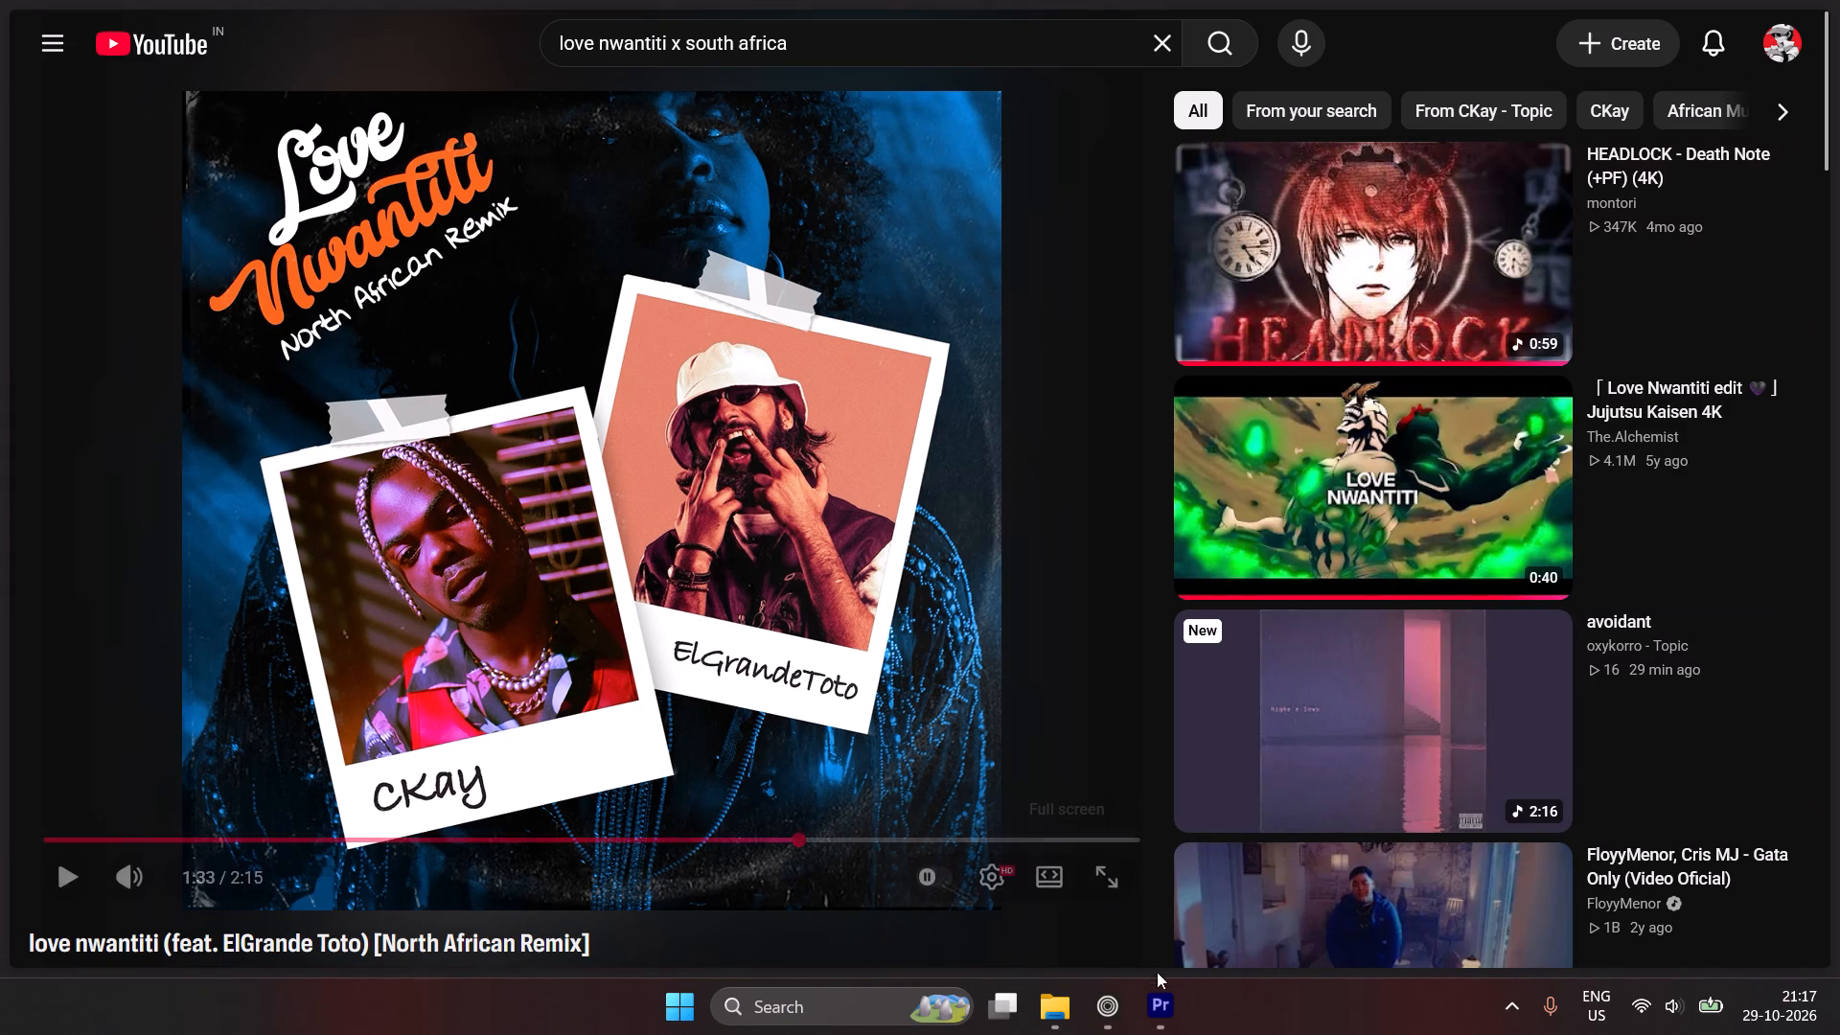
{"action": "left_click", "coordinate": [1166, 1020]}
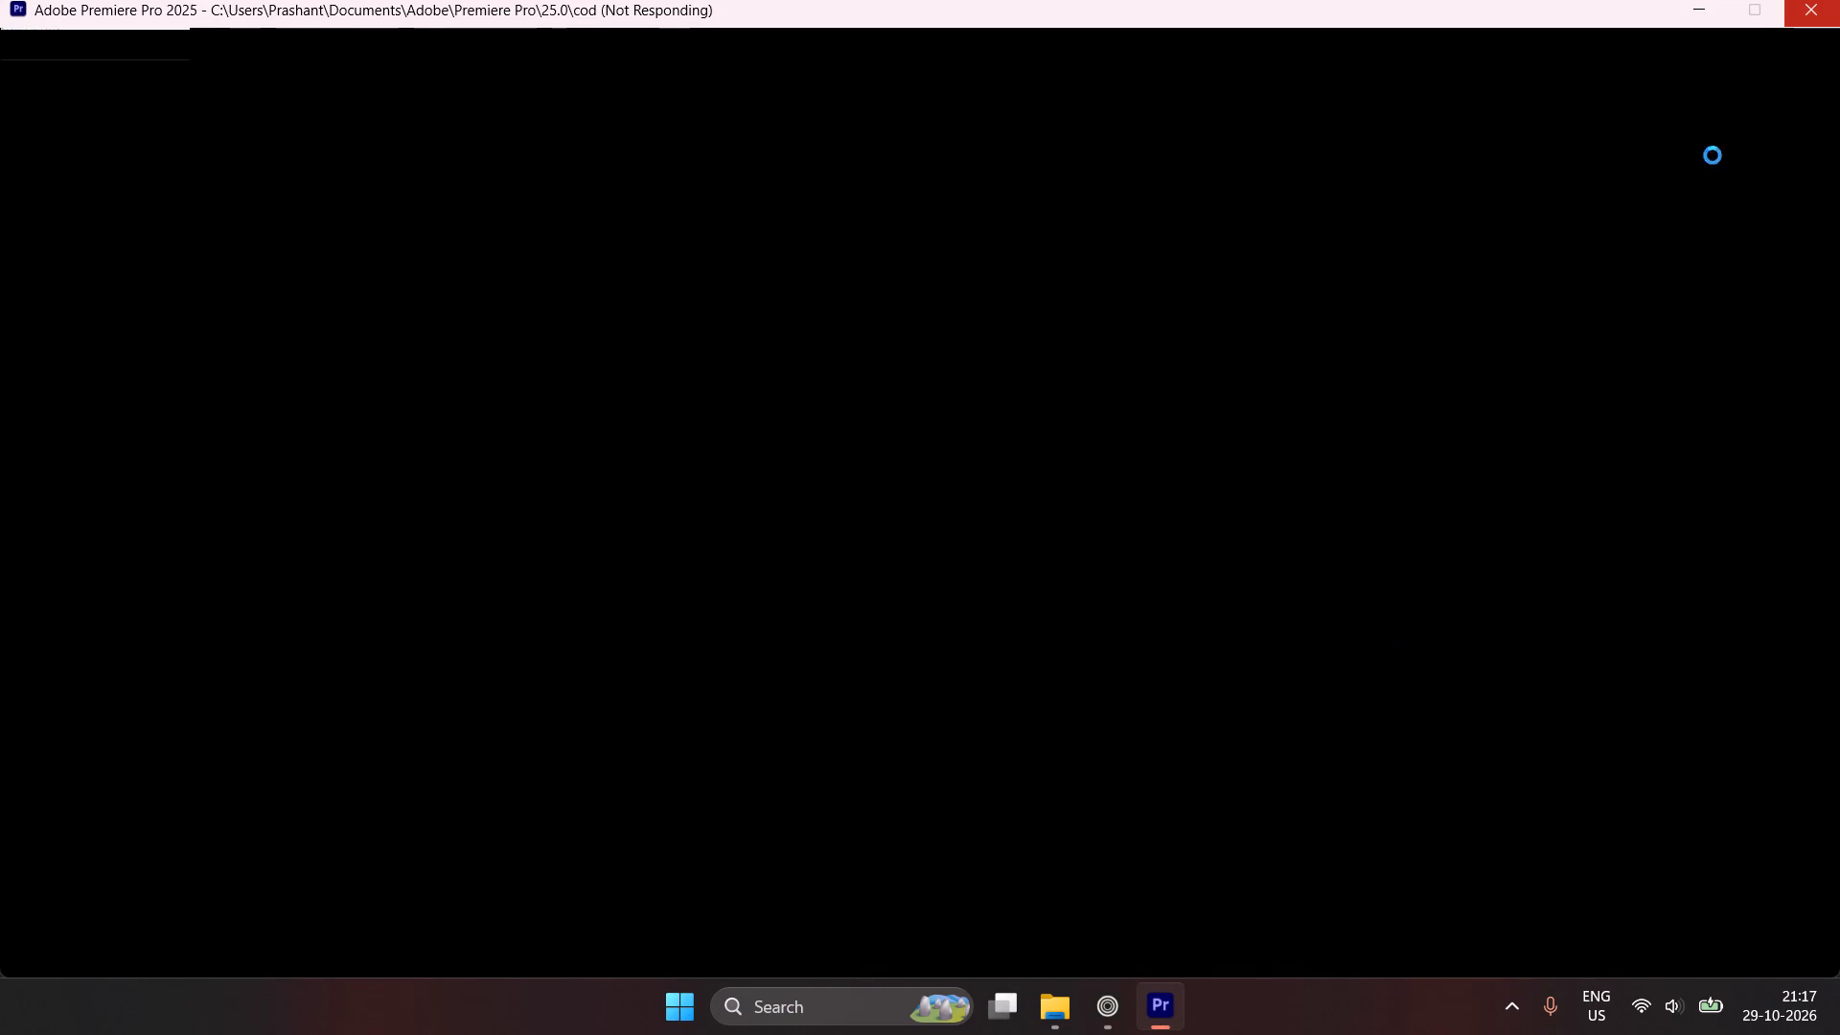
{"action": "right_click", "coordinate": [1164, 1013]}
{"action": "left_click", "coordinate": [1136, 950]}
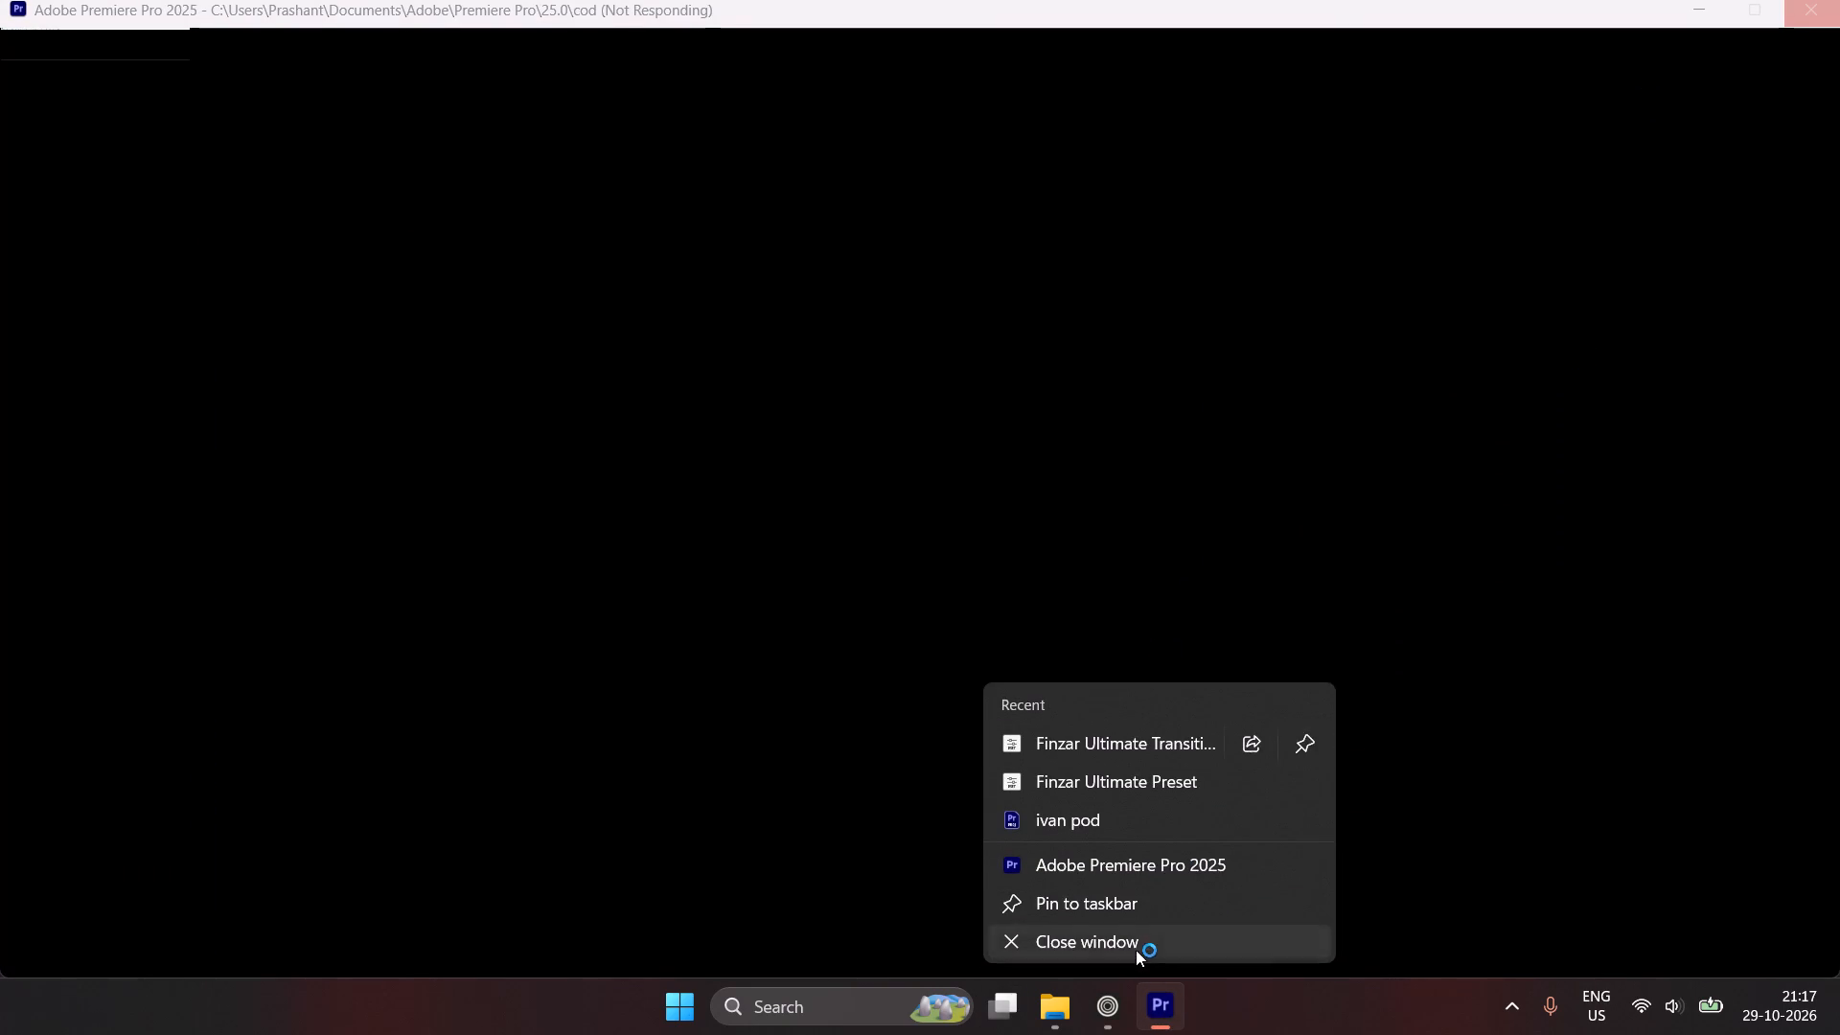
{"action": "right_click", "coordinate": [1167, 1023]}
{"action": "left_click", "coordinate": [1157, 943]}
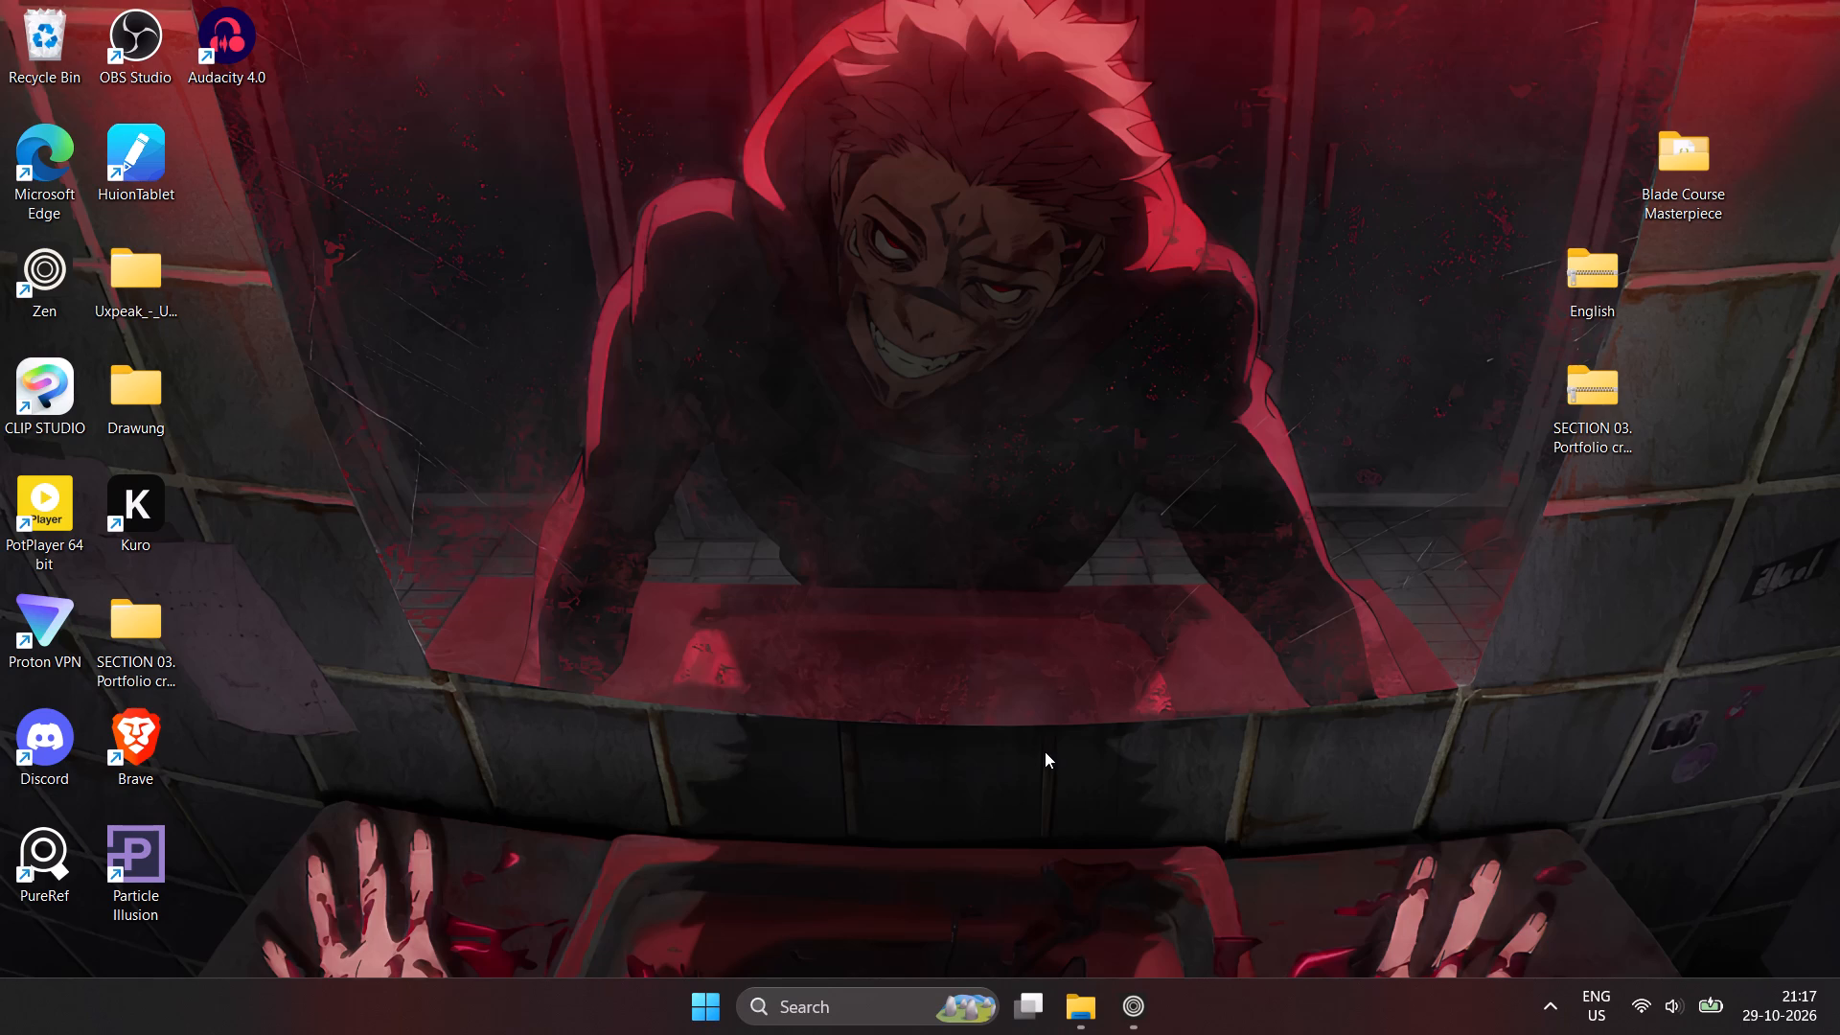
Find Premiere Pro with the system search "pre" and relaunch it.
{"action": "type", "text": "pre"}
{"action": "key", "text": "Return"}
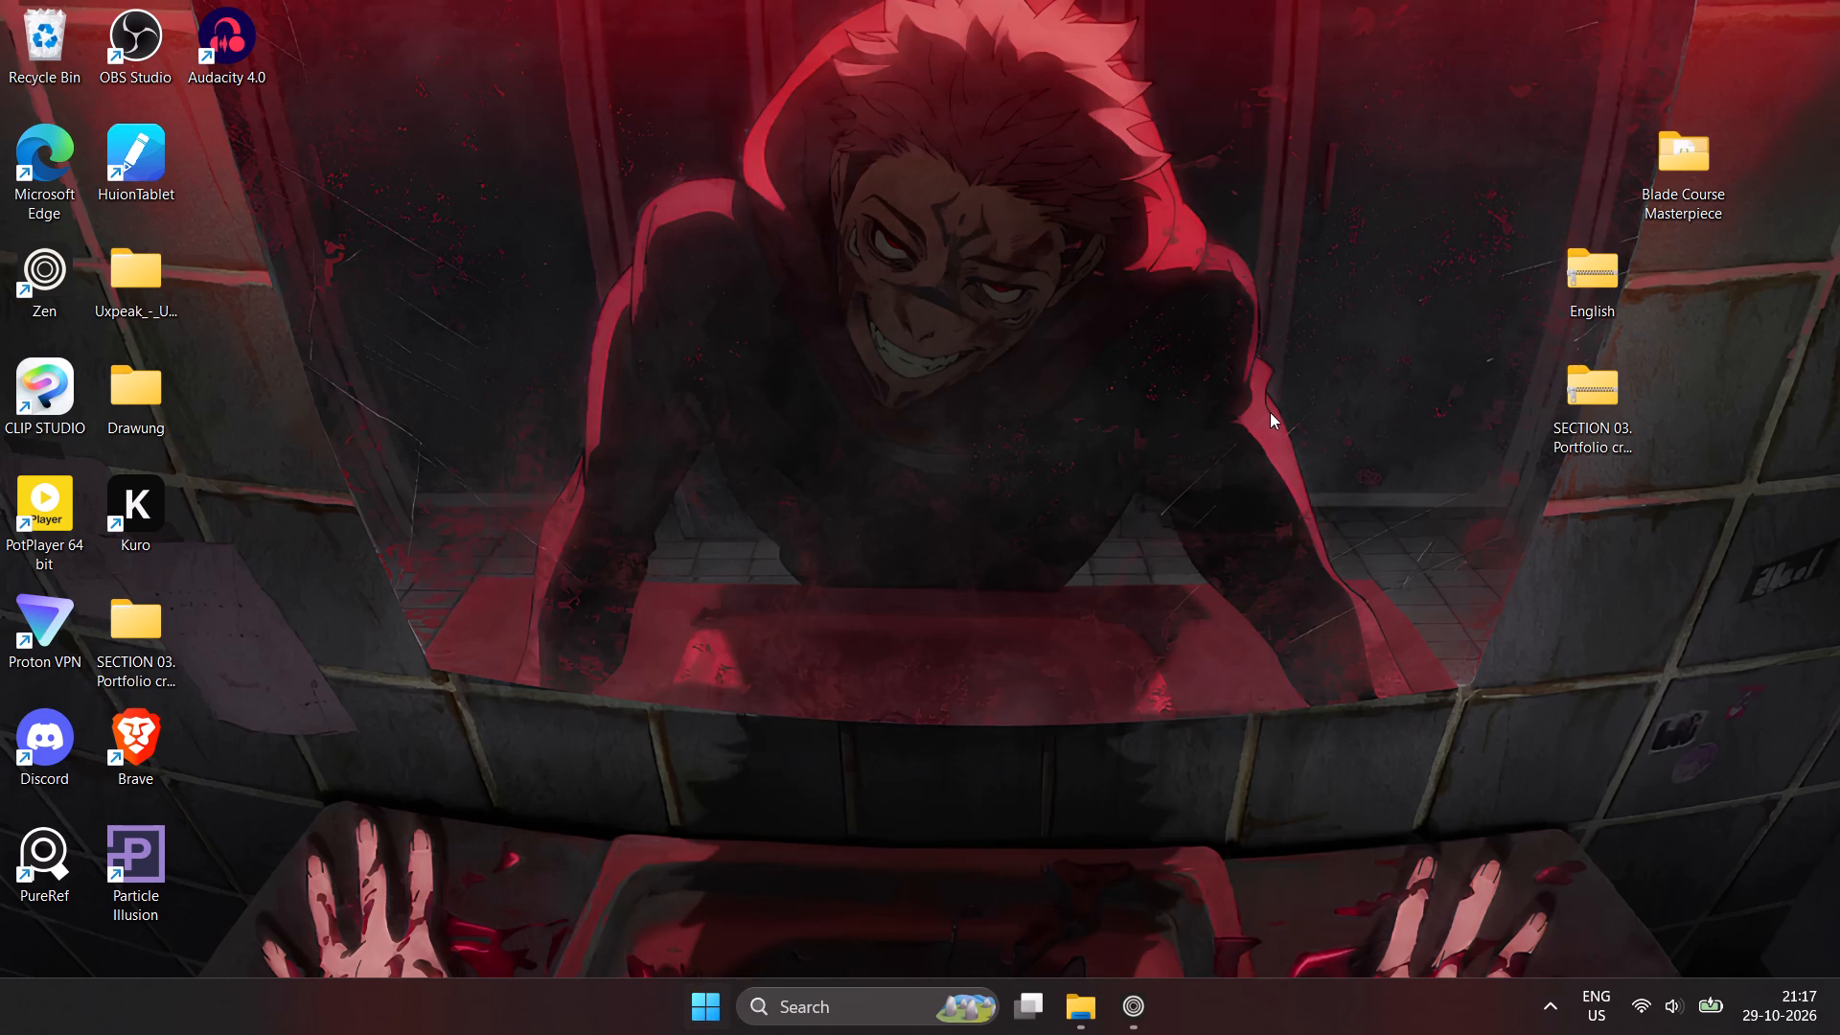
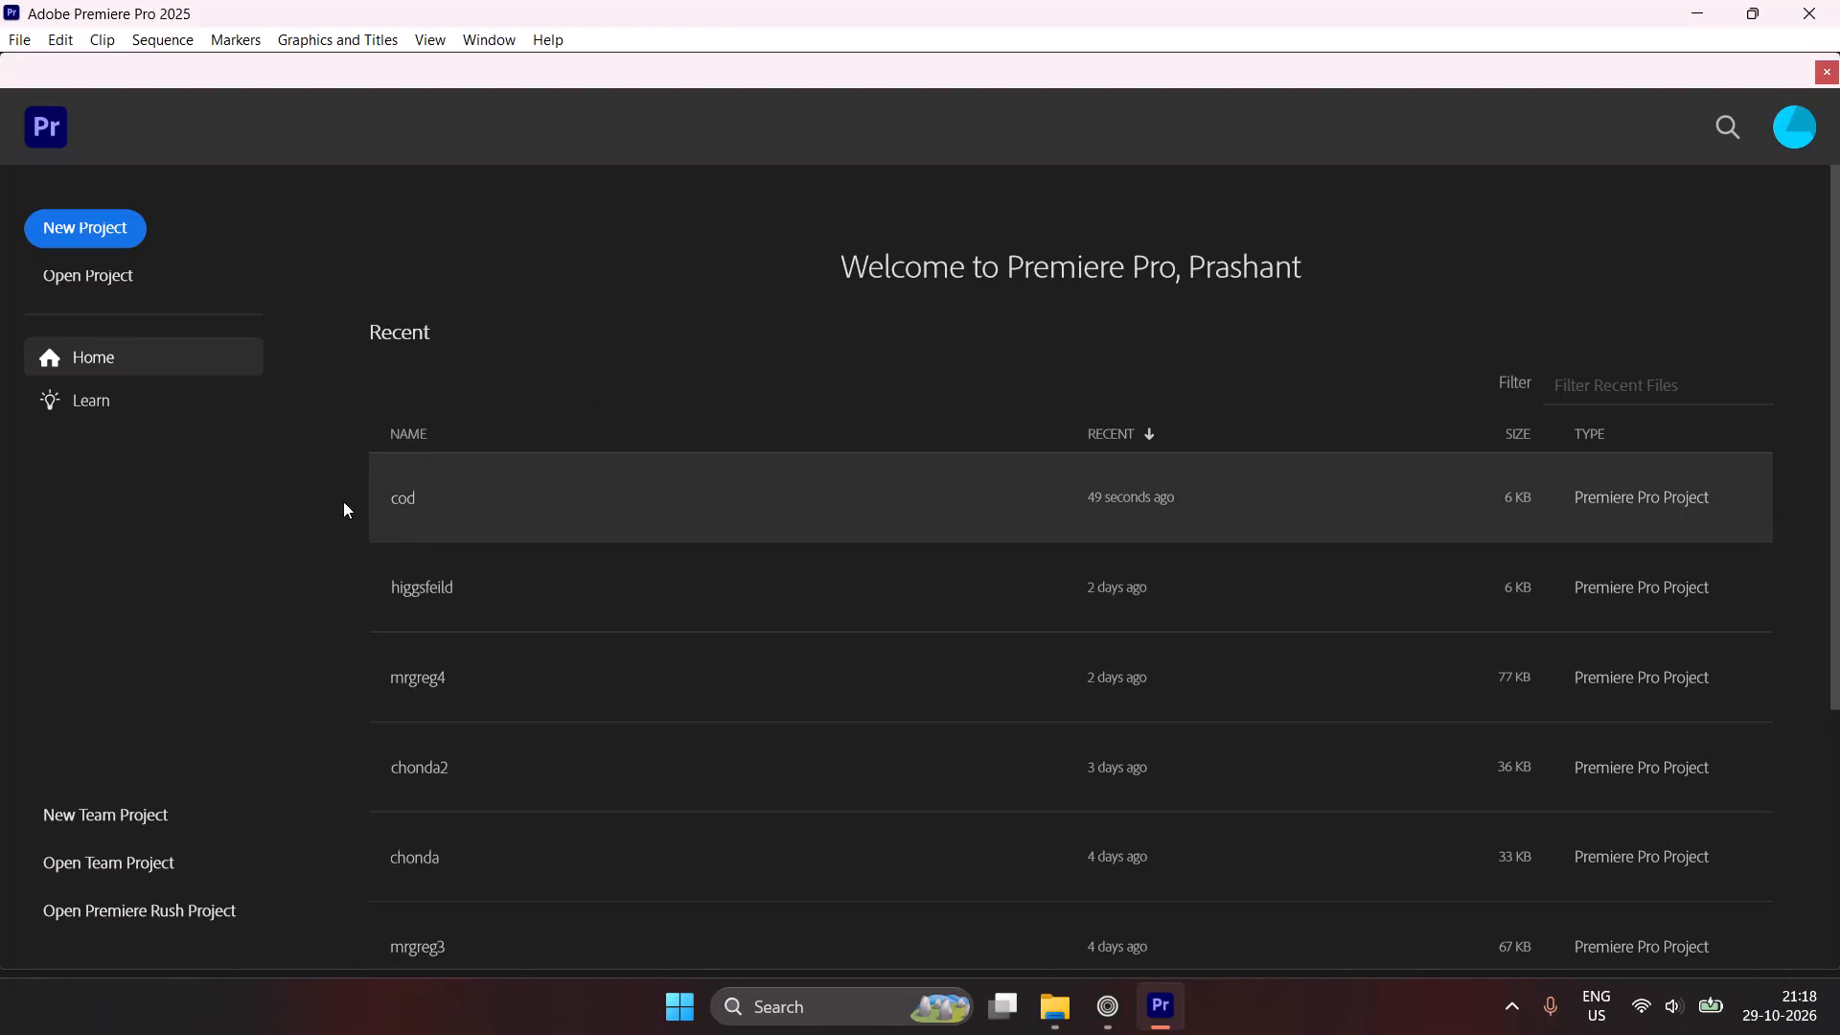
Reopen the recent "cod" project and dismiss the introduction to Adobe libraries.
{"action": "left_click", "coordinate": [421, 504]}
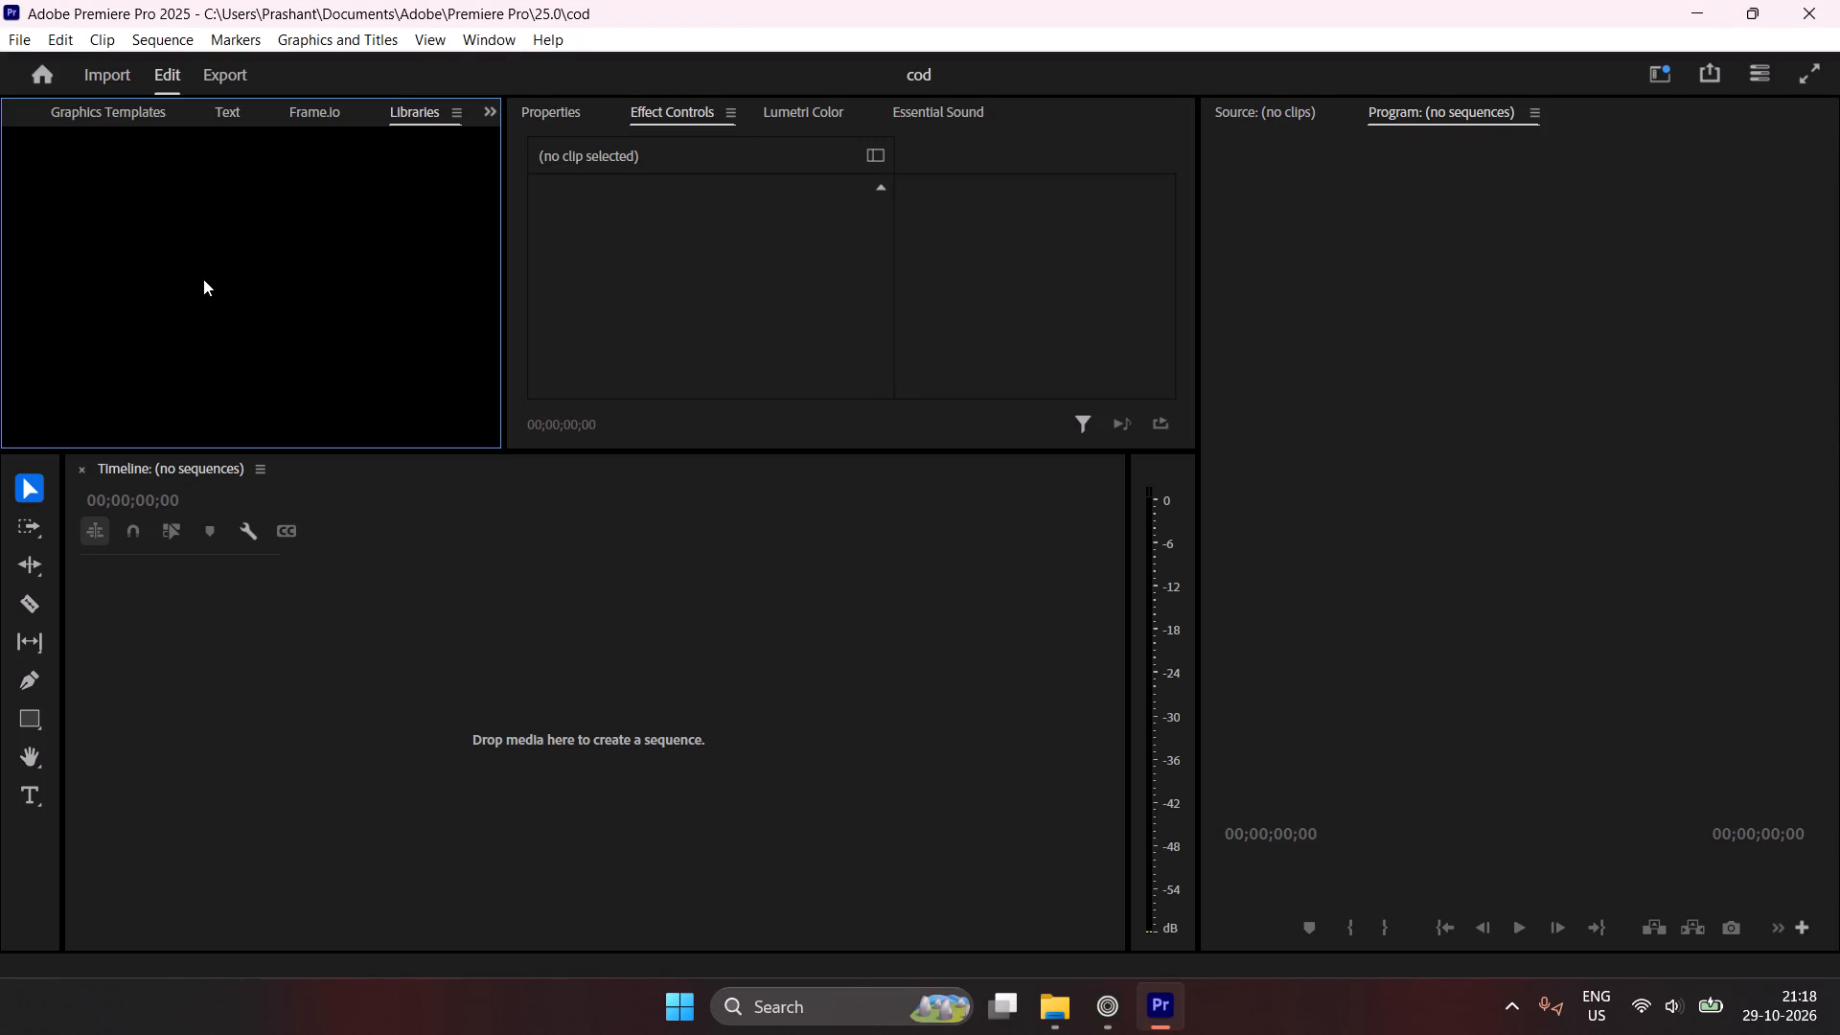
{"action": "left_click", "coordinate": [212, 278]}
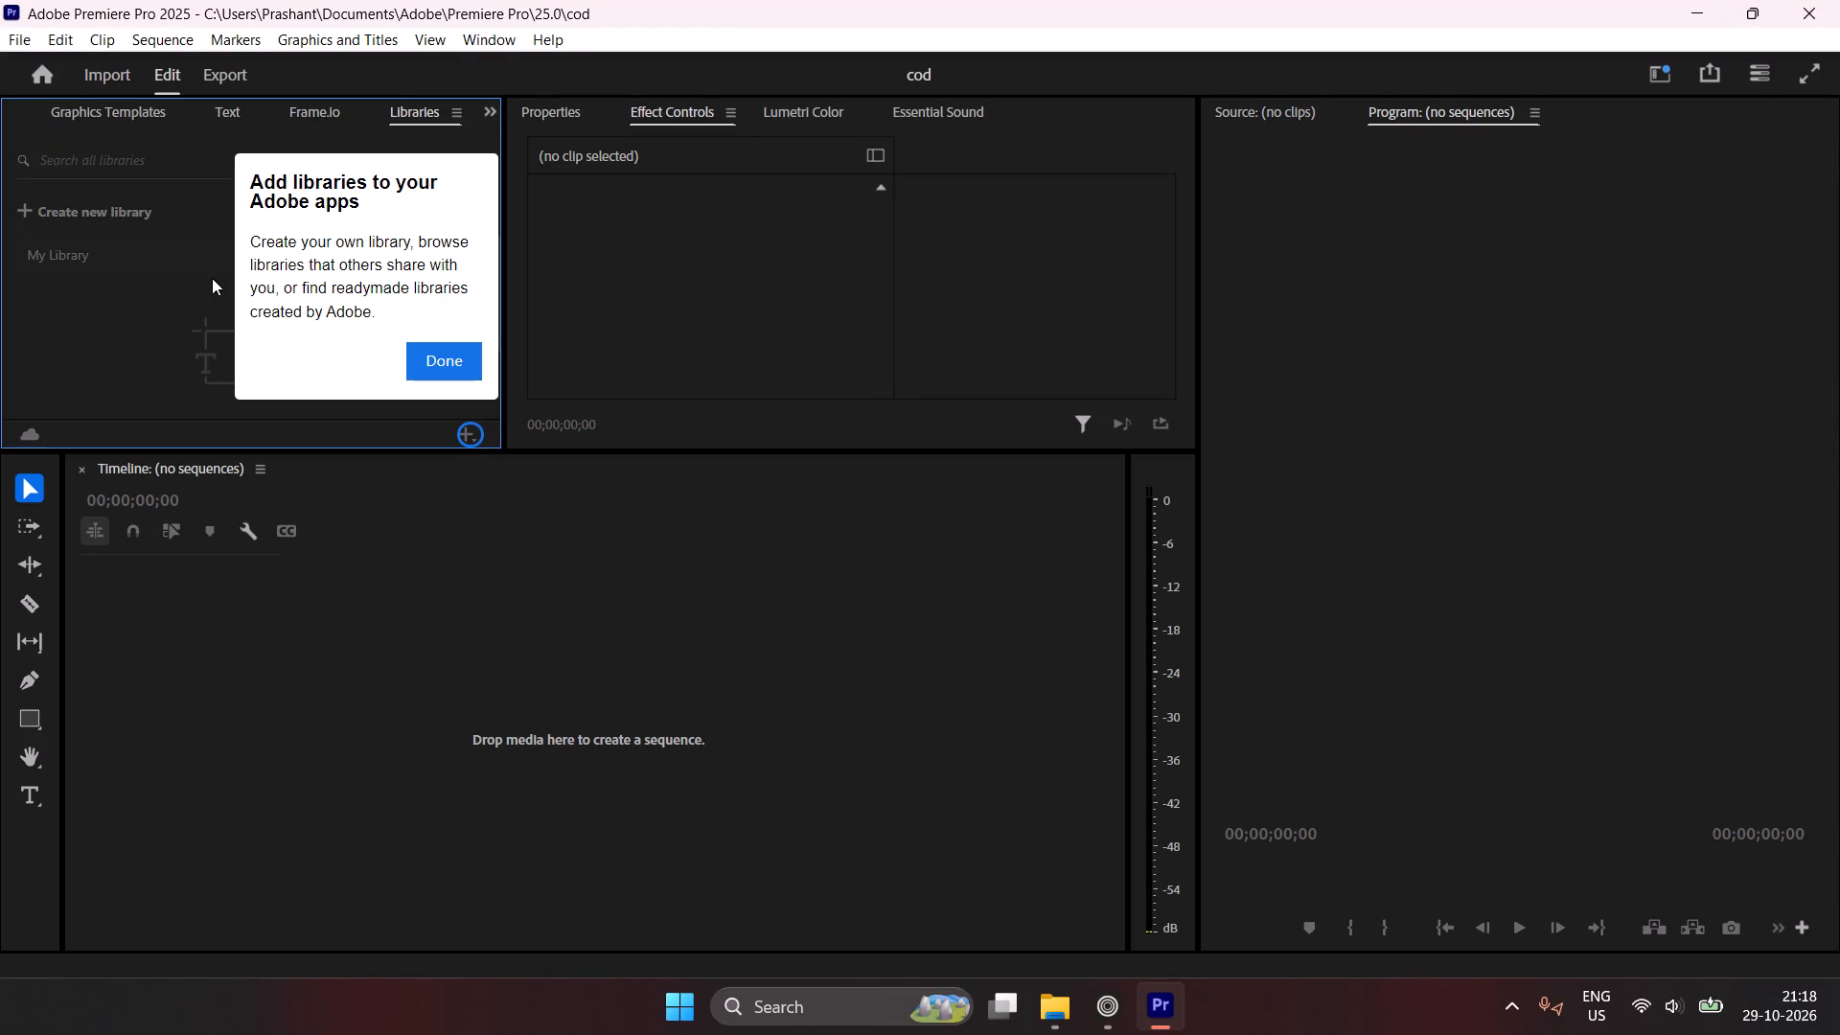
{"action": "left_click", "coordinate": [427, 358]}
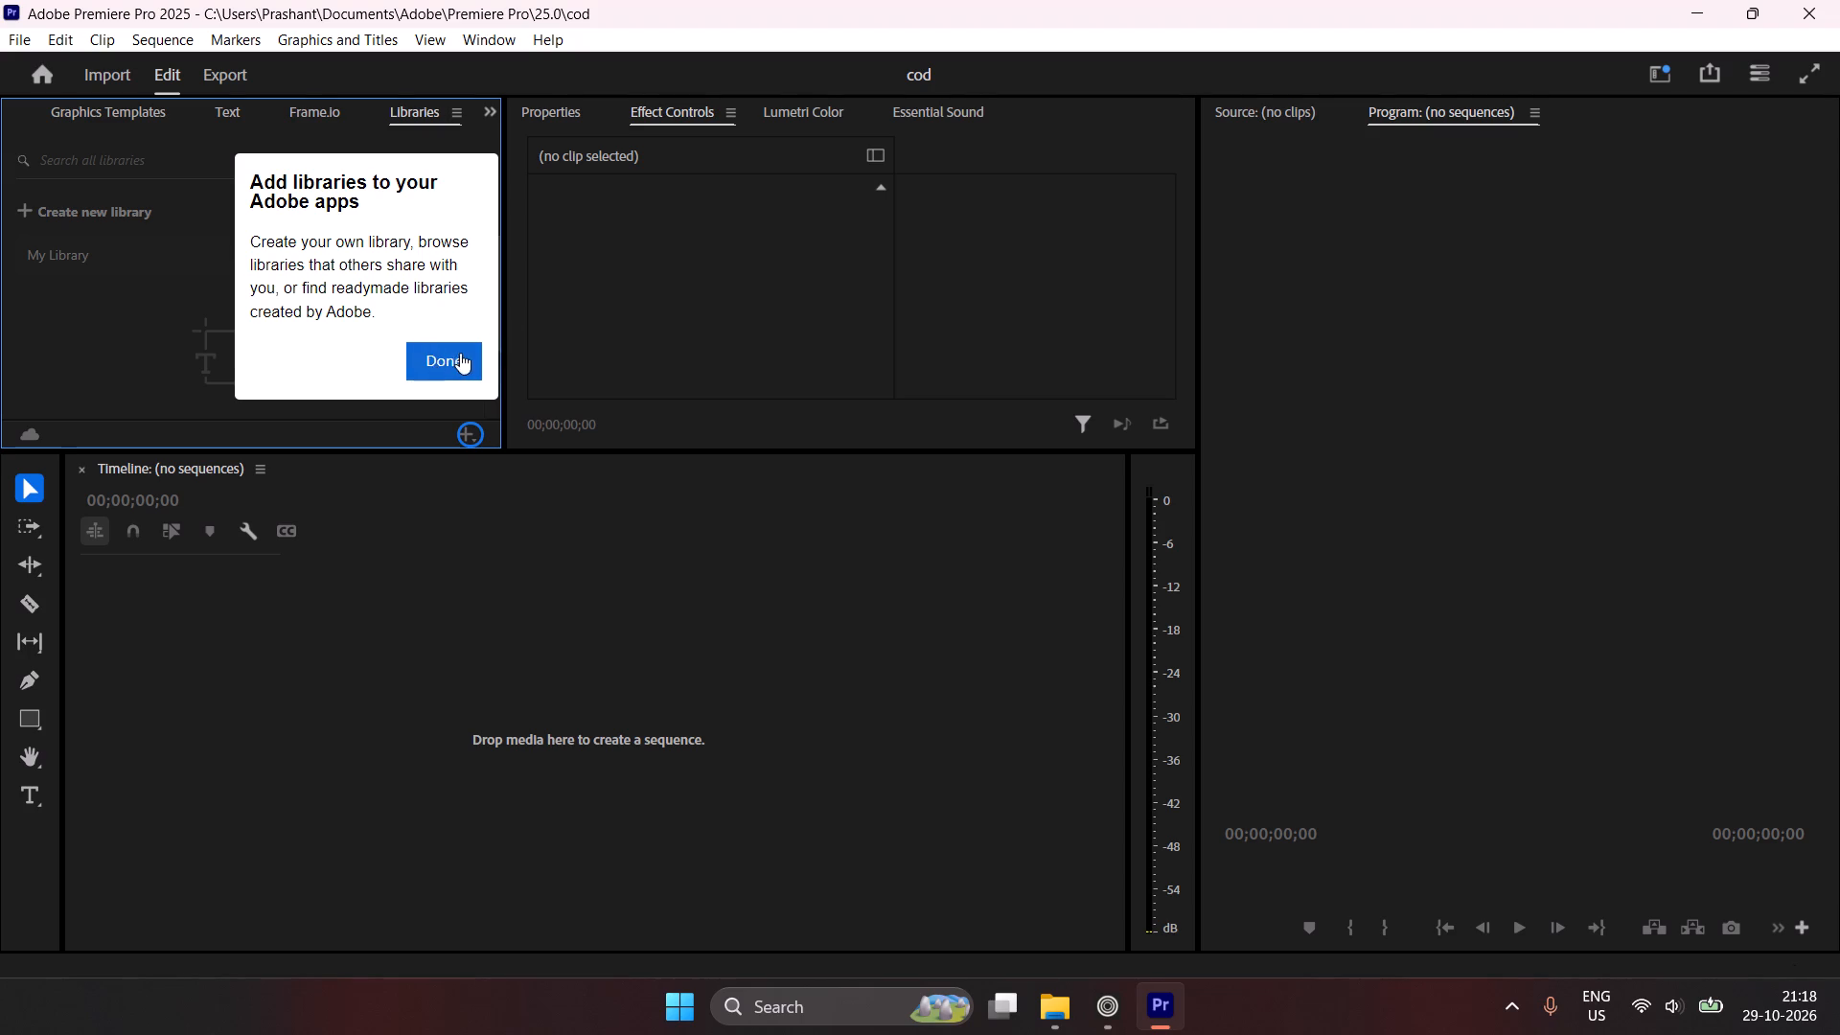
{"action": "left_click", "coordinate": [449, 360]}
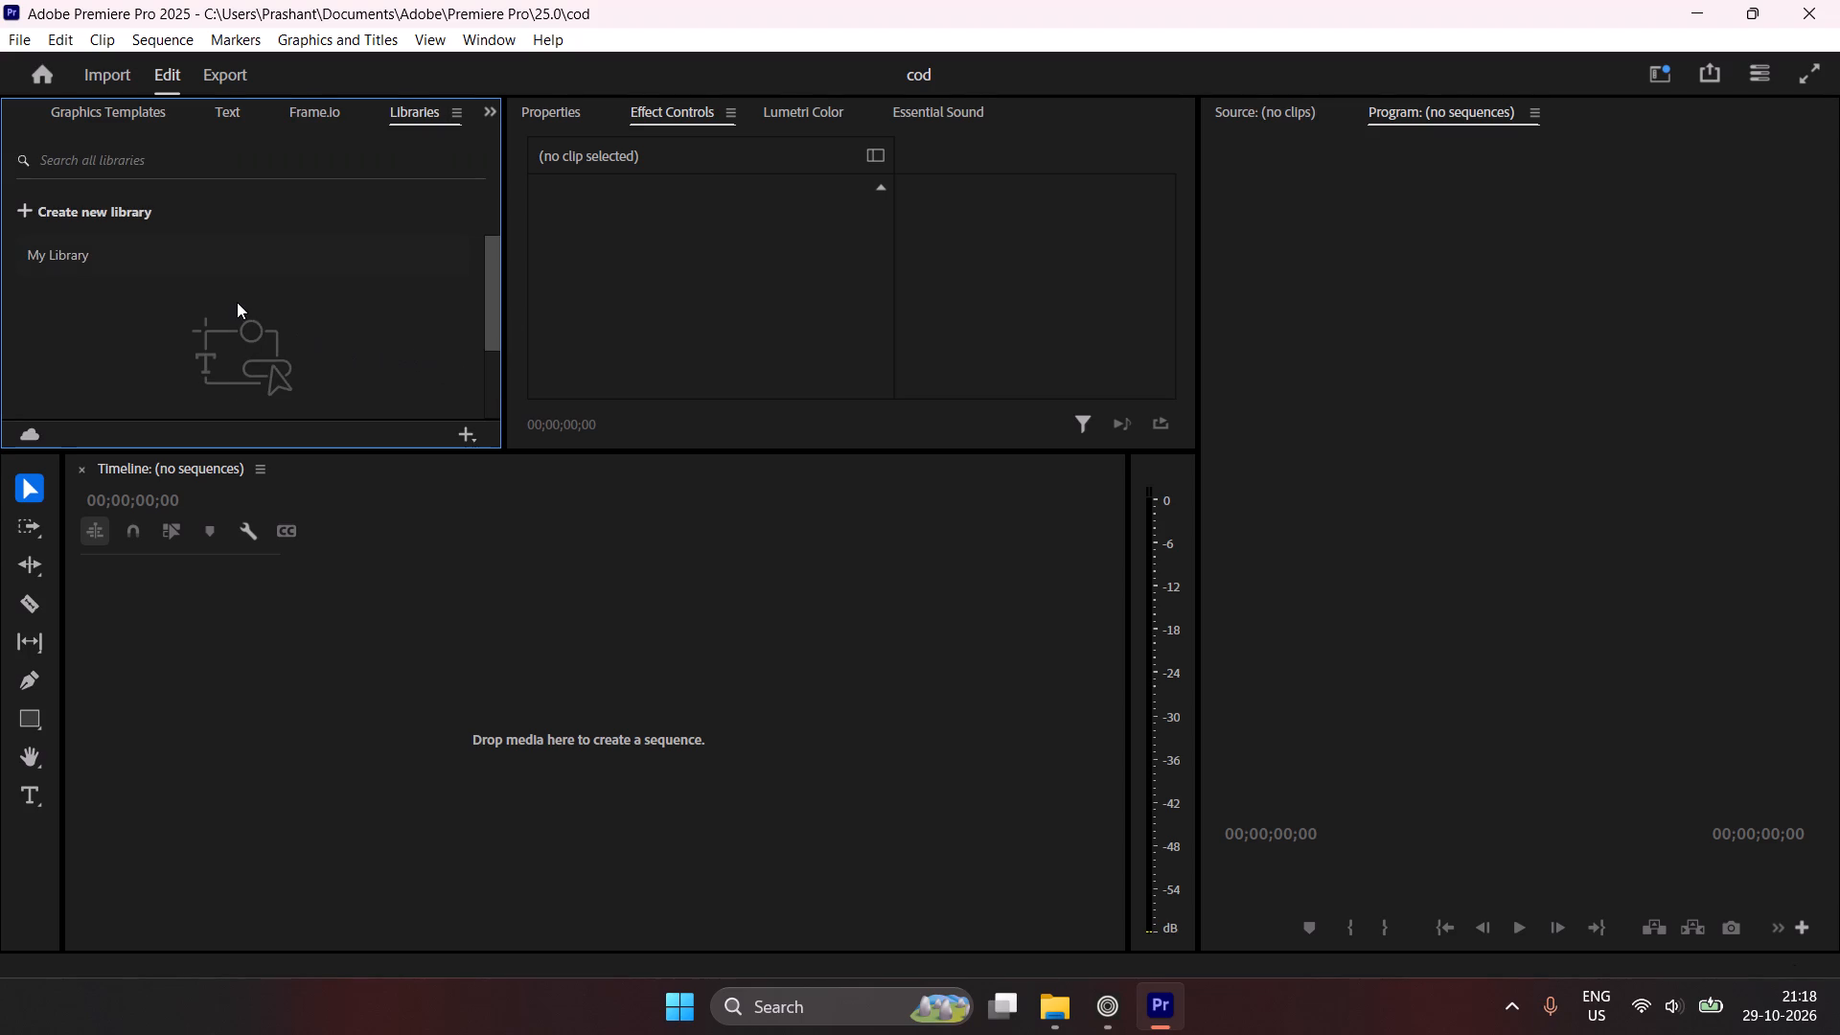
Import the video TopPlaysFinalists102726_16x9 from the Downloads folder into the "cod" project.
{"action": "left_click", "coordinate": [128, 117]}
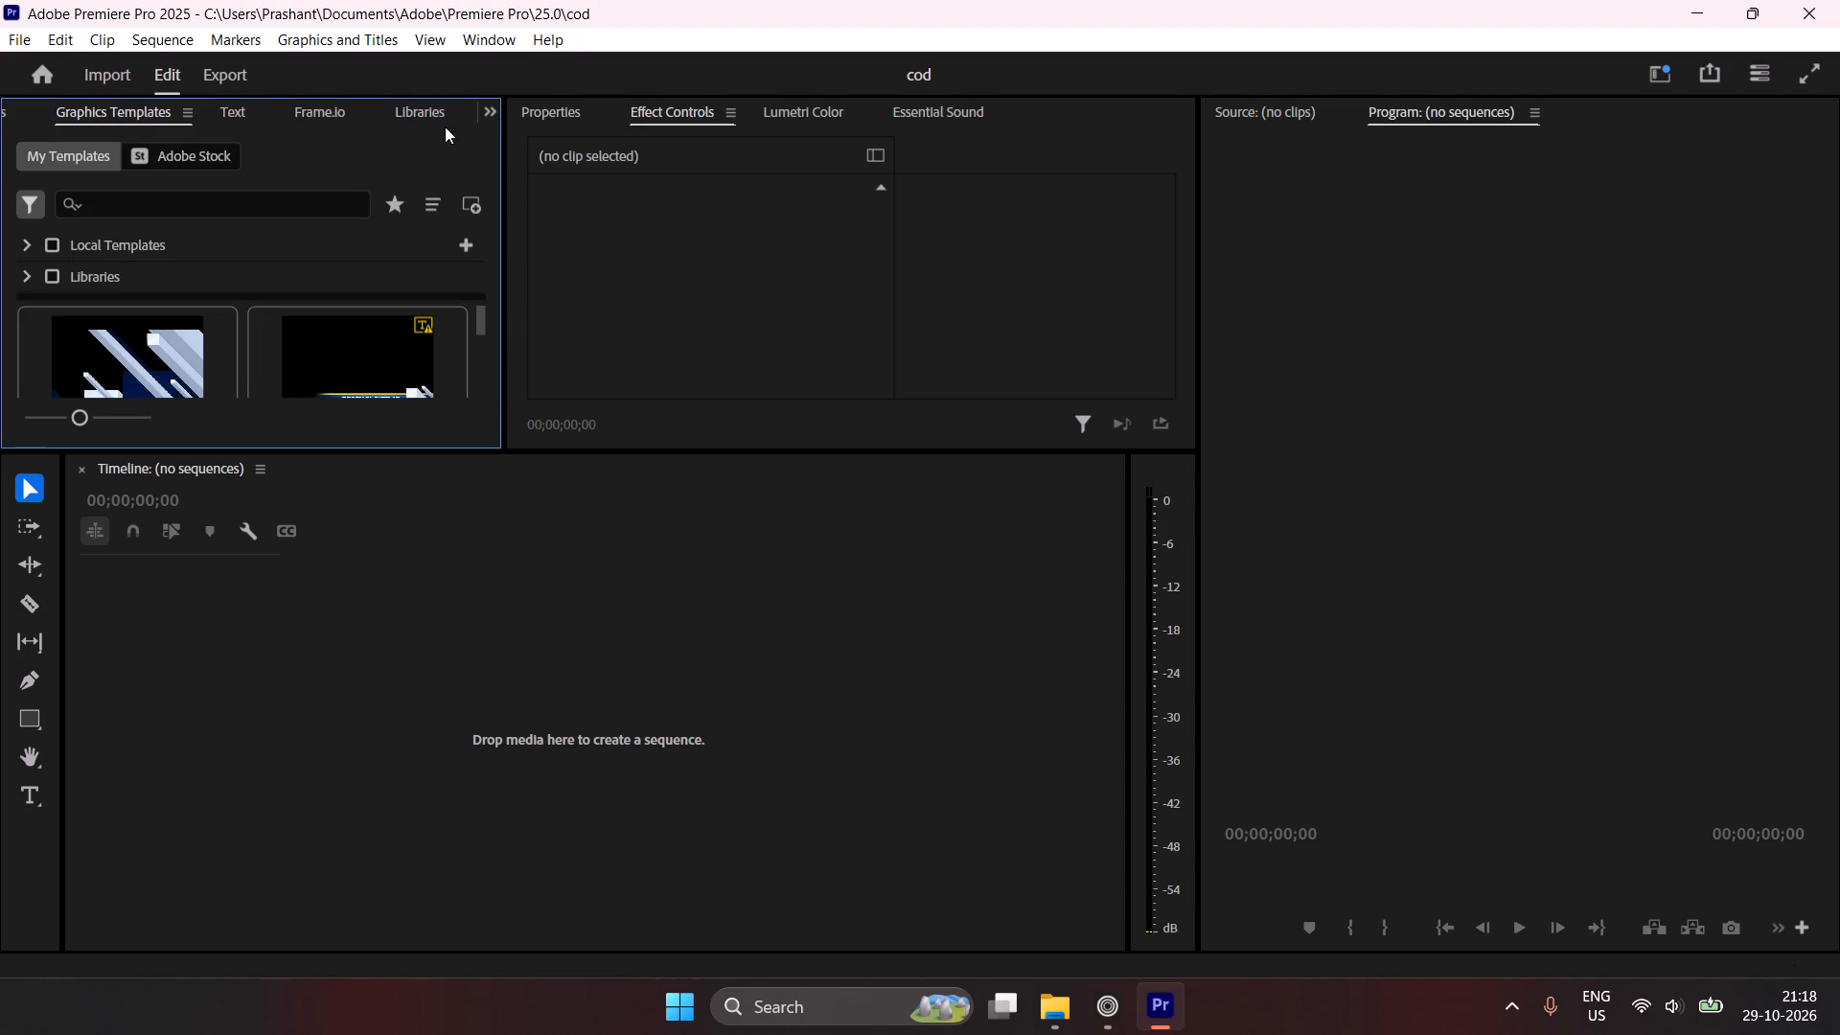
{"action": "left_click", "coordinate": [482, 115]}
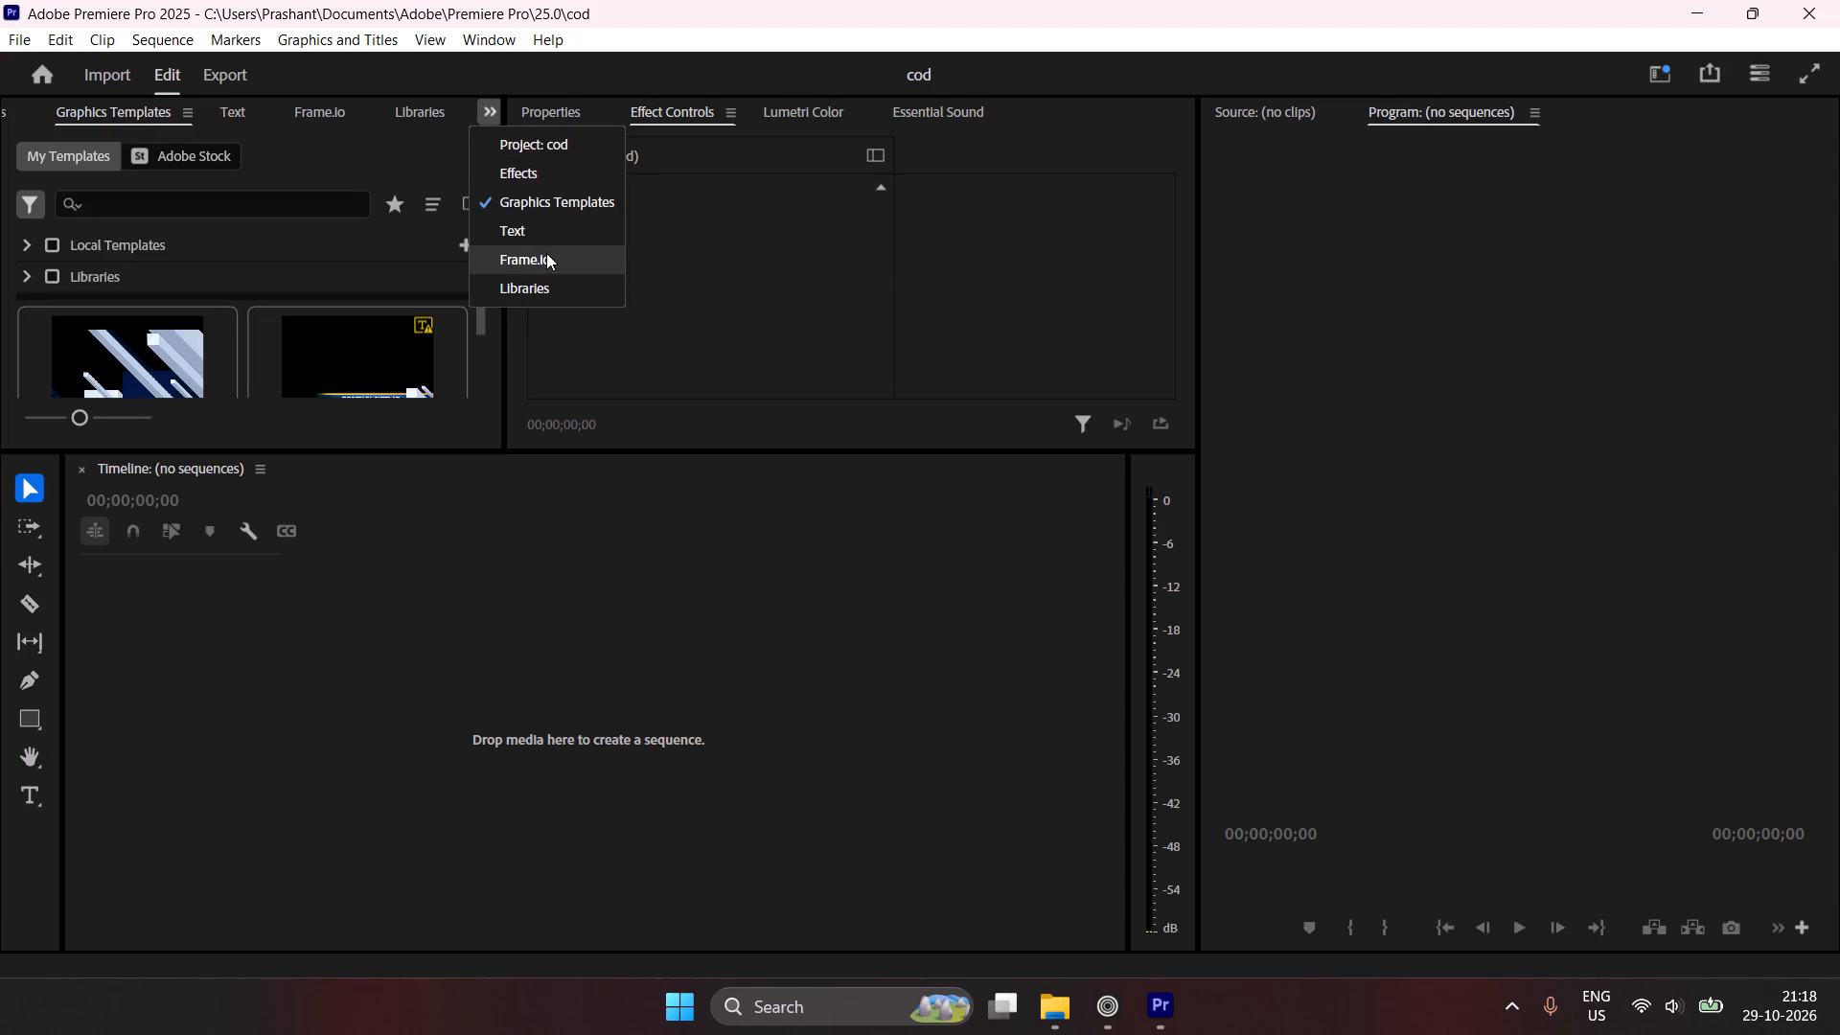
{"action": "left_click", "coordinate": [559, 133]}
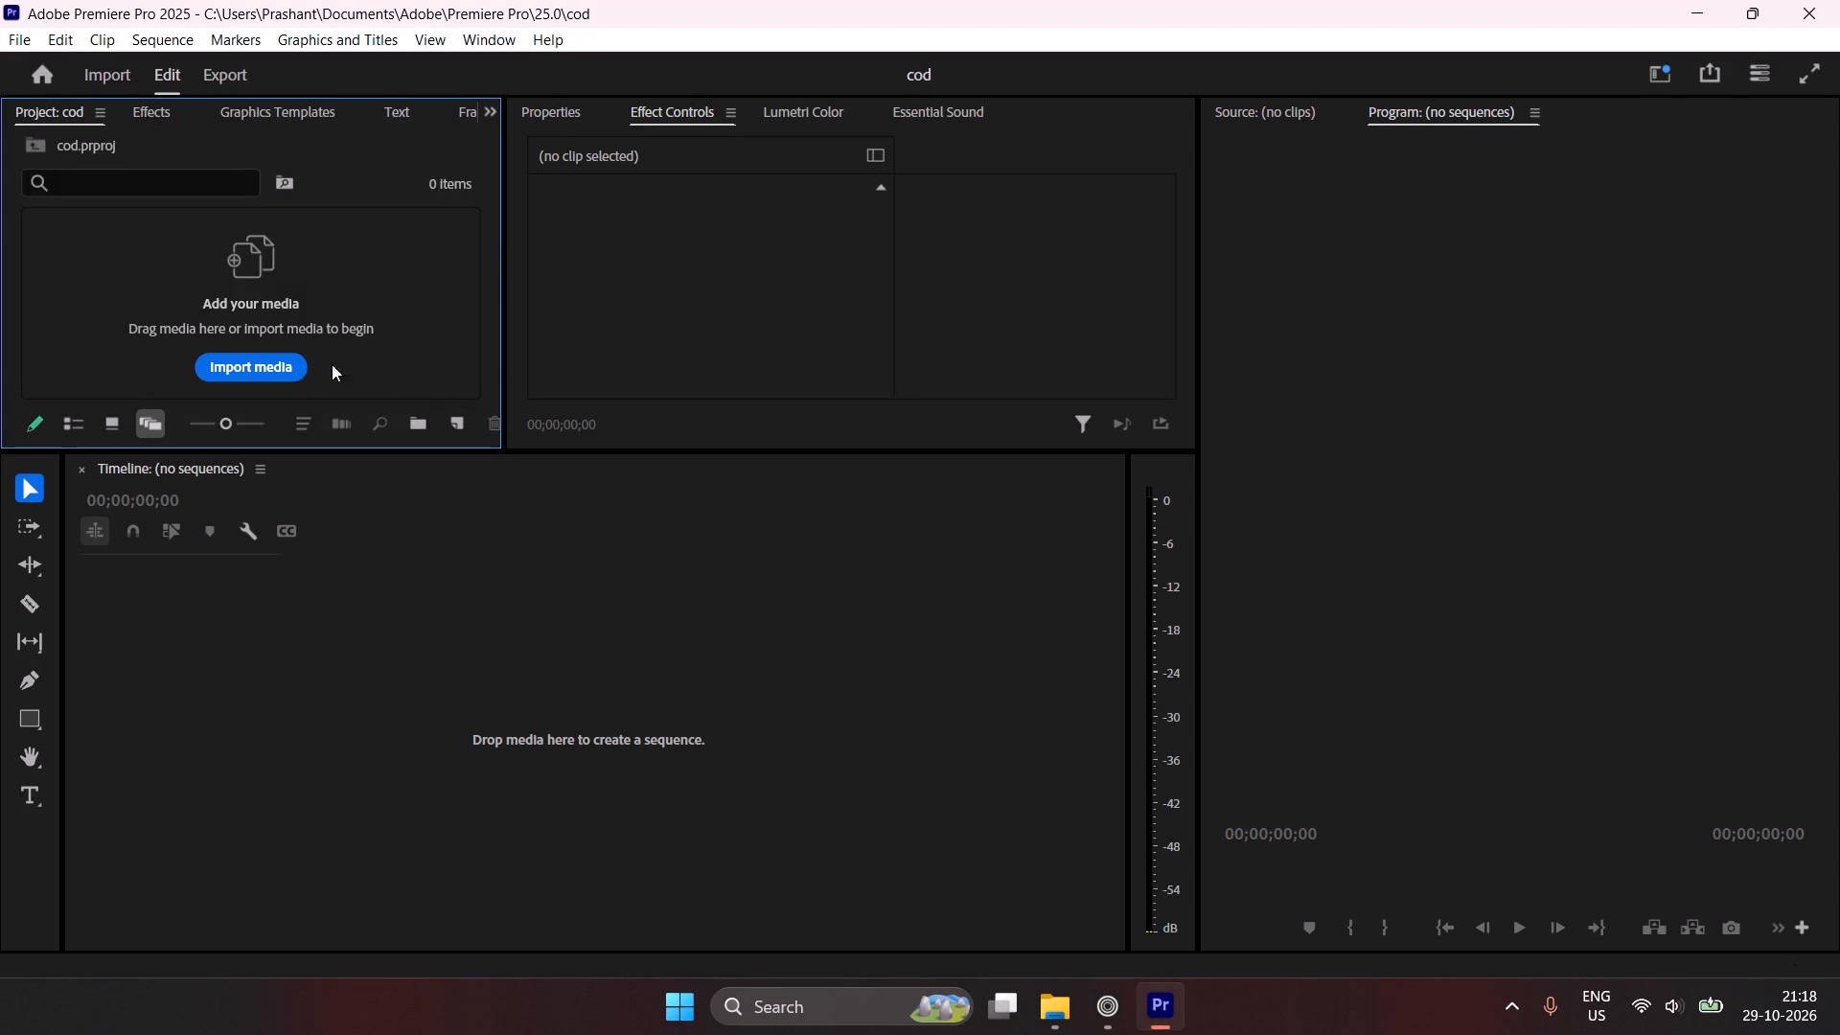
{"action": "left_click", "coordinate": [261, 354]}
{"action": "left_click", "coordinate": [122, 313]}
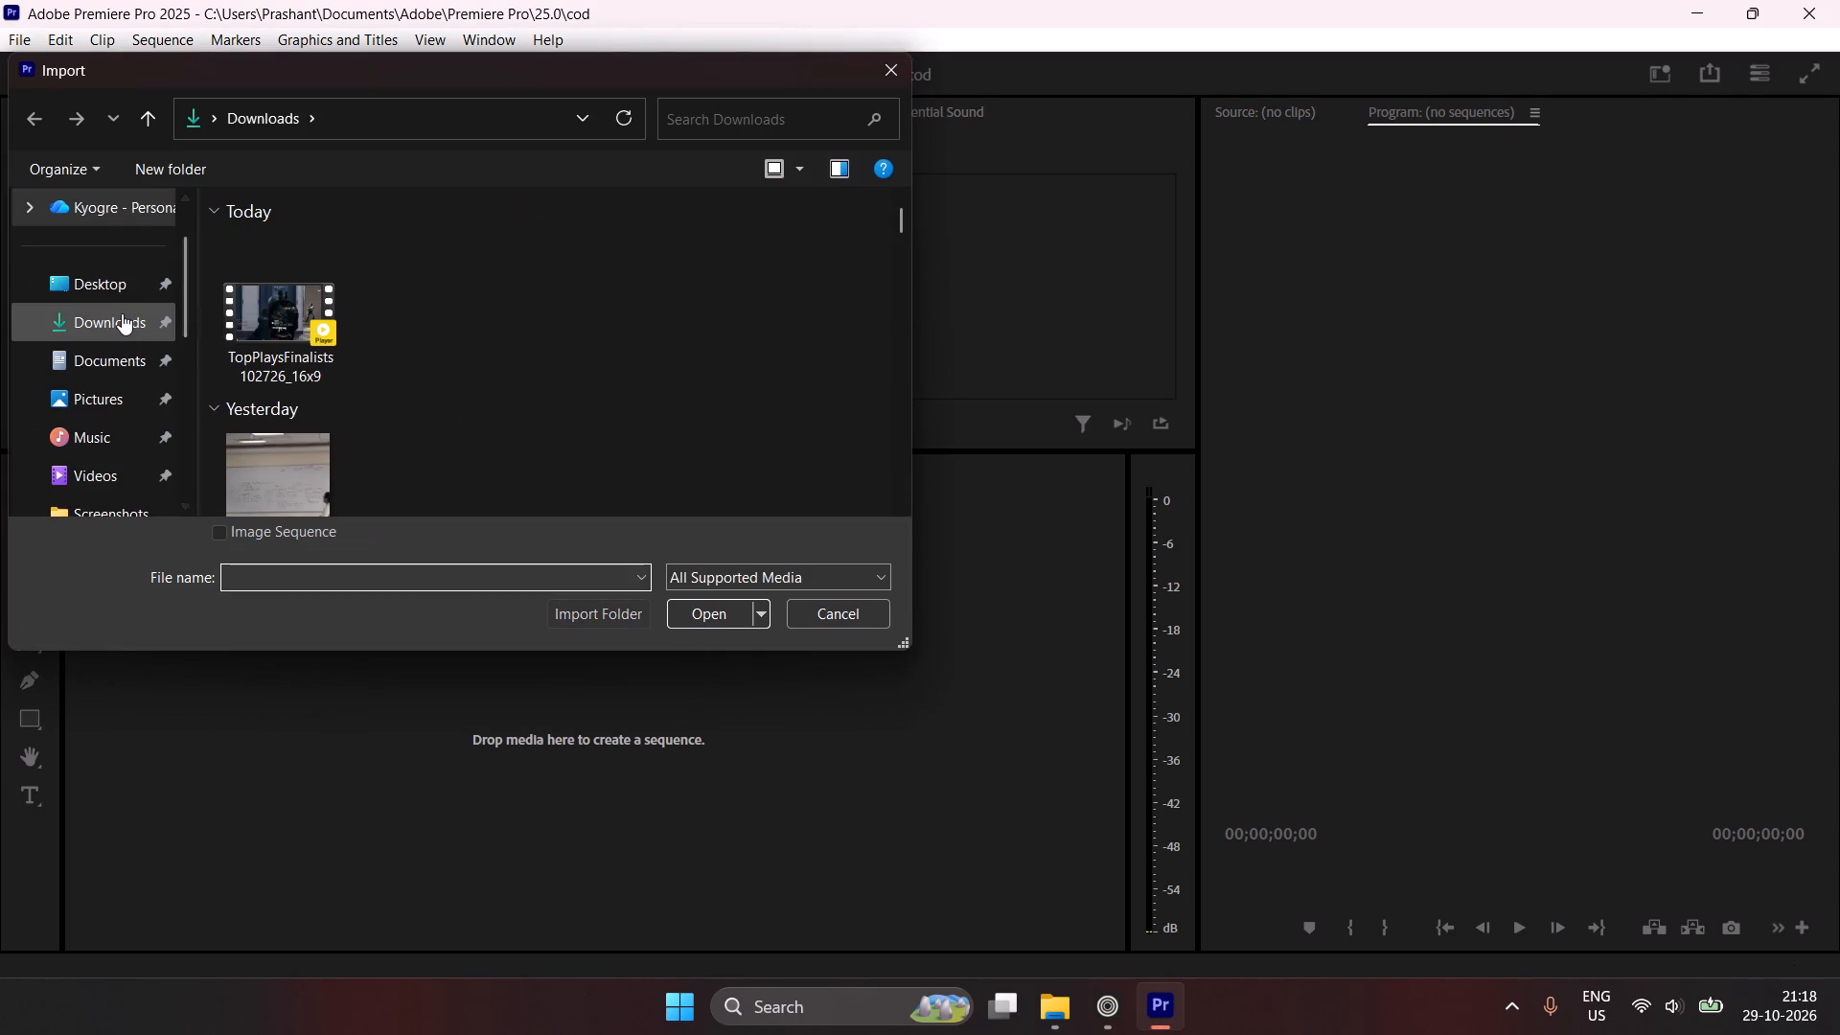
{"action": "double_click", "coordinate": [317, 283]}
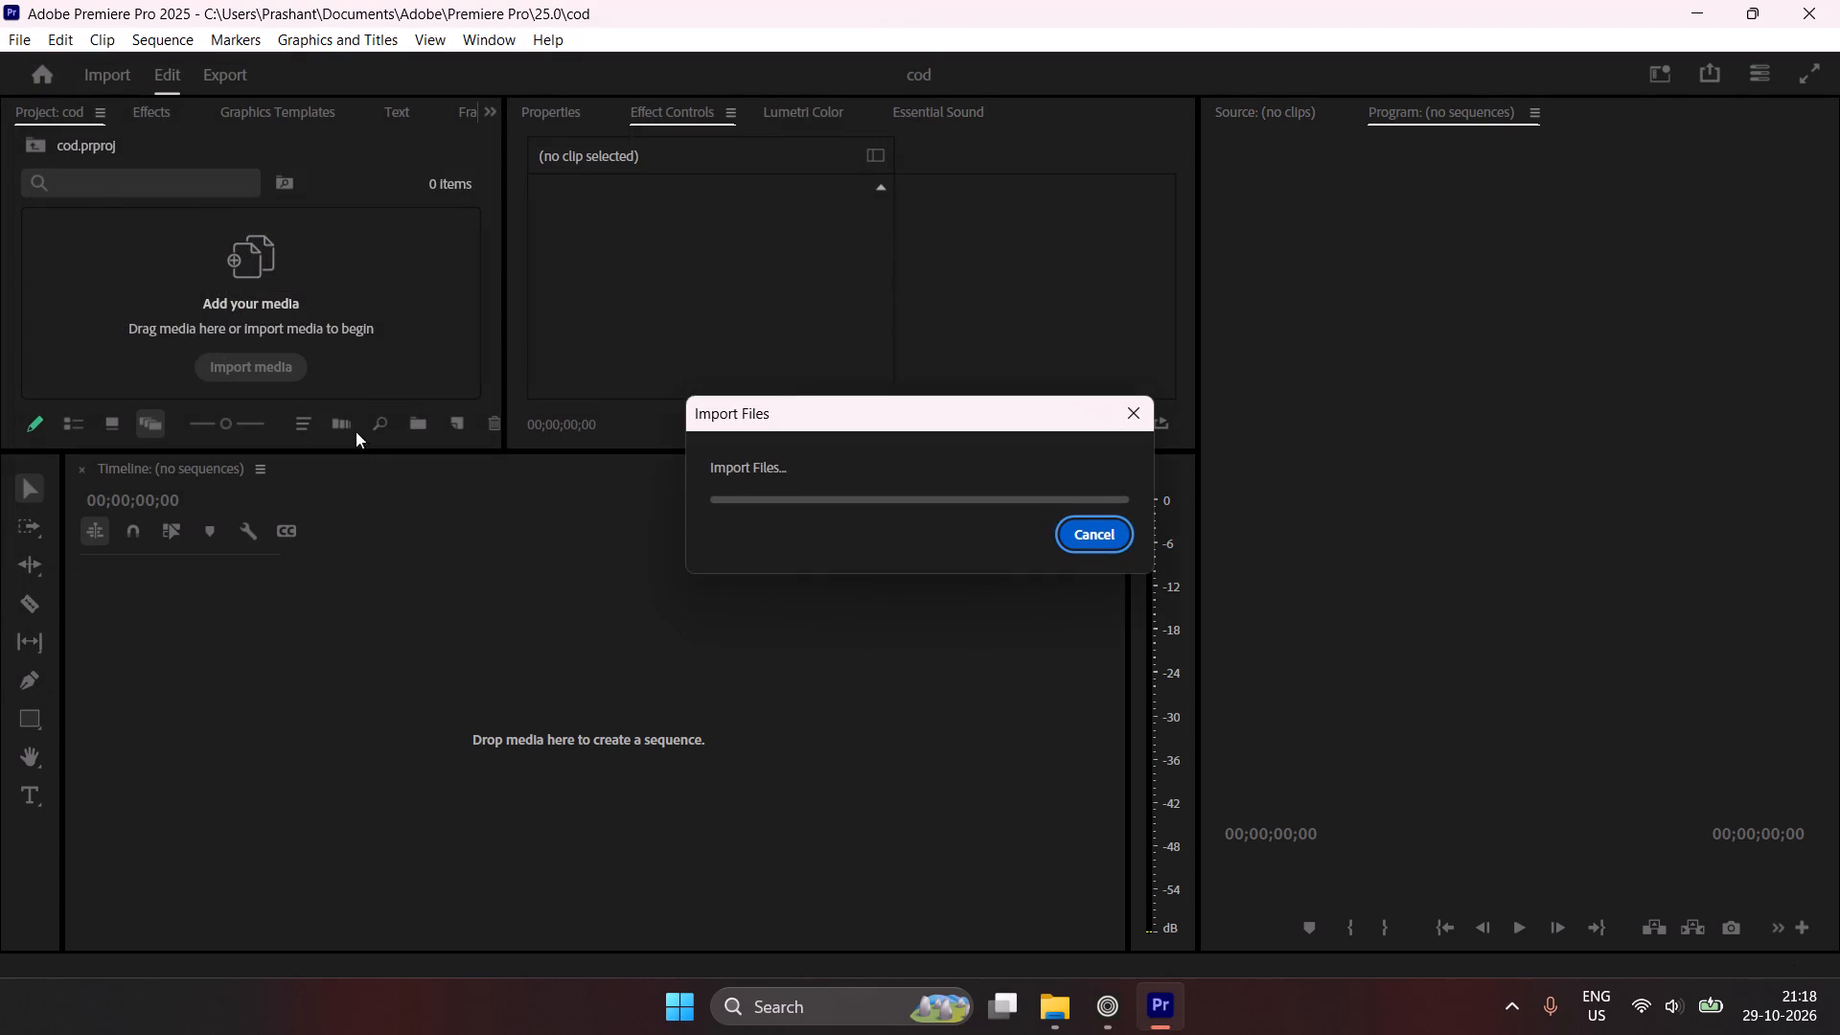
Create a sequence from the imported TopPlaysFinalists102726_16x9.mp4 clip by placing it in the empty timeline.
{"action": "left_click_drag", "start_coordinate": [149, 291], "coordinate": [233, 733]}
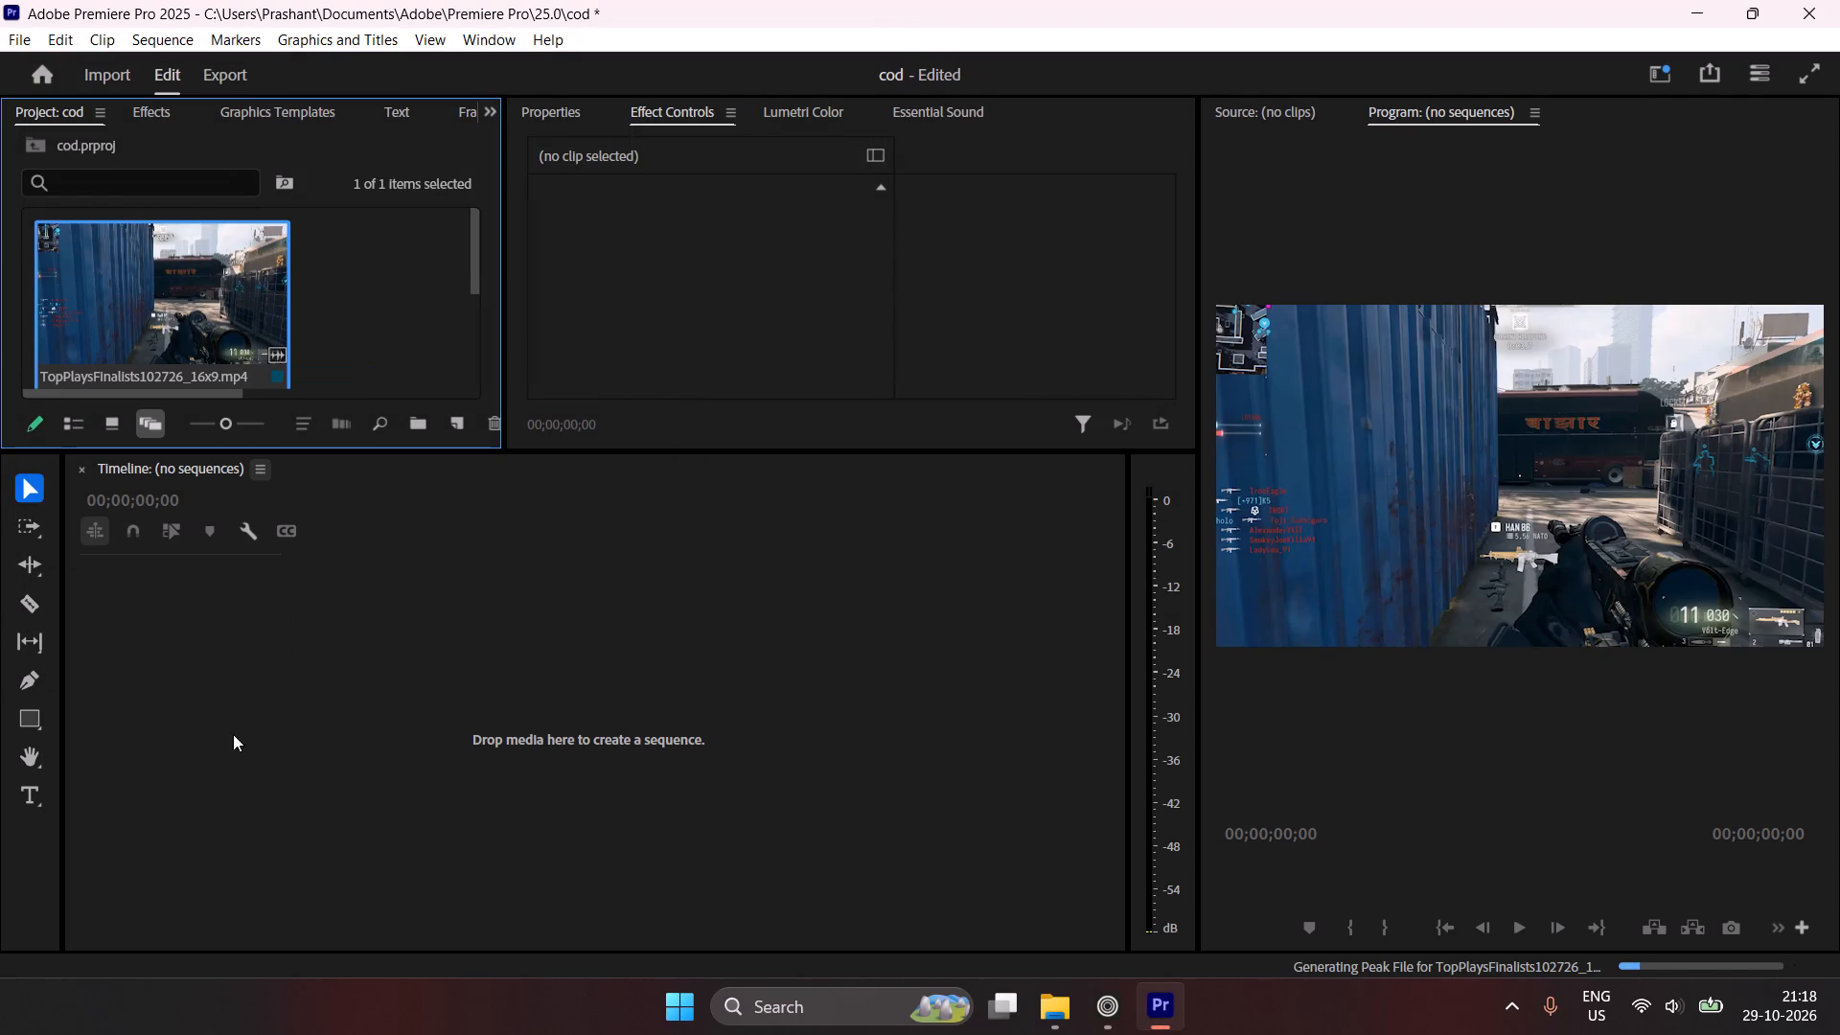
Scrub the sequence back to its start and review the opening seconds of gameplay in playback.
{"action": "left_click_drag", "start_coordinate": [447, 519], "coordinate": [490, 528]}
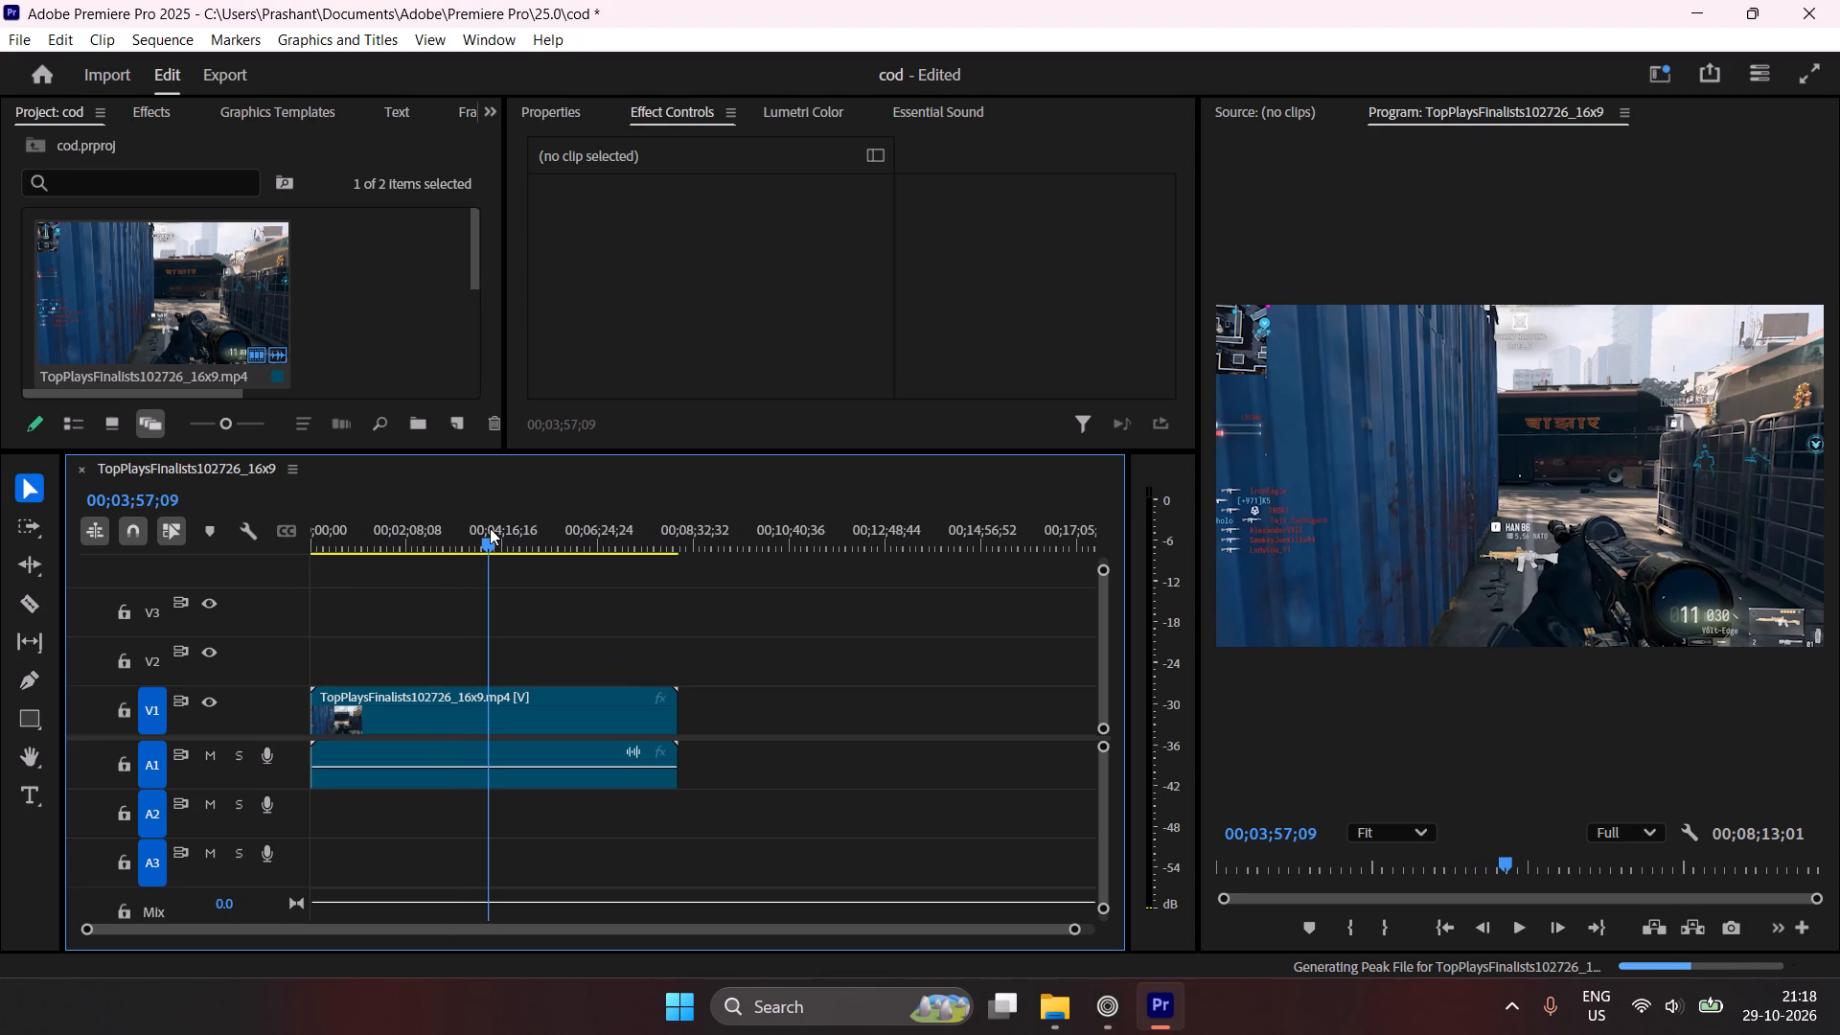
{"action": "left_click_drag", "start_coordinate": [490, 528], "coordinate": [316, 525]}
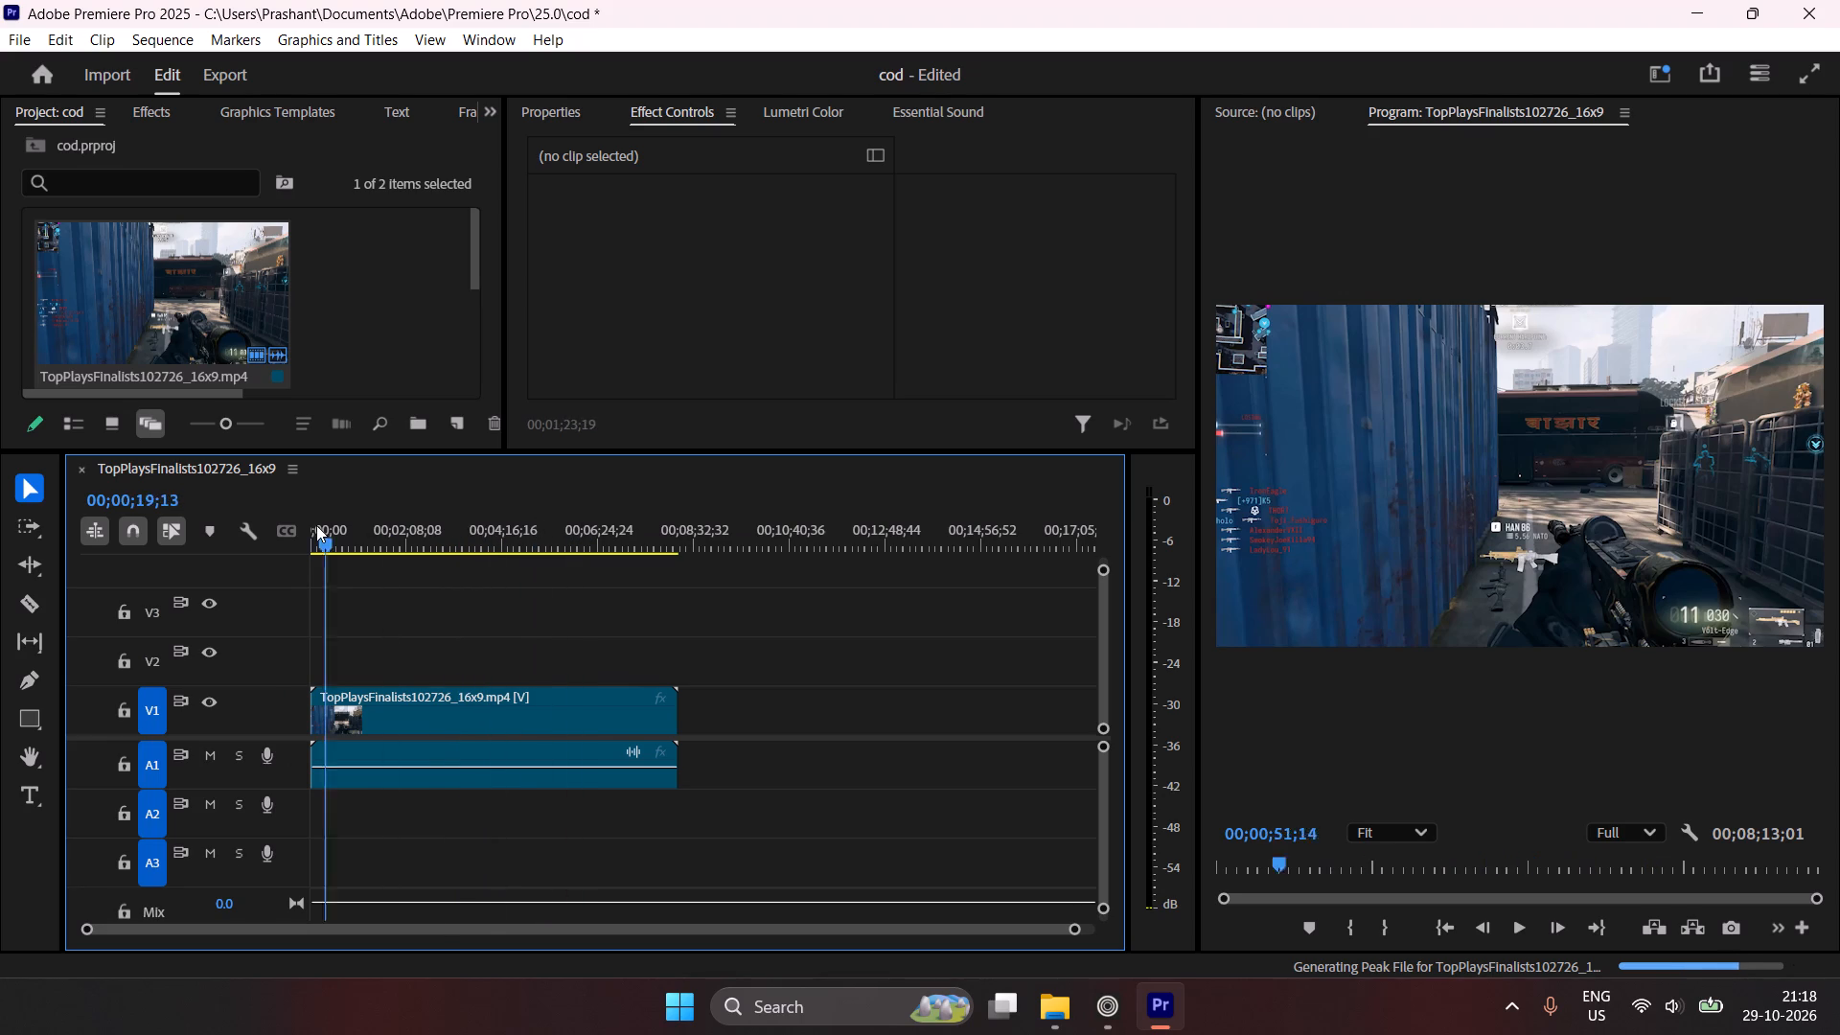
{"action": "left_click_drag", "start_coordinate": [316, 525], "coordinate": [242, 546]}
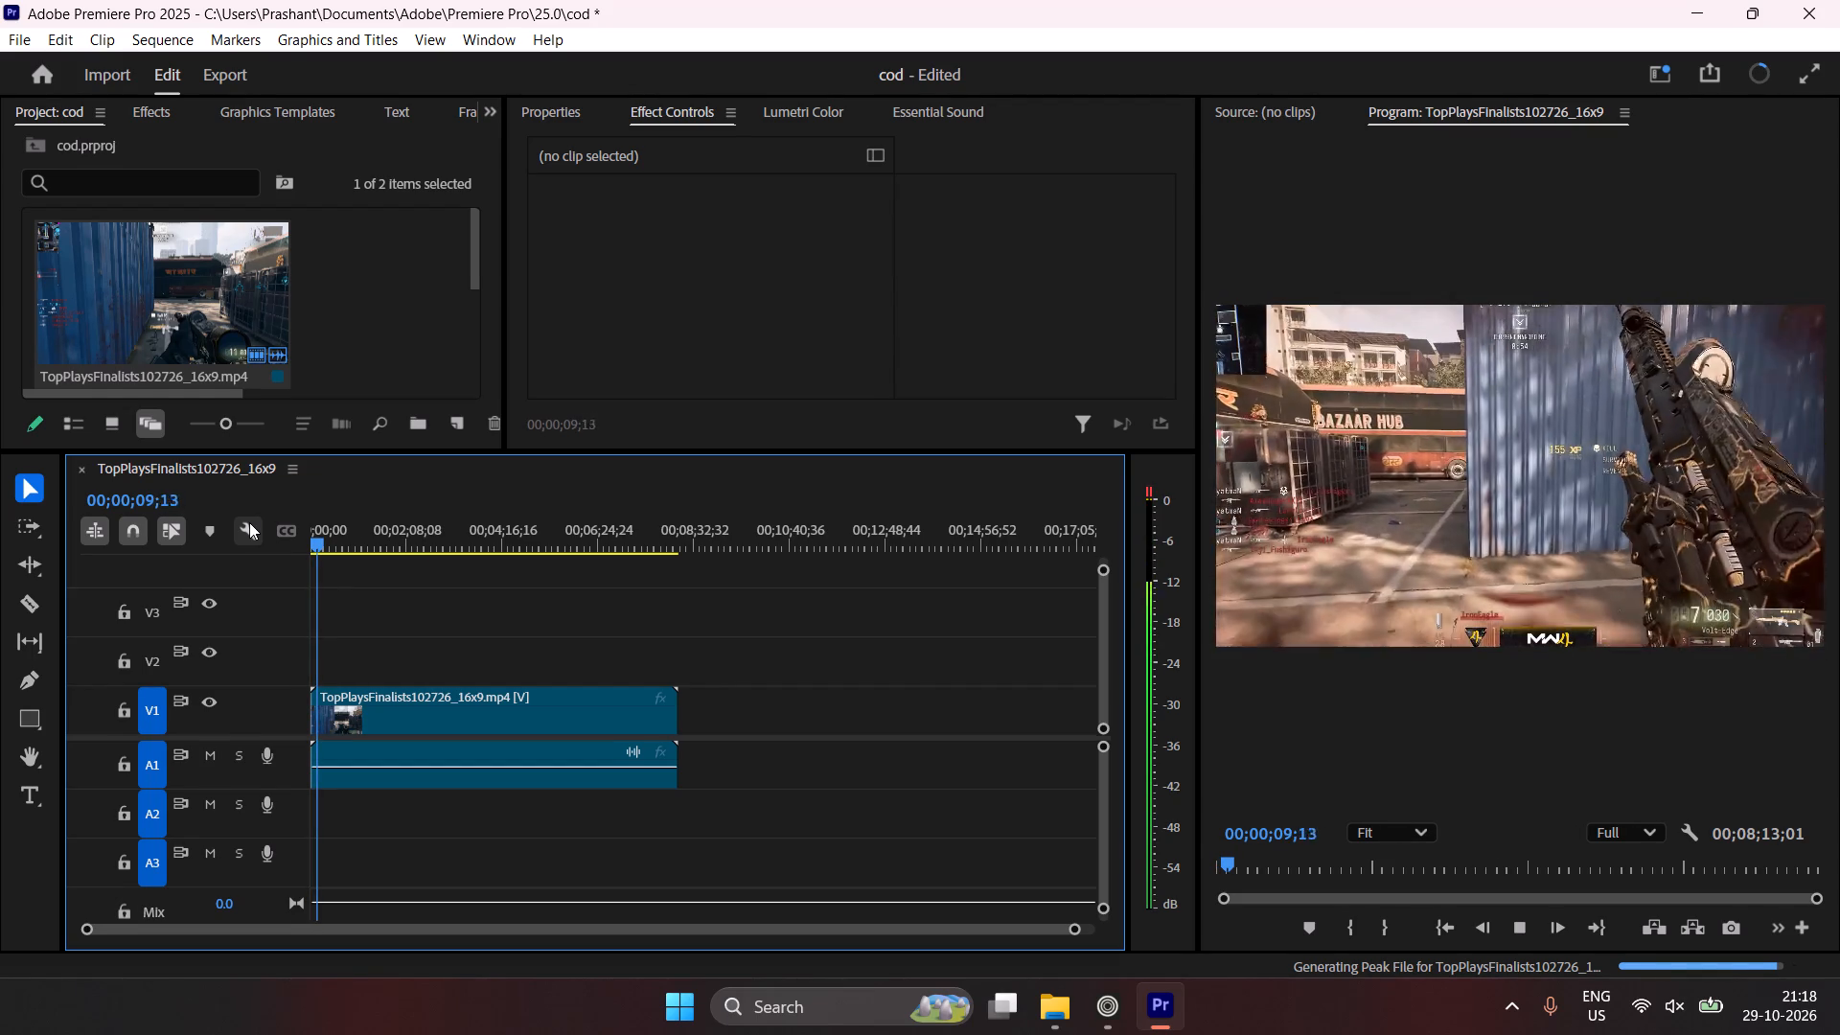
{"action": "key", "text": "space"}
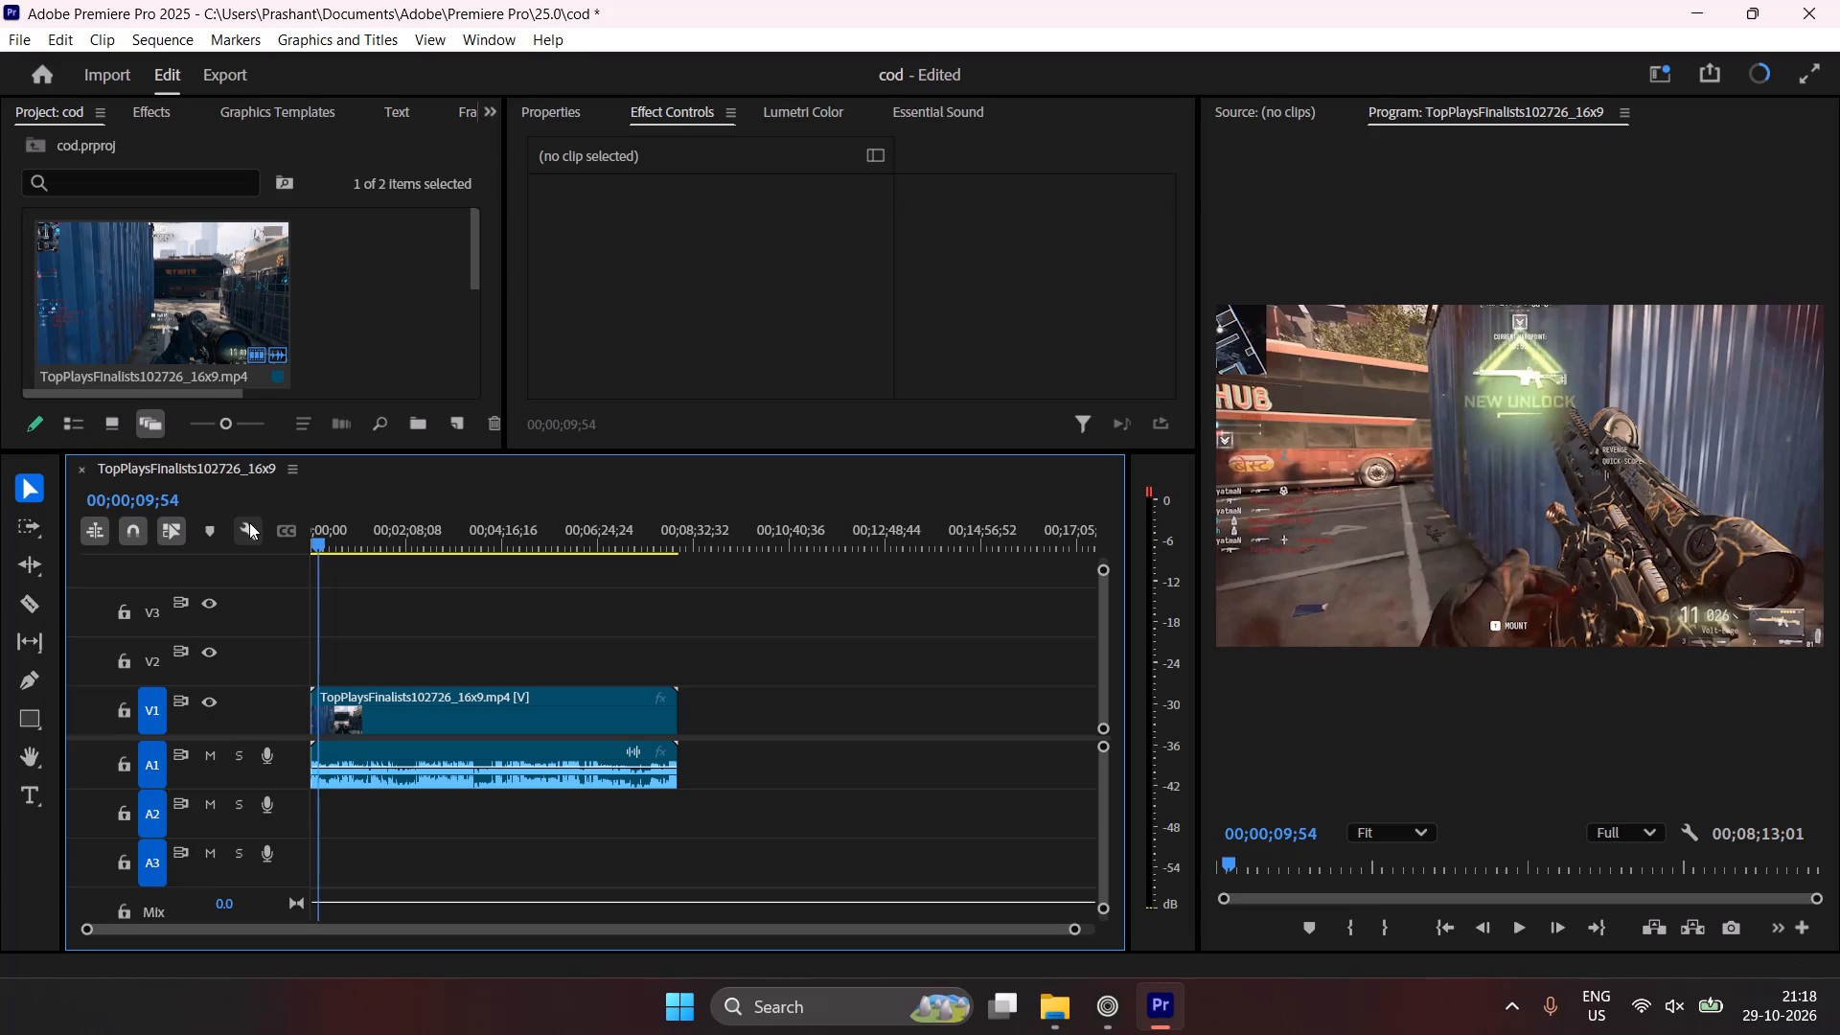
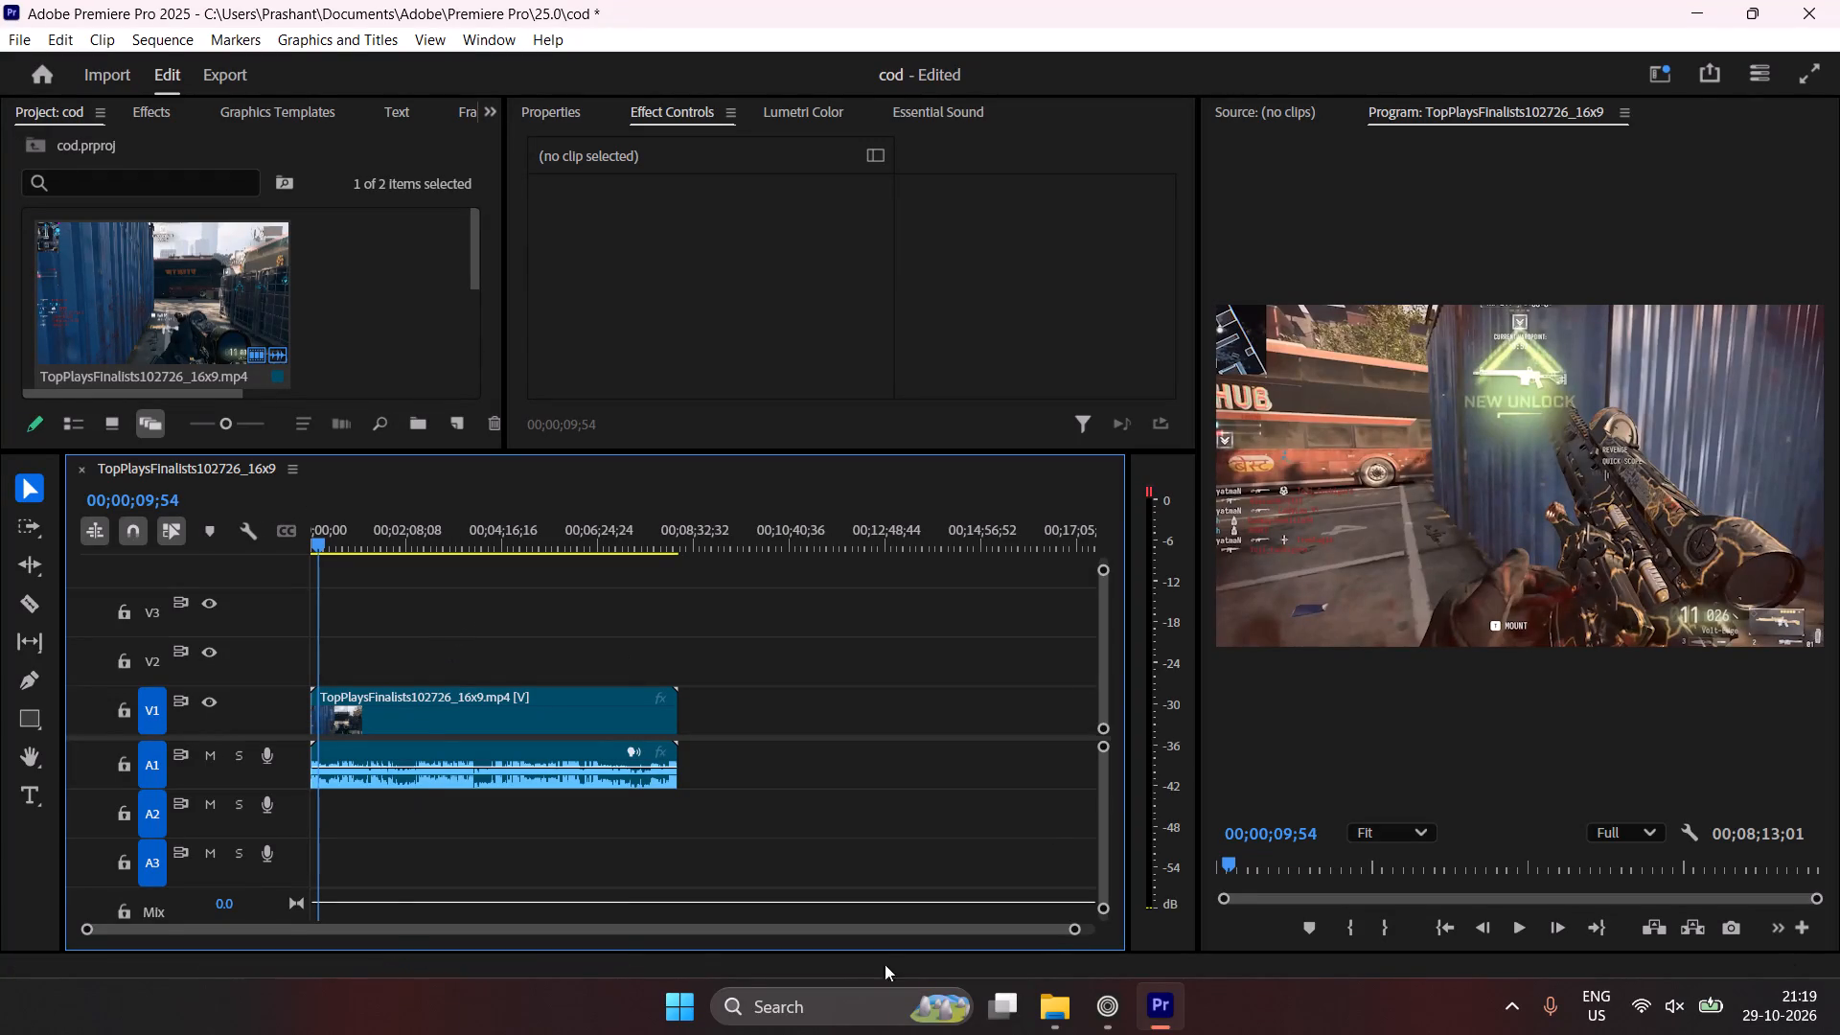
Change the sequence frame size to 1080 horizontal by 1920 vertical and apply the new sequence settings.
{"action": "left_click_drag", "start_coordinate": [1073, 926], "coordinate": [971, 967]}
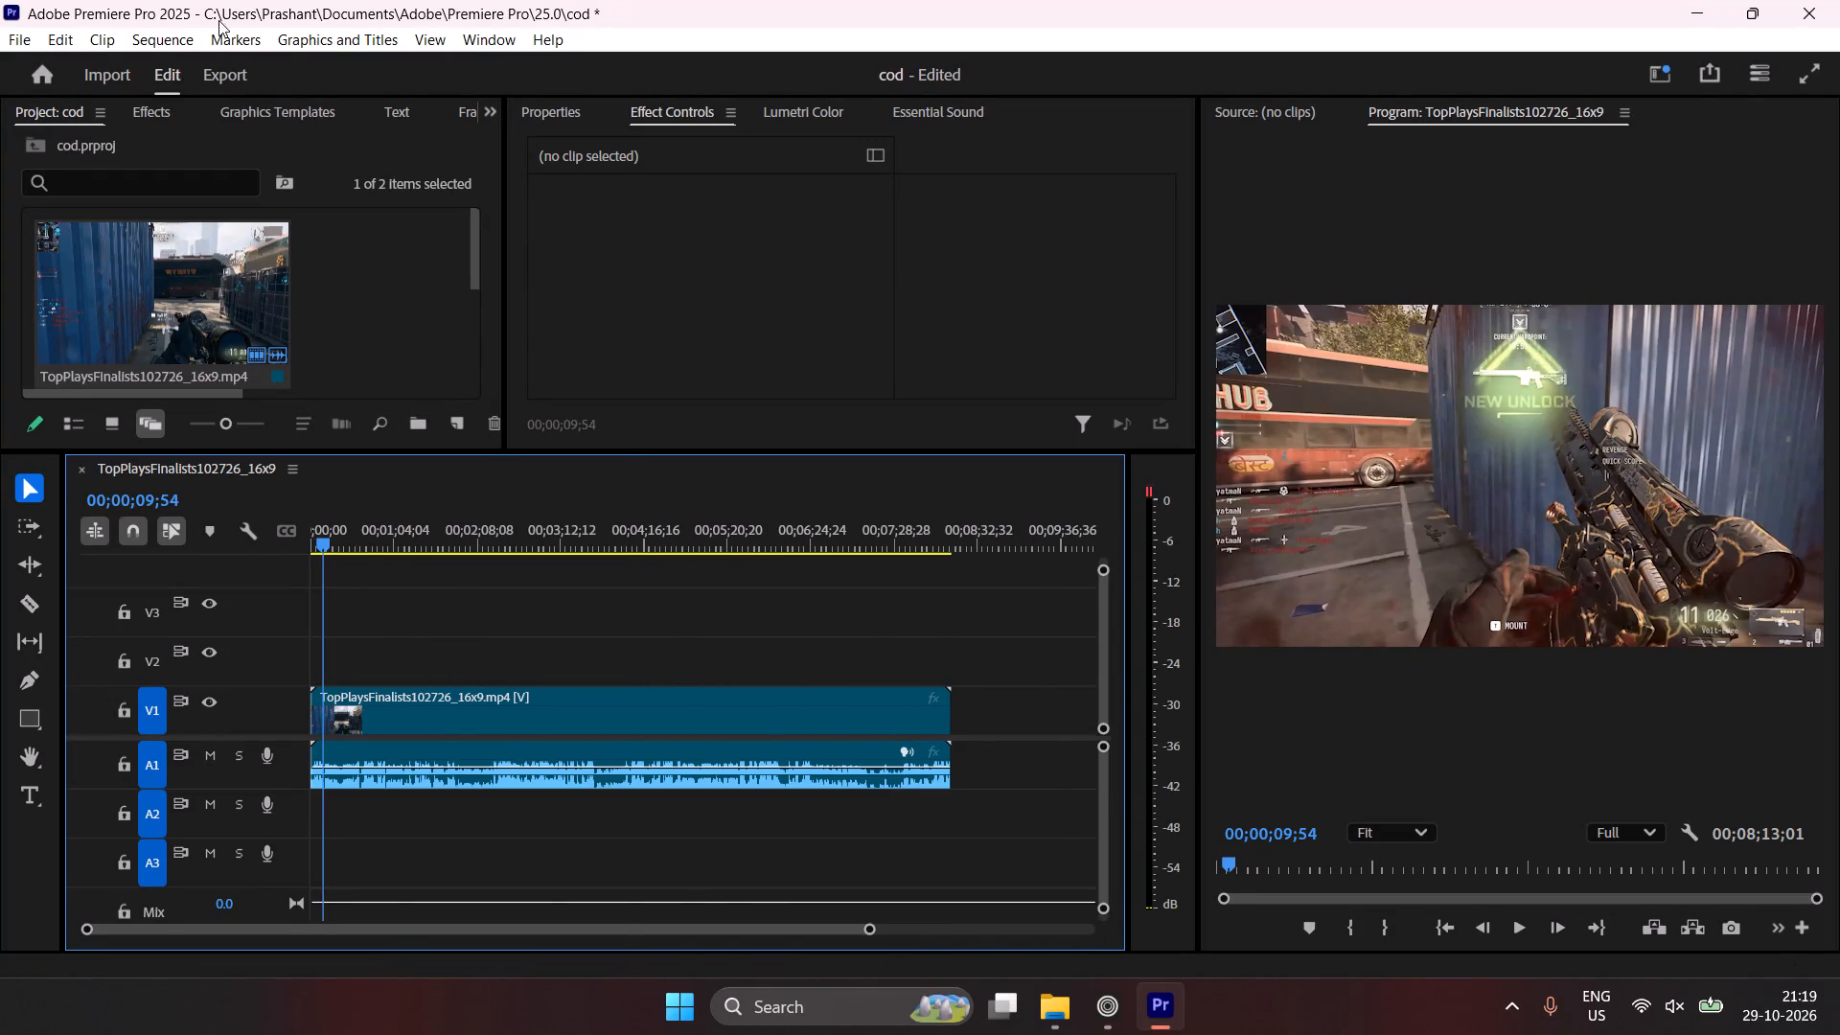
{"action": "left_click", "coordinate": [180, 36]}
{"action": "left_click", "coordinate": [335, 57]}
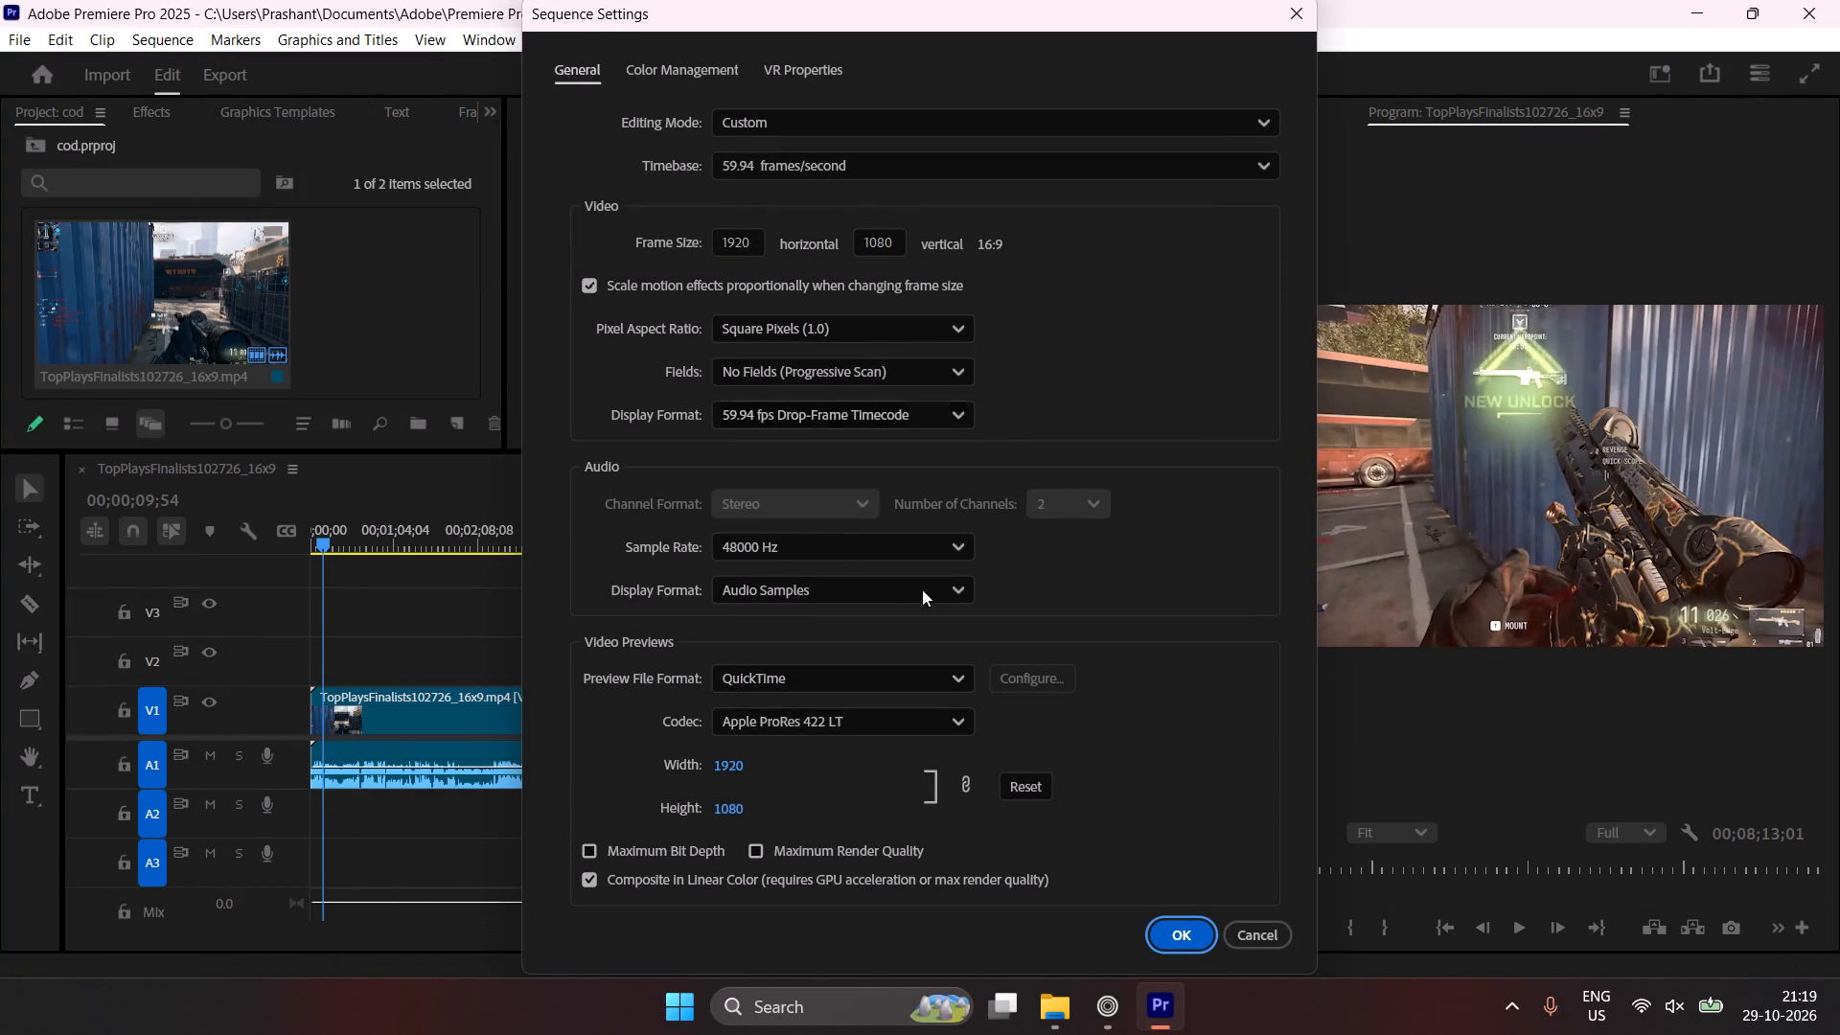
{"action": "left_click_drag", "start_coordinate": [752, 242], "coordinate": [671, 254]}
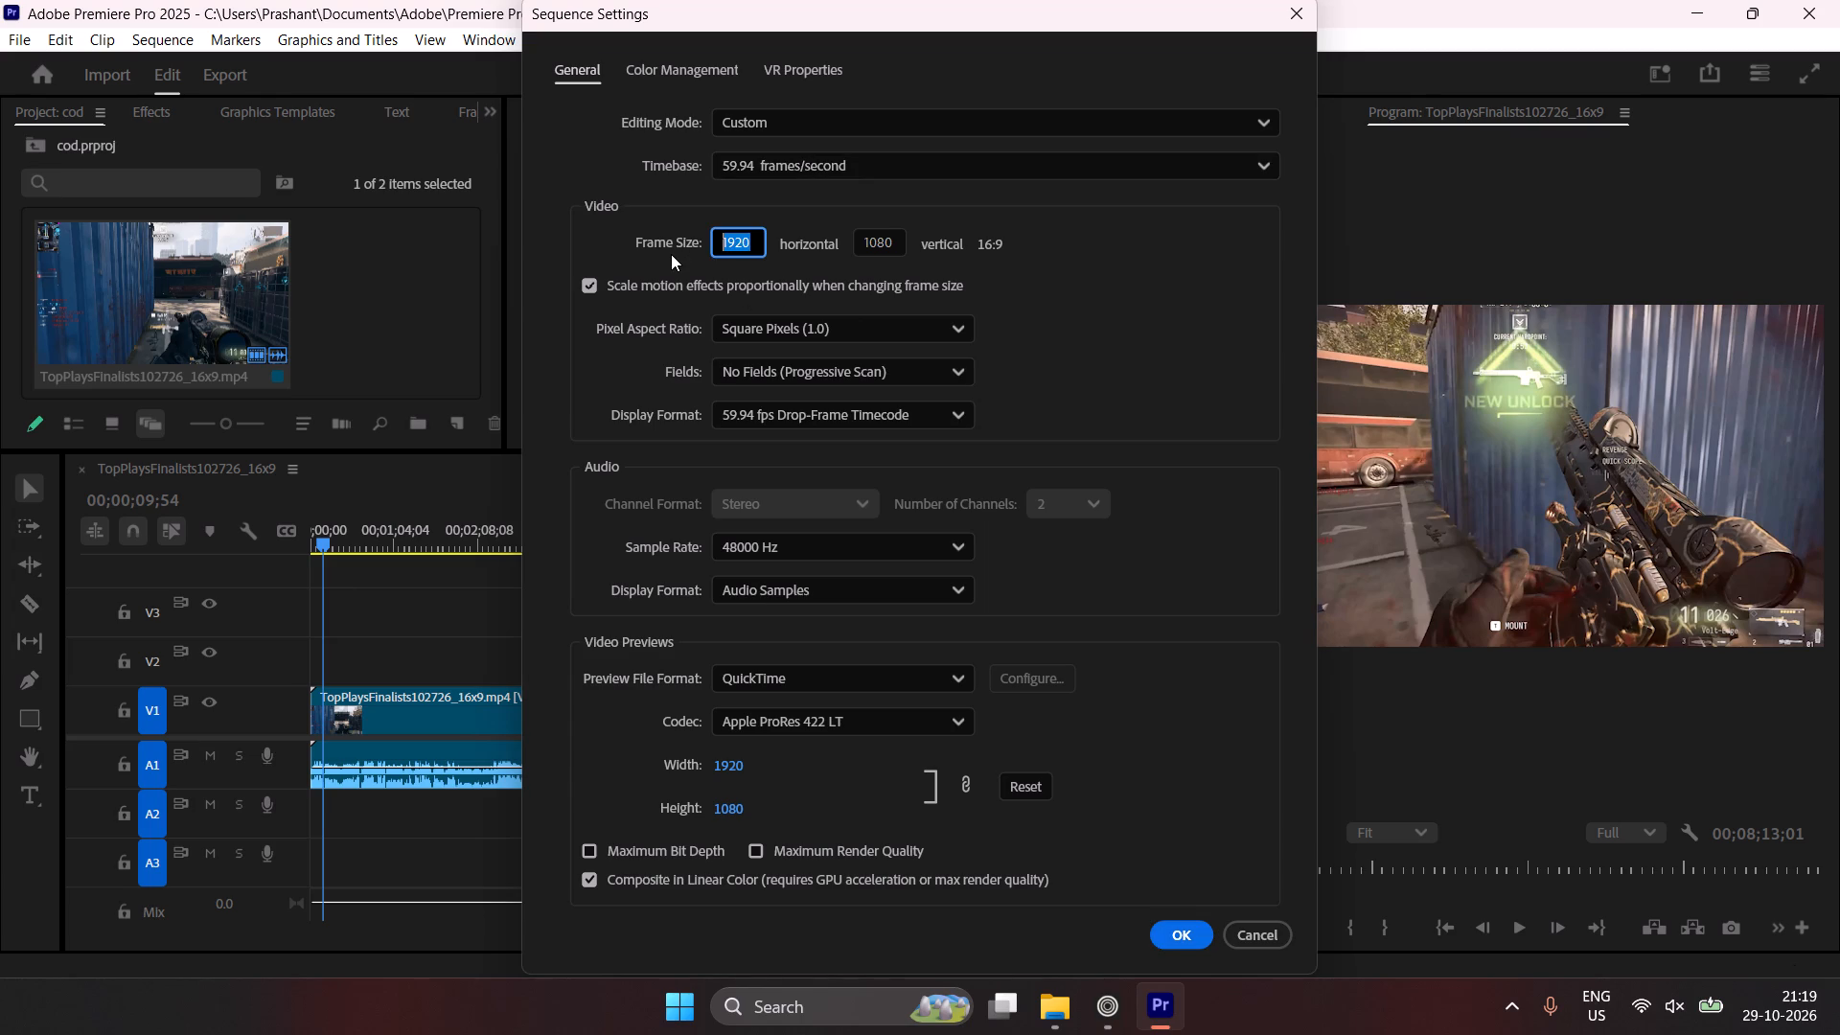
{"action": "type", "text": "1080"}
{"action": "left_click_drag", "start_coordinate": [895, 242], "coordinate": [786, 255]}
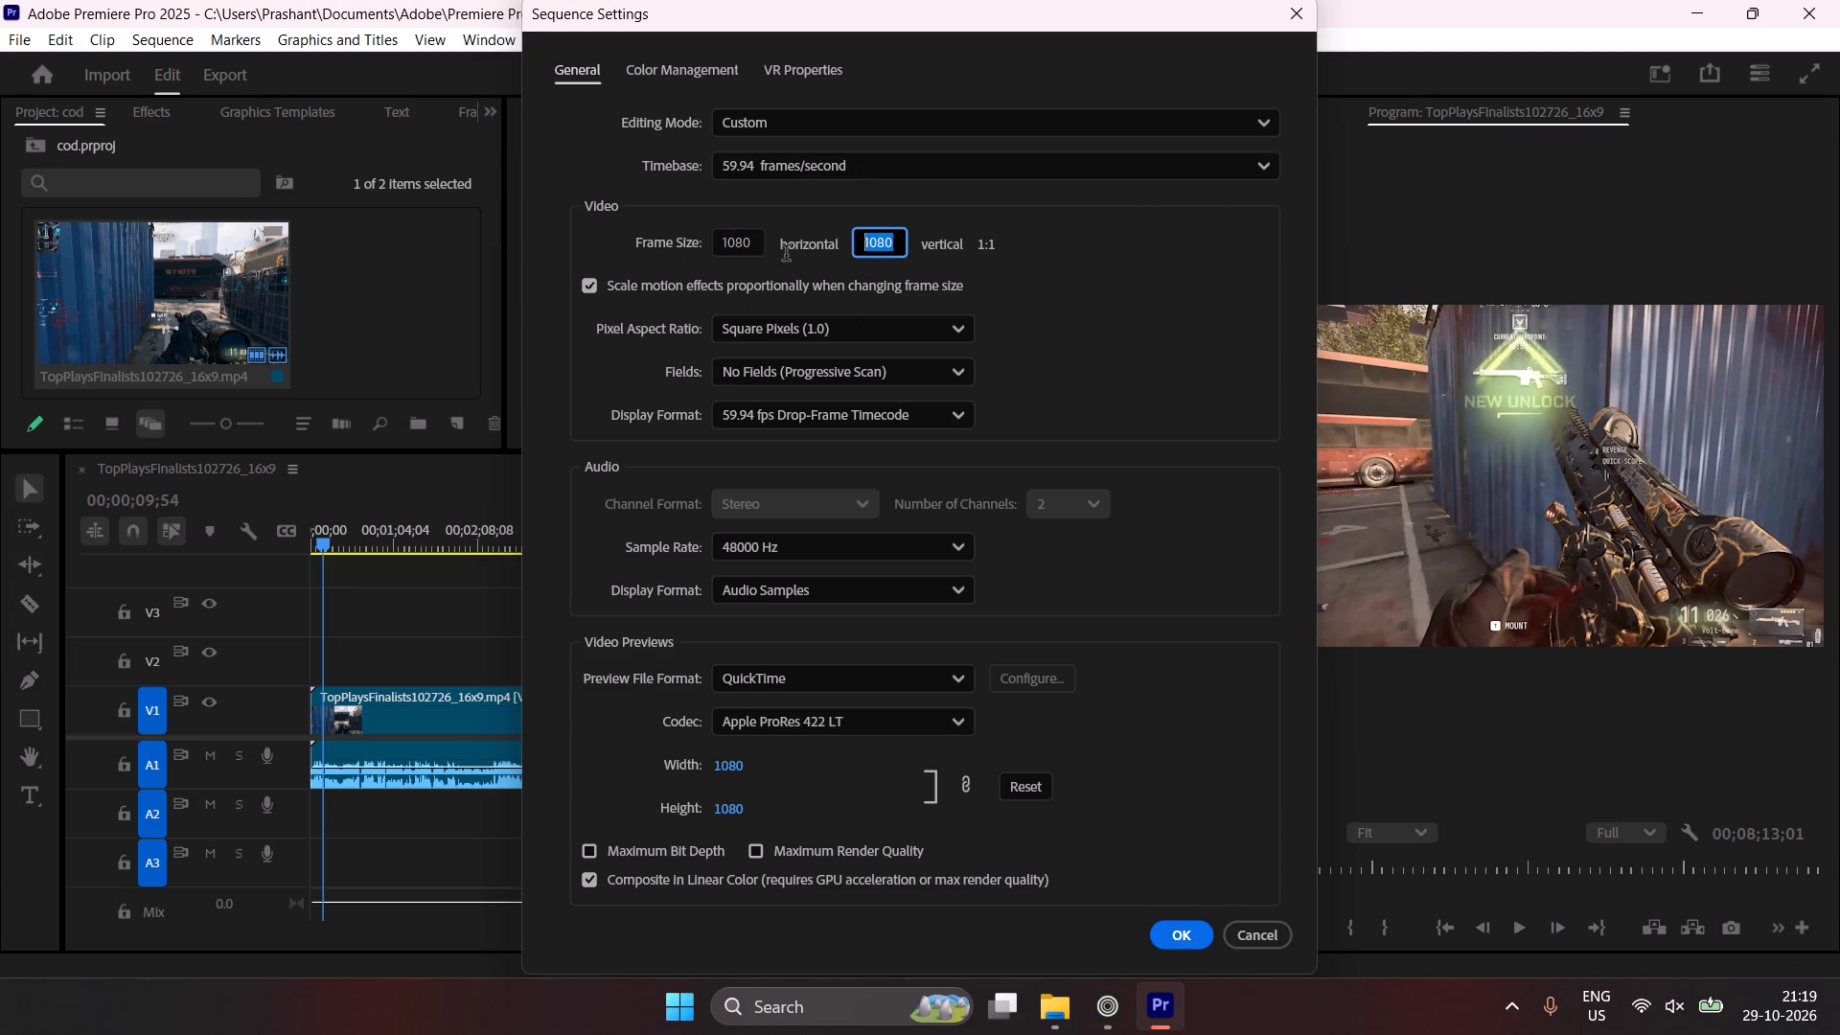
{"action": "left_click_drag", "start_coordinate": [786, 255], "coordinate": [776, 255]}
{"action": "type", "text": "1920"}
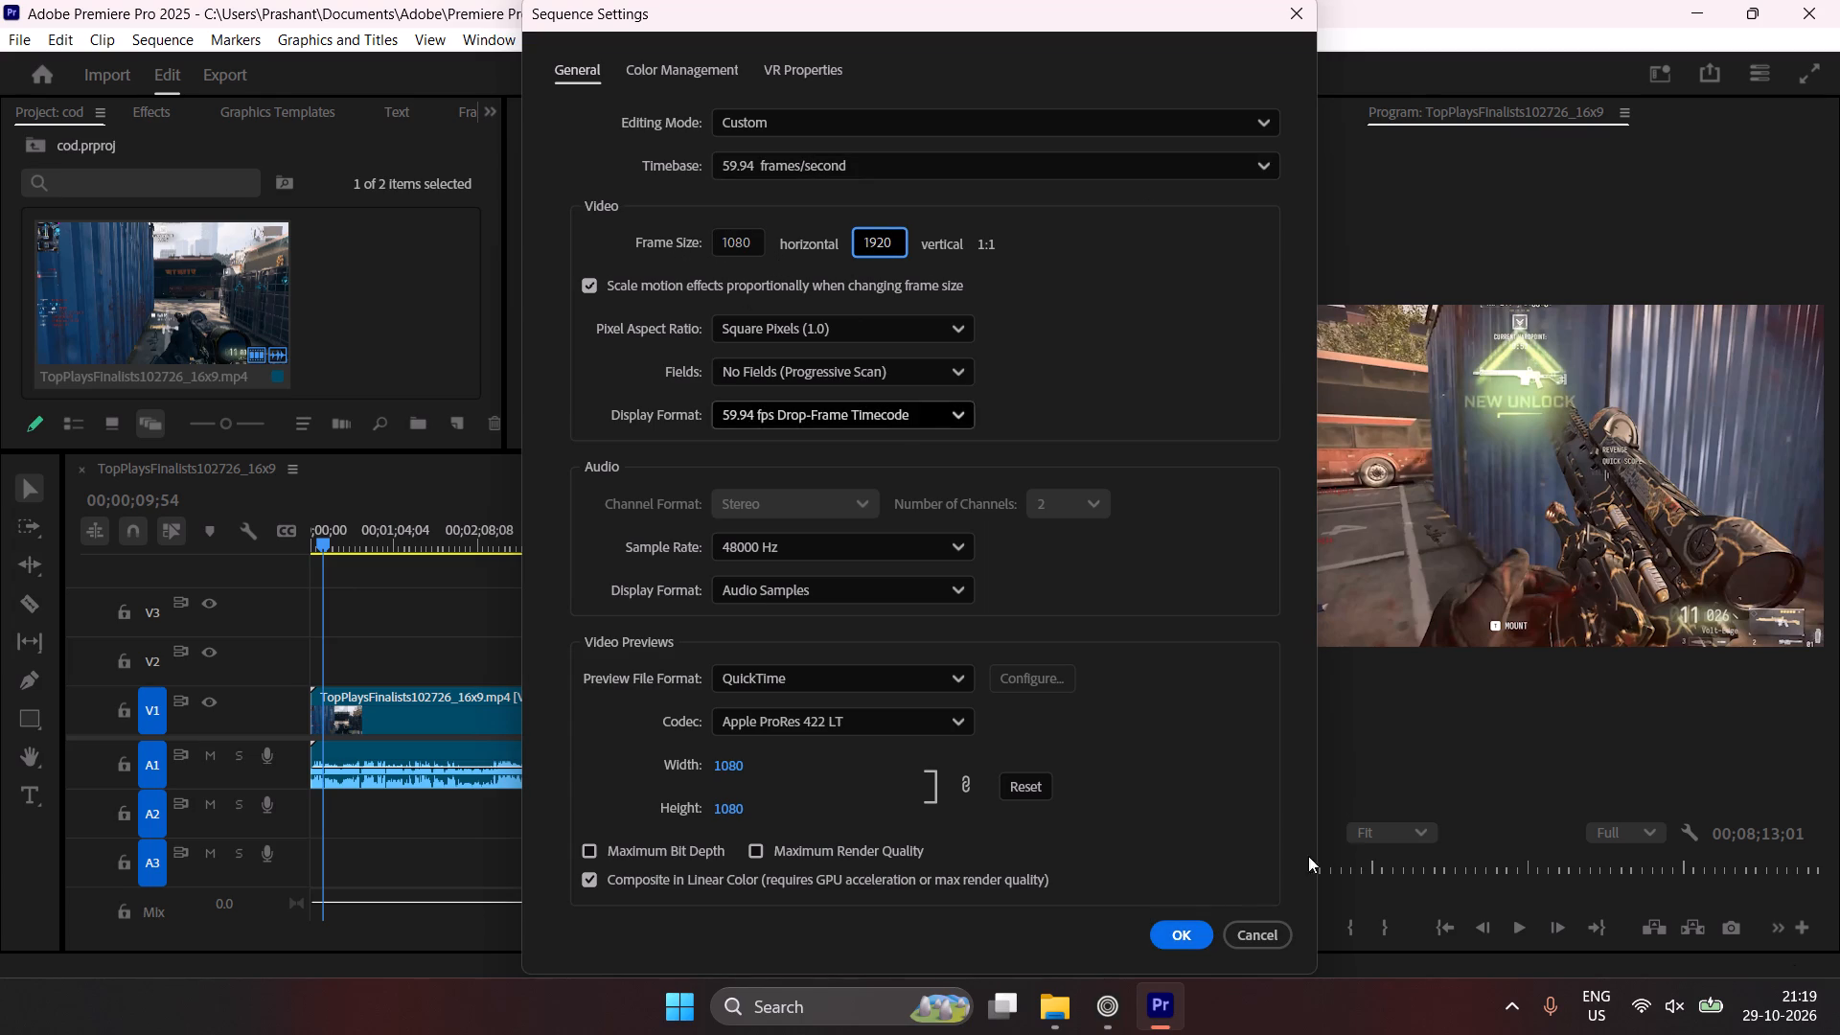
{"action": "left_click", "coordinate": [1172, 930]}
{"action": "left_click", "coordinate": [1054, 598]}
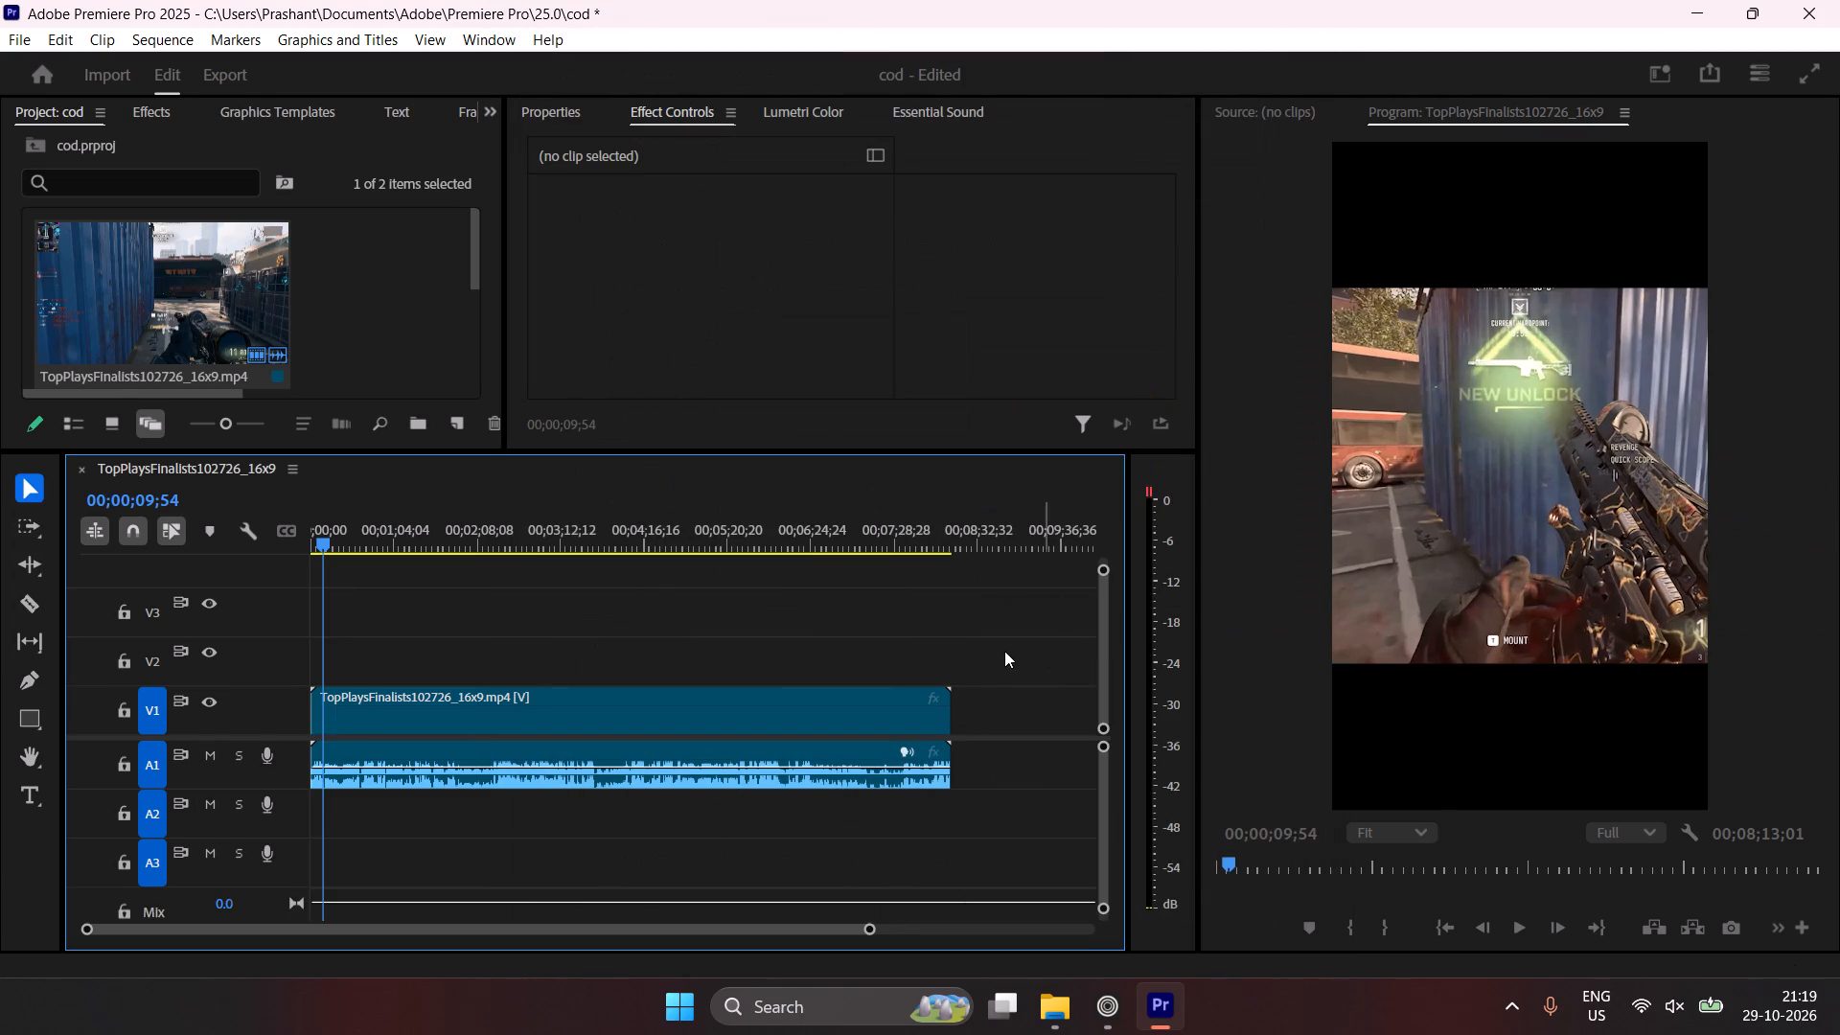
Scale the gameplay clip on V1 to 68% and check the framing by playing the sequence from its start.
{"action": "left_click", "coordinate": [553, 713]}
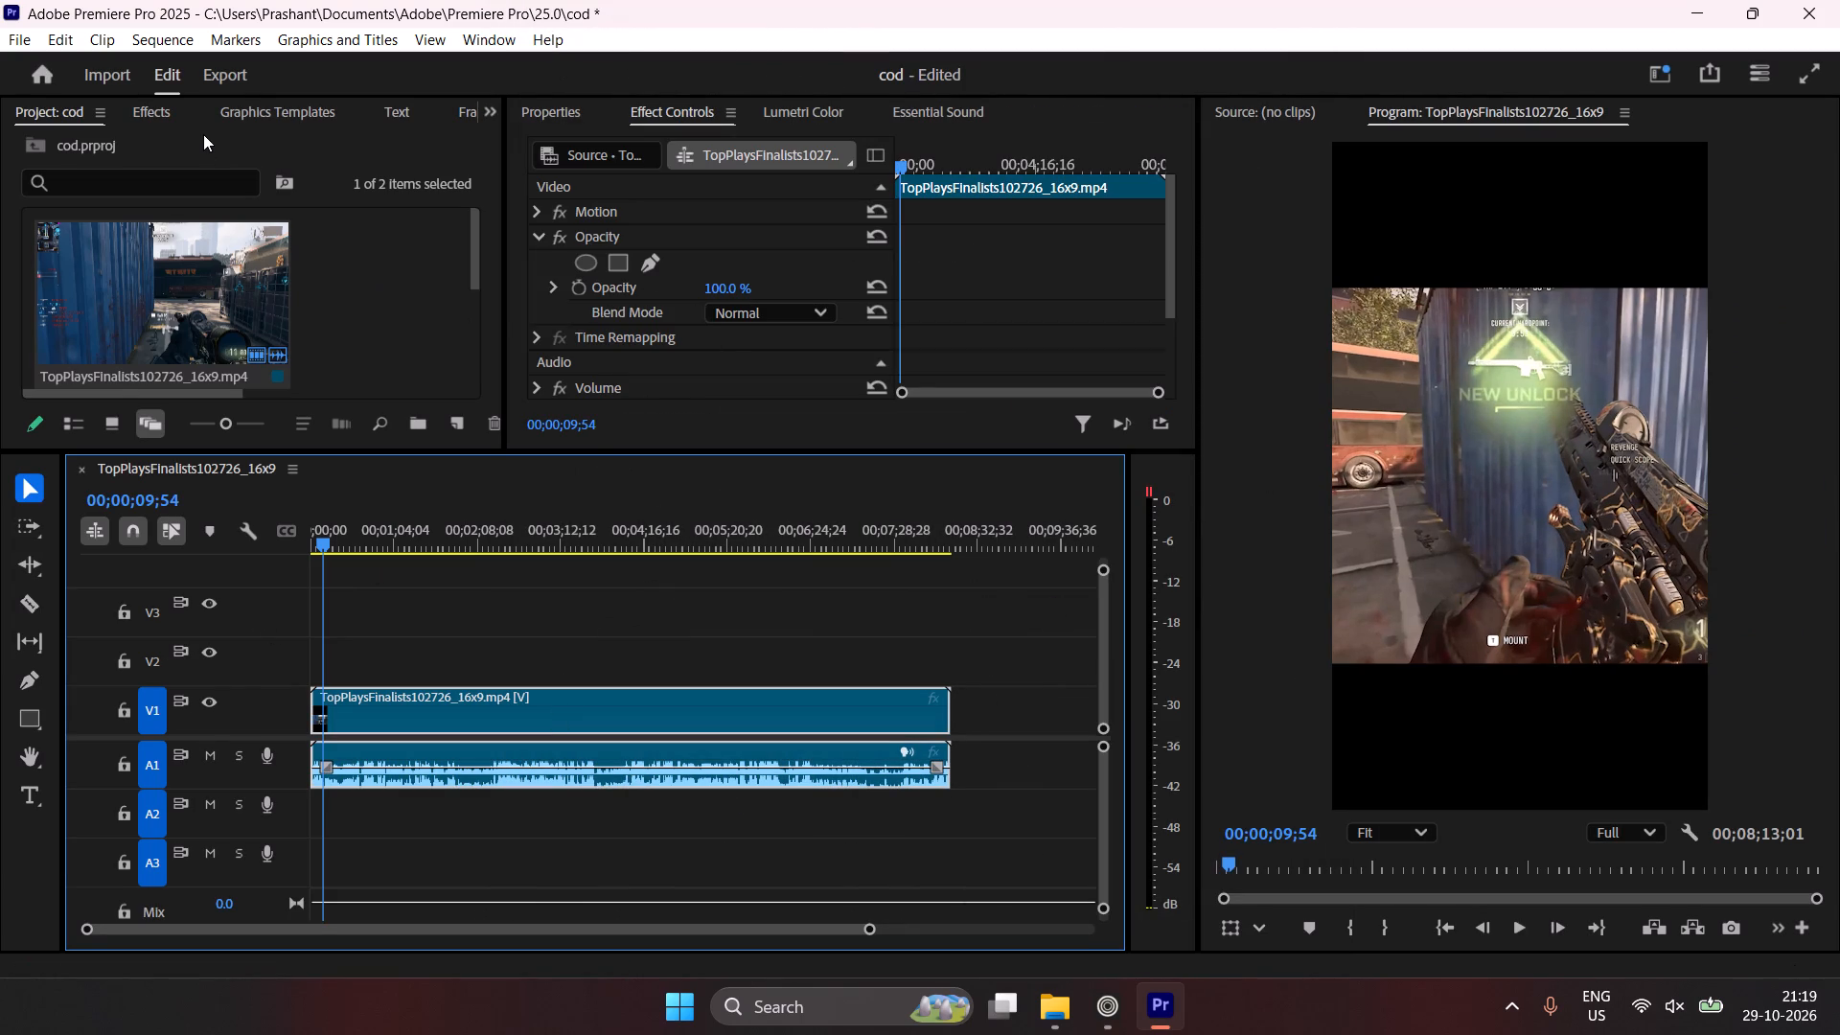
{"action": "left_click", "coordinate": [570, 109]}
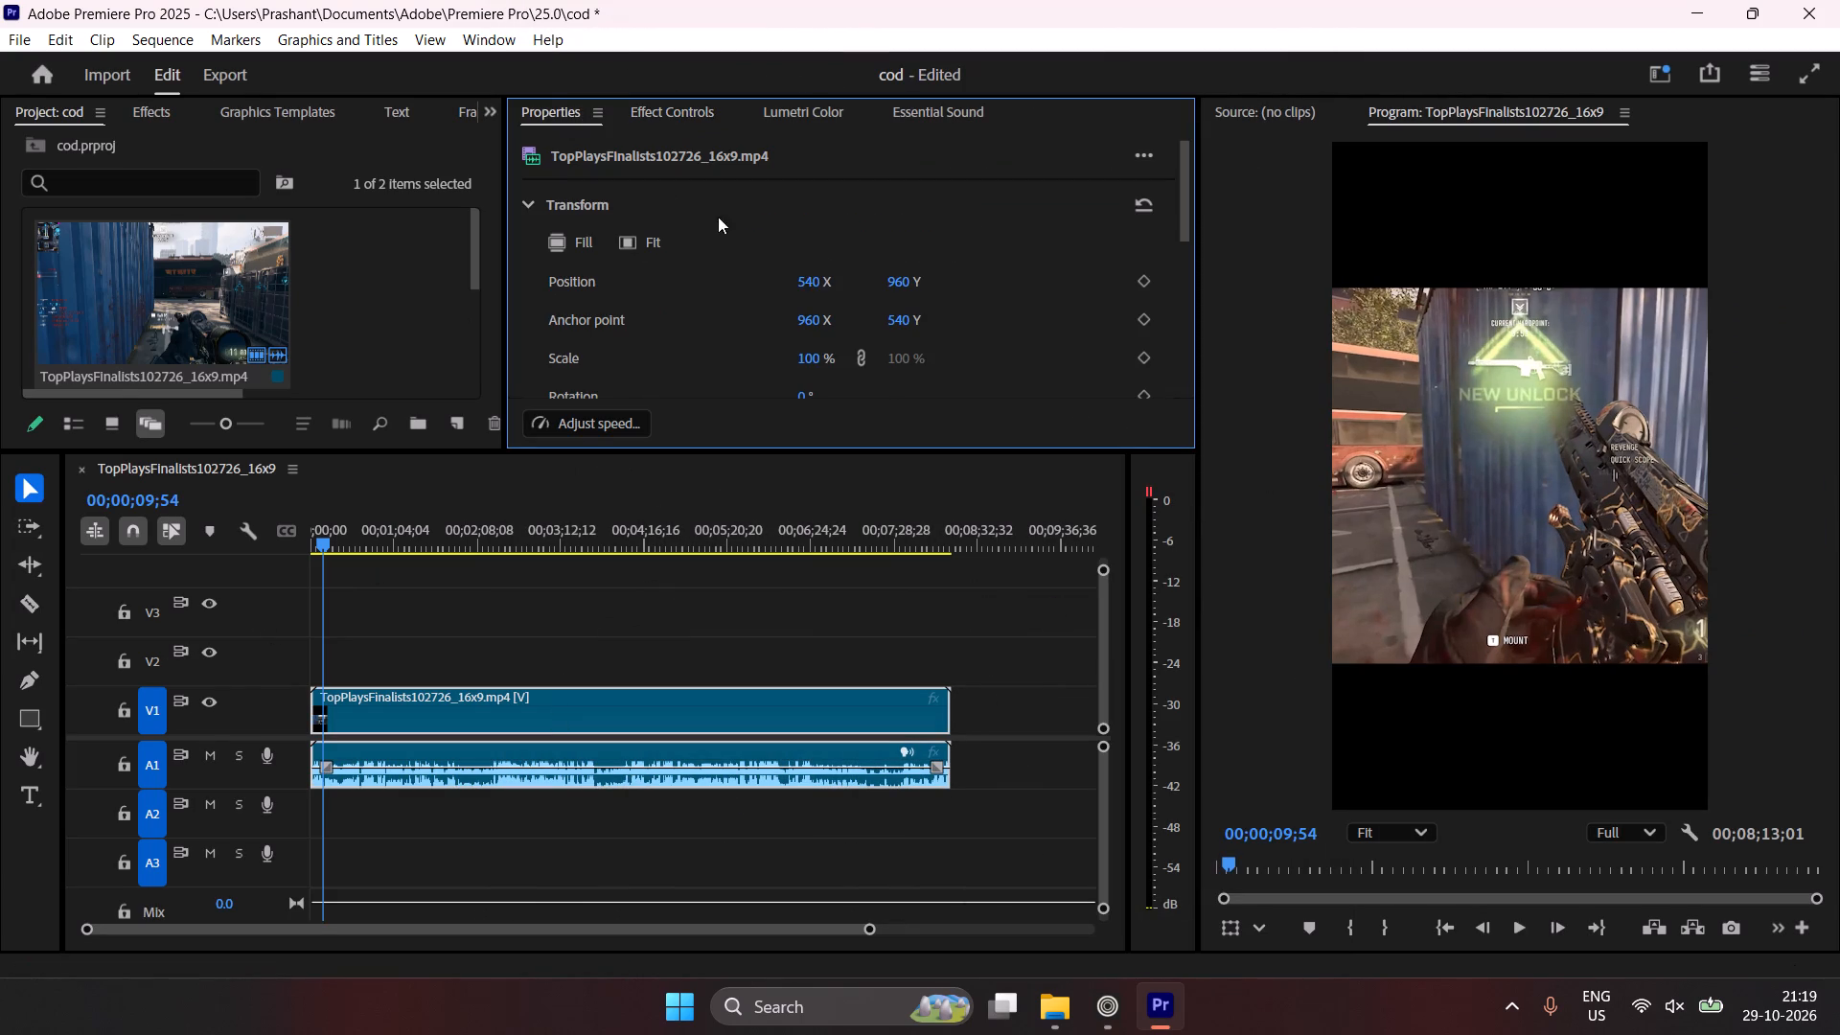
{"action": "left_click_drag", "start_coordinate": [812, 360], "coordinate": [763, 363]}
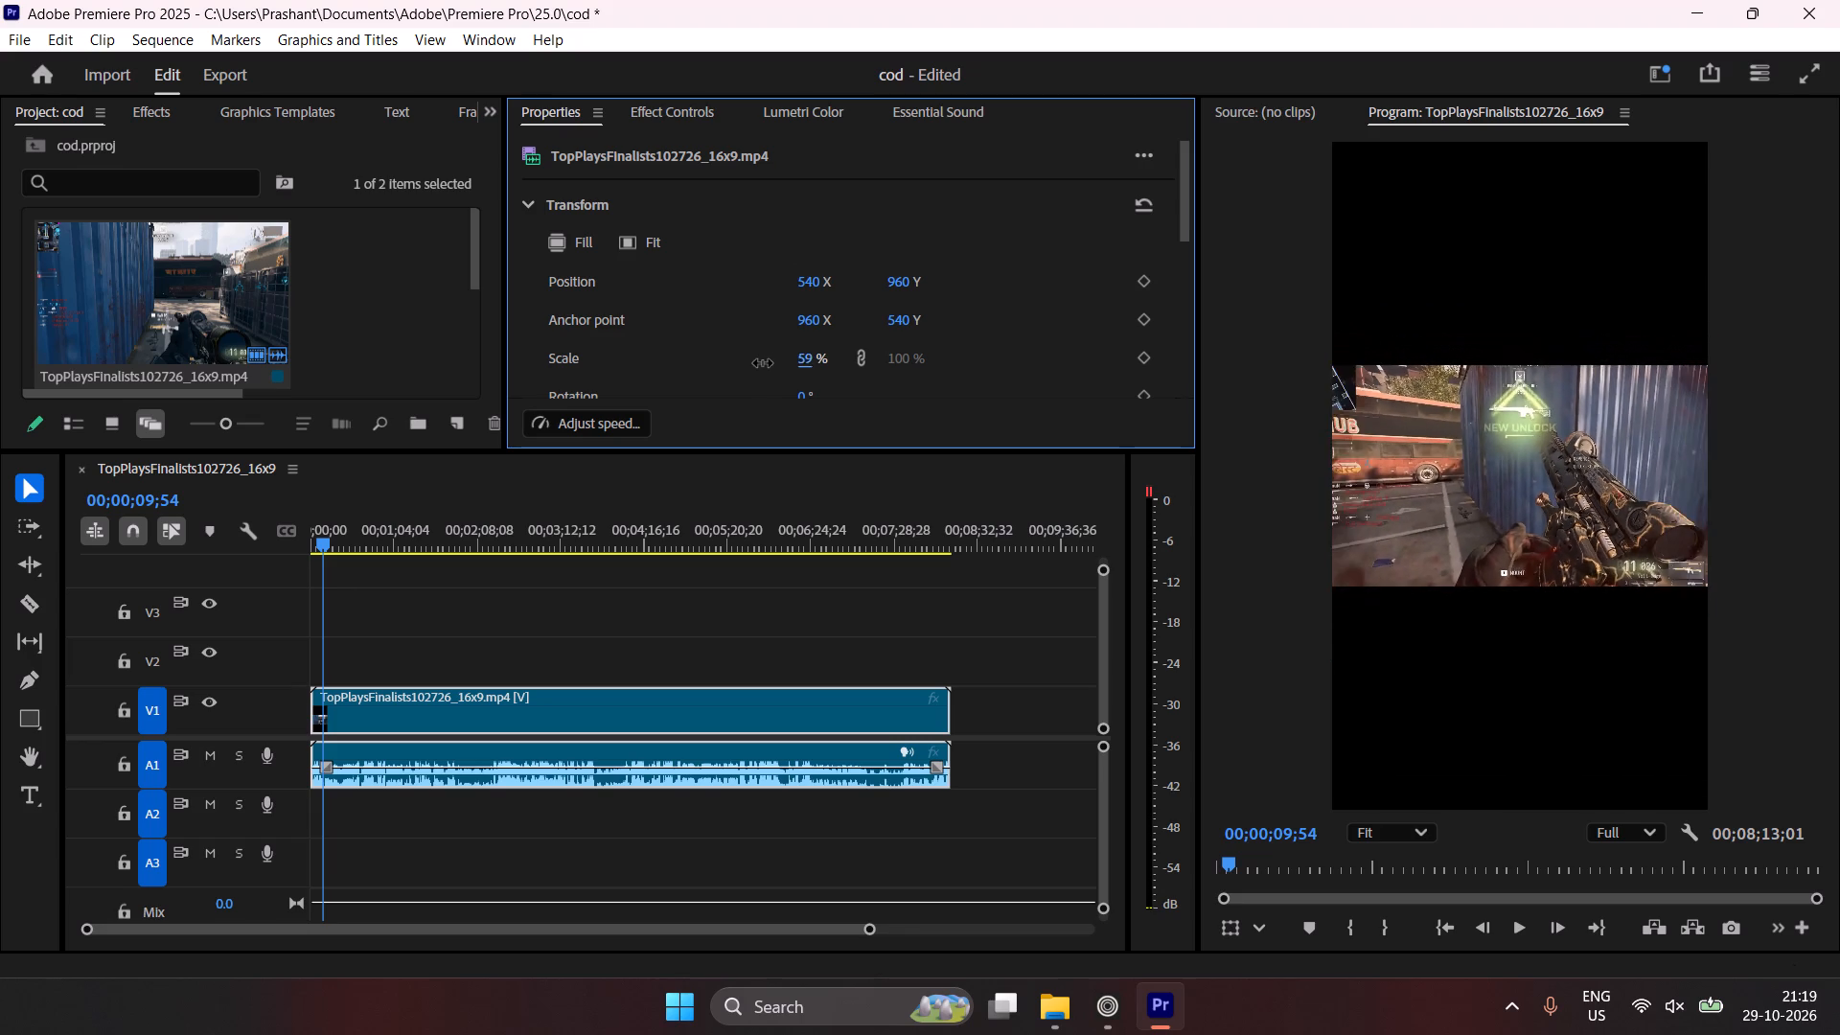
{"action": "left_click_drag", "start_coordinate": [763, 363], "coordinate": [769, 358]}
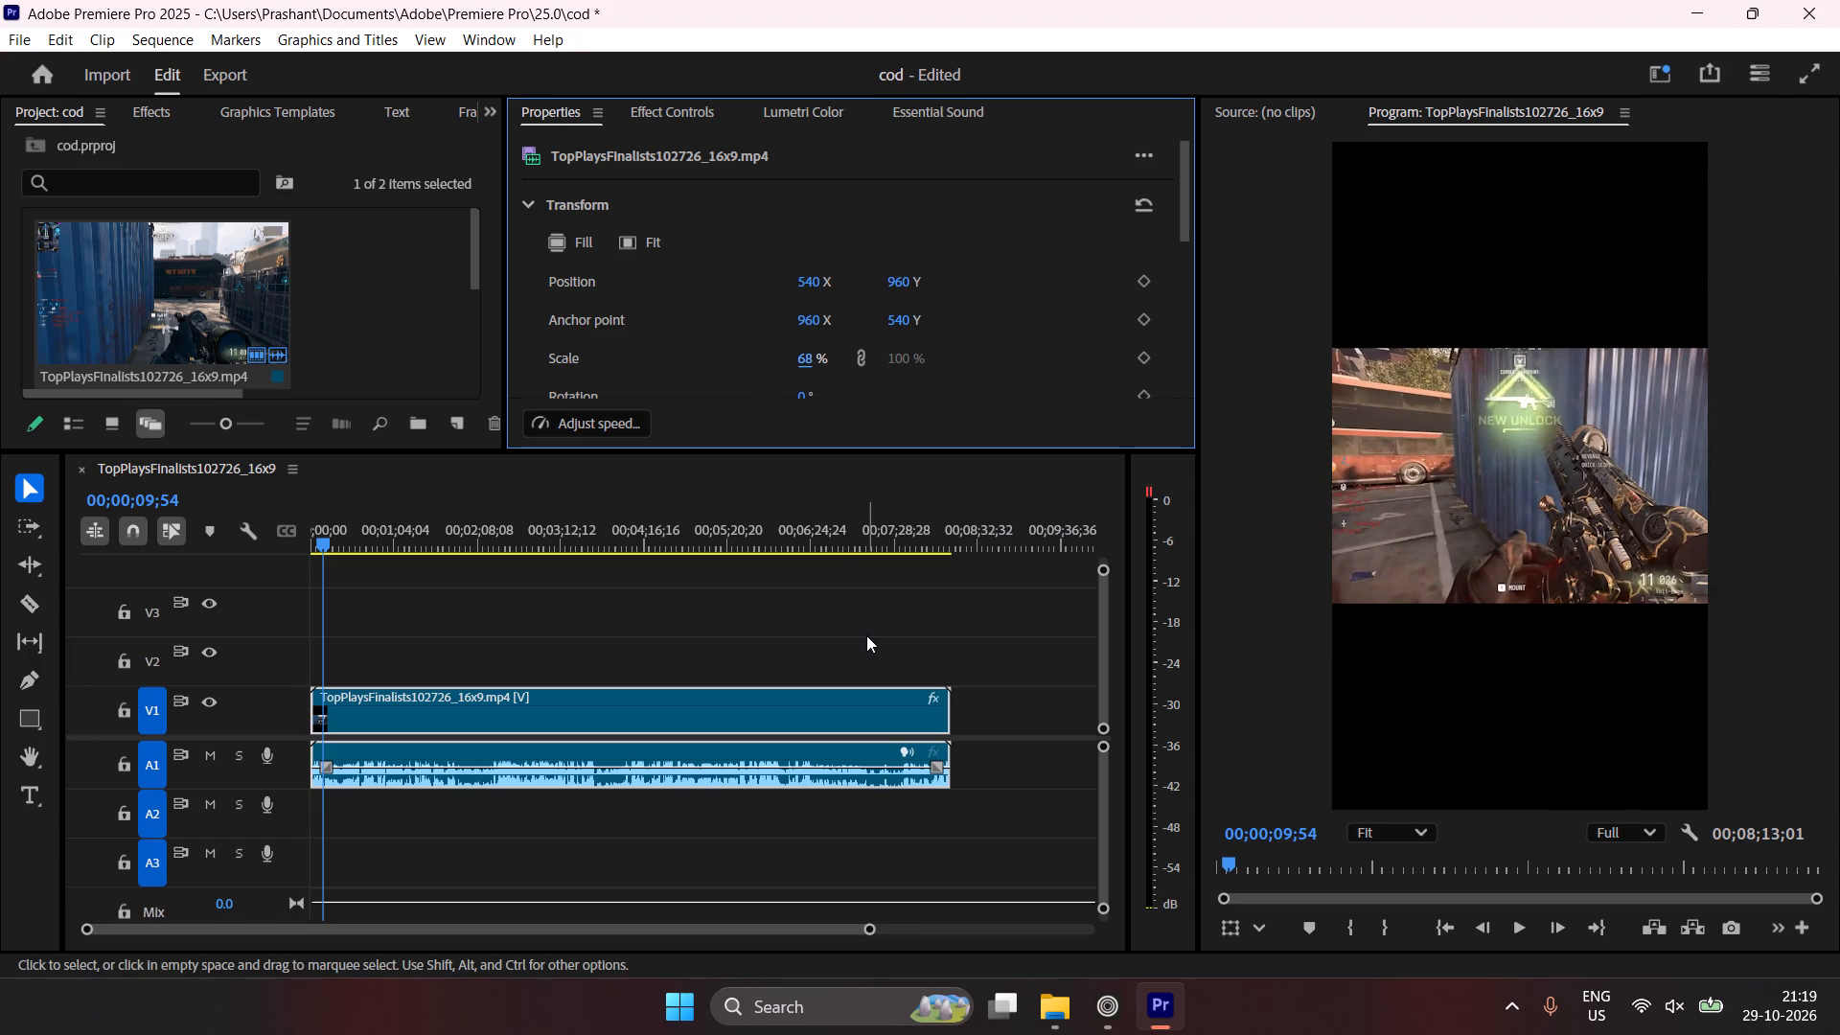
{"action": "left_click", "coordinate": [866, 635]}
{"action": "left_click_drag", "start_coordinate": [383, 523], "coordinate": [243, 551]}
{"action": "key", "text": "space"}
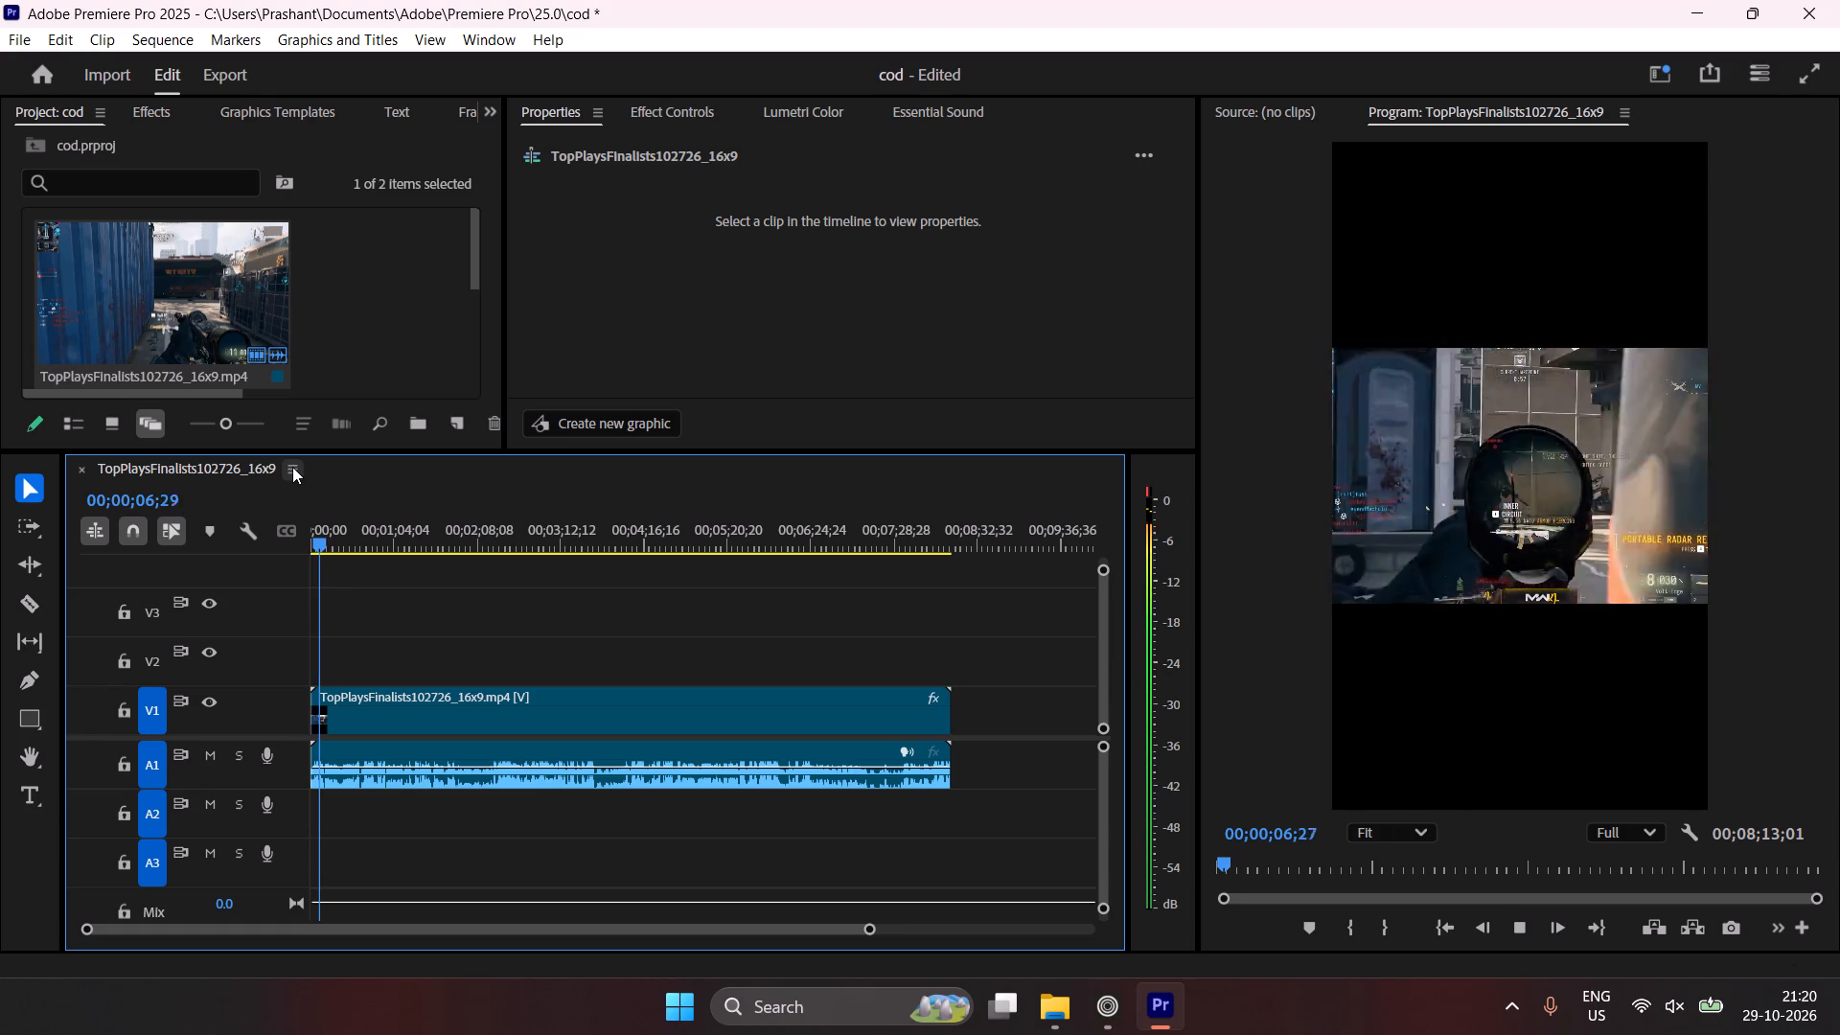
{"action": "key", "text": "space"}
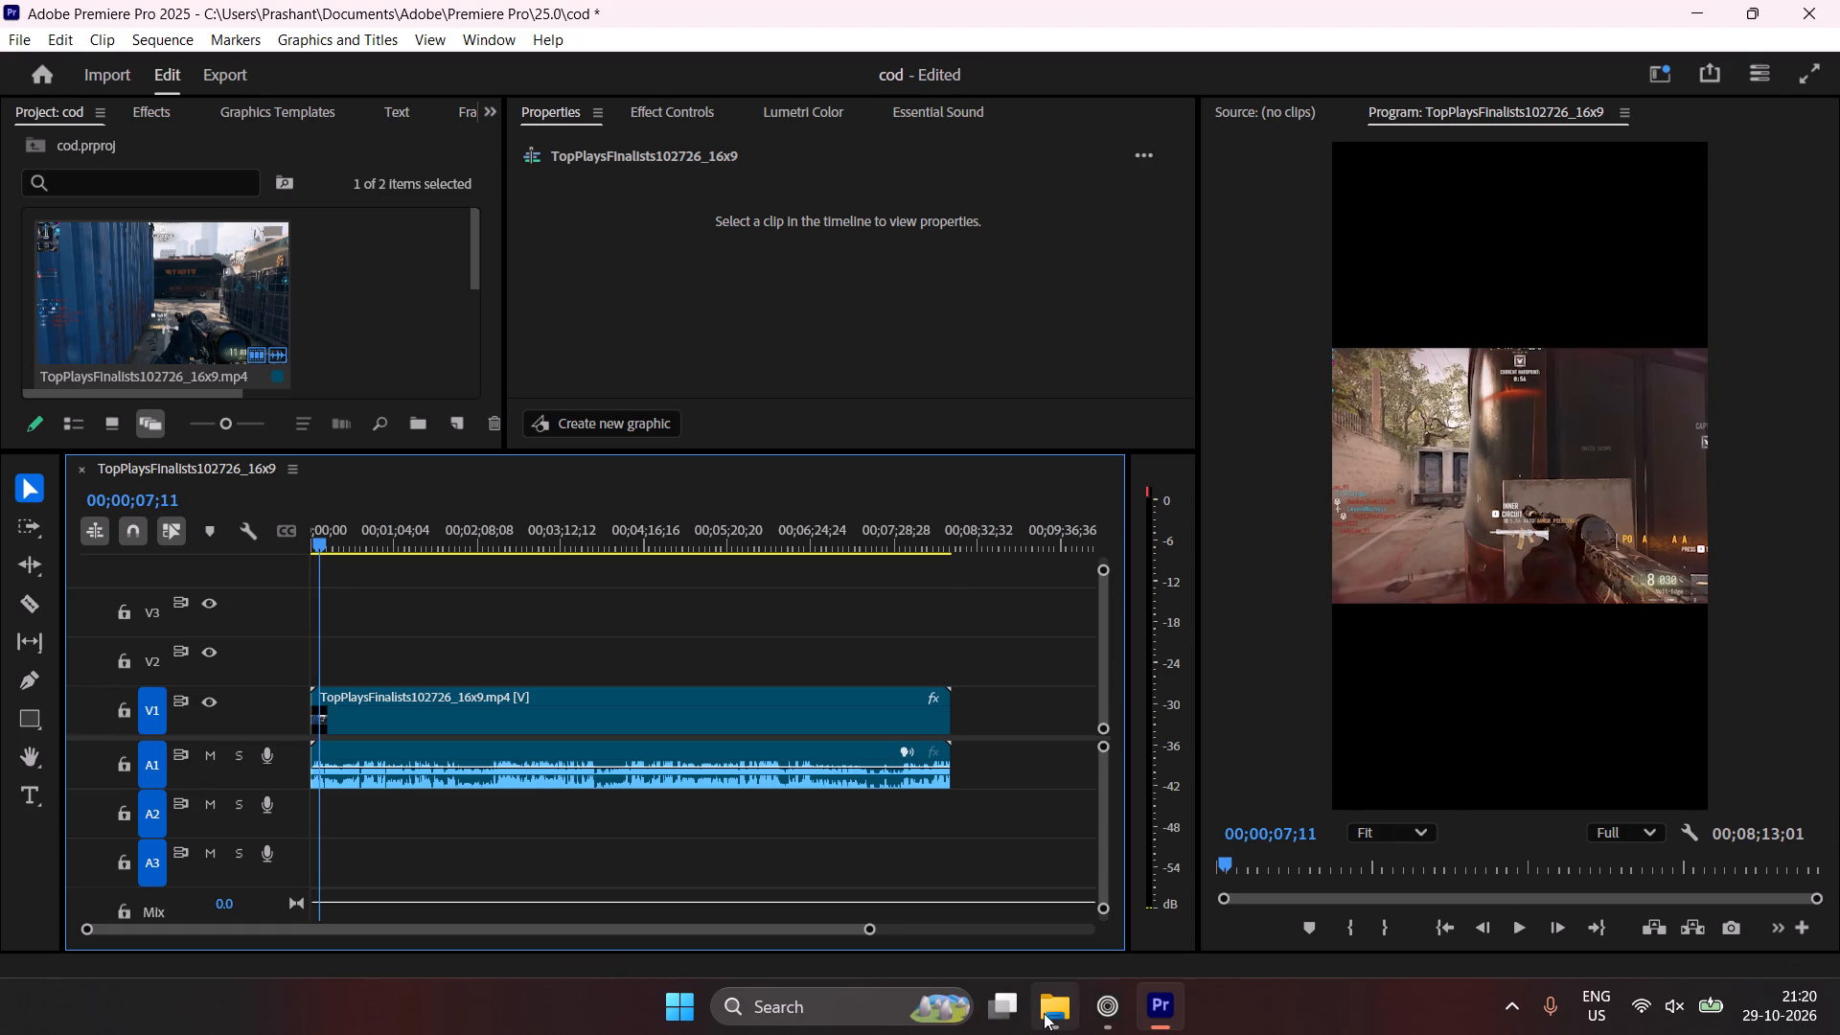
Switch to the Zen browser, copy the love nwantiti North African Remix video link, and convert it to MP3 on YTMP3.
{"action": "left_click", "coordinate": [1113, 1002]}
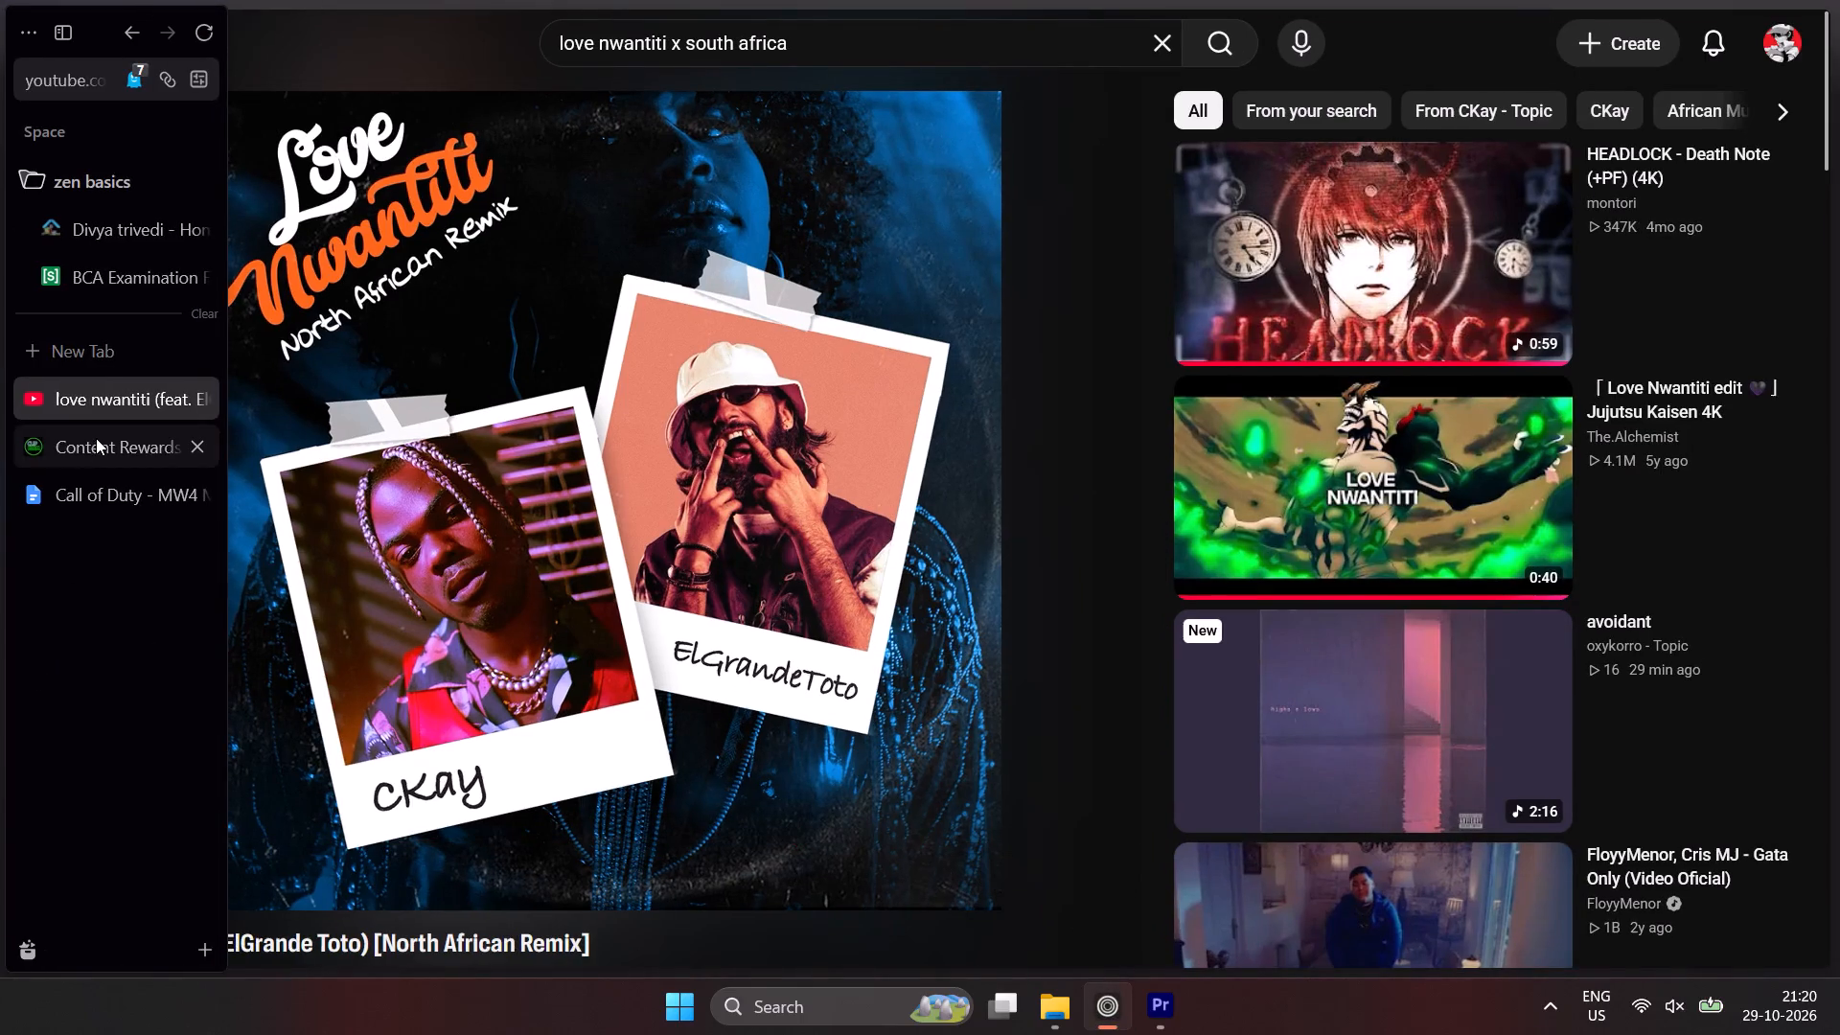
{"action": "left_click", "coordinate": [158, 74]}
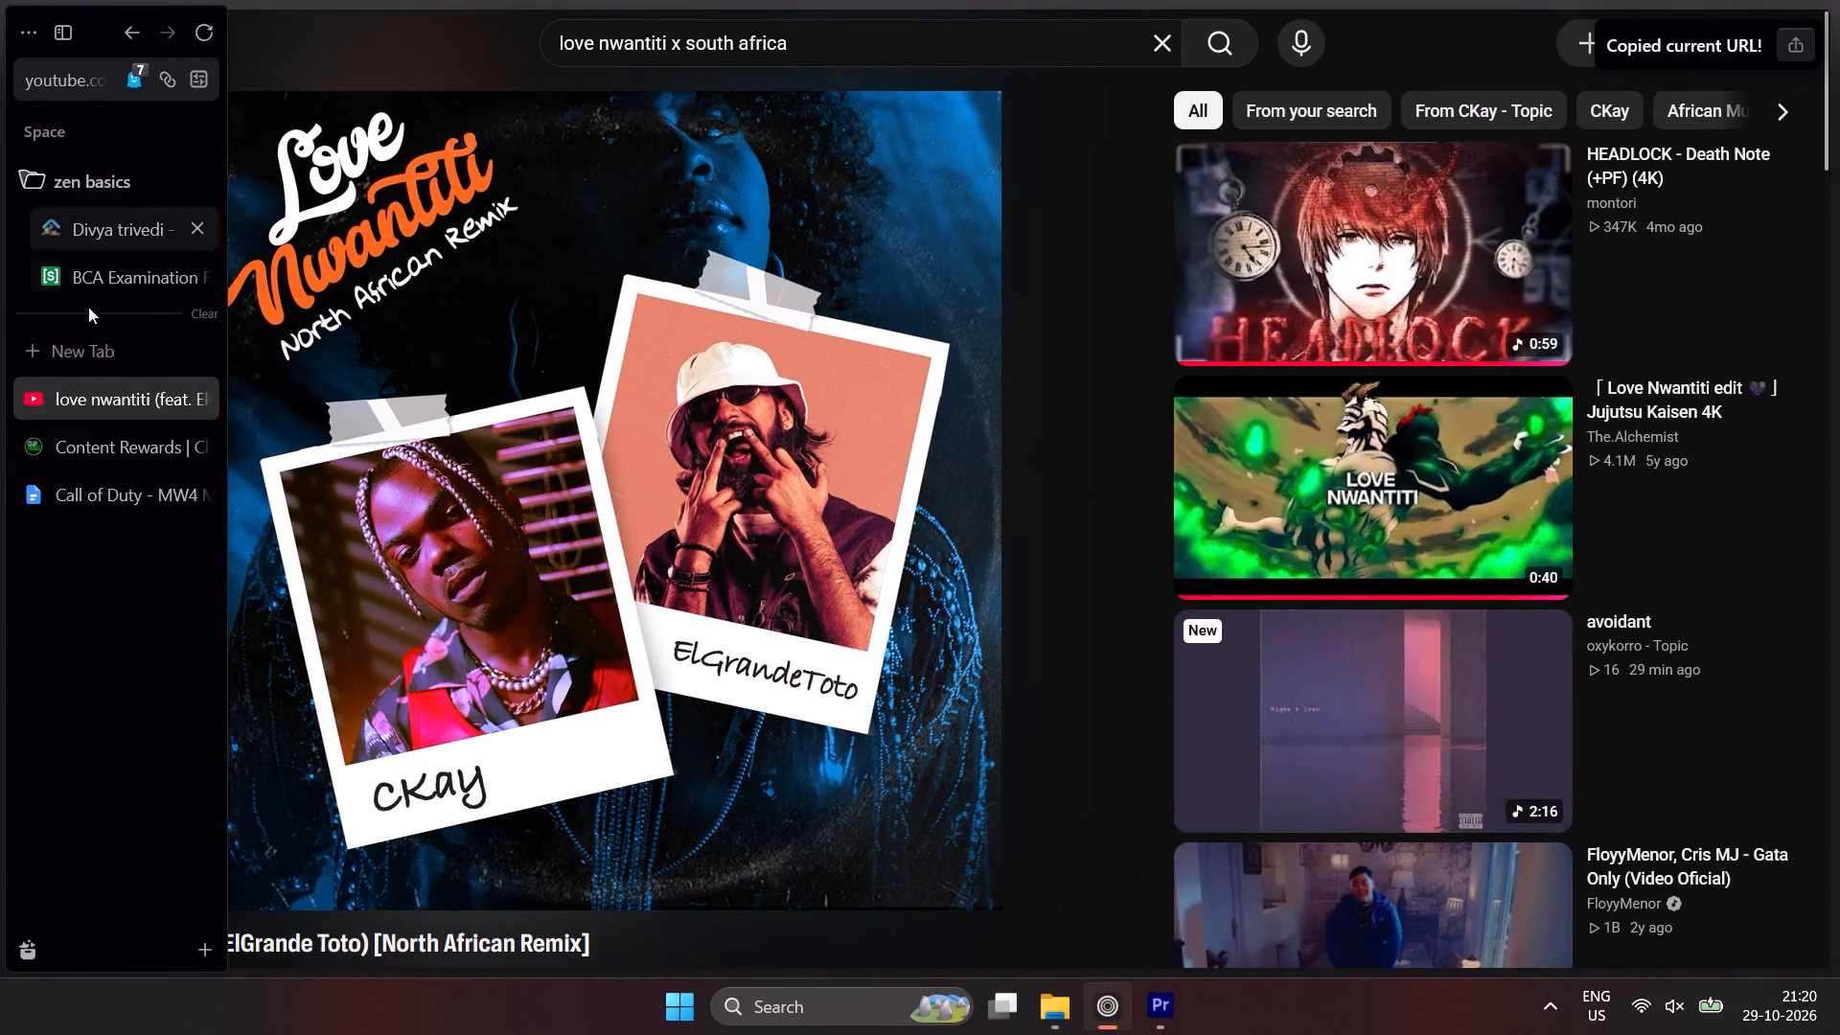
{"action": "left_click", "coordinate": [96, 341]}
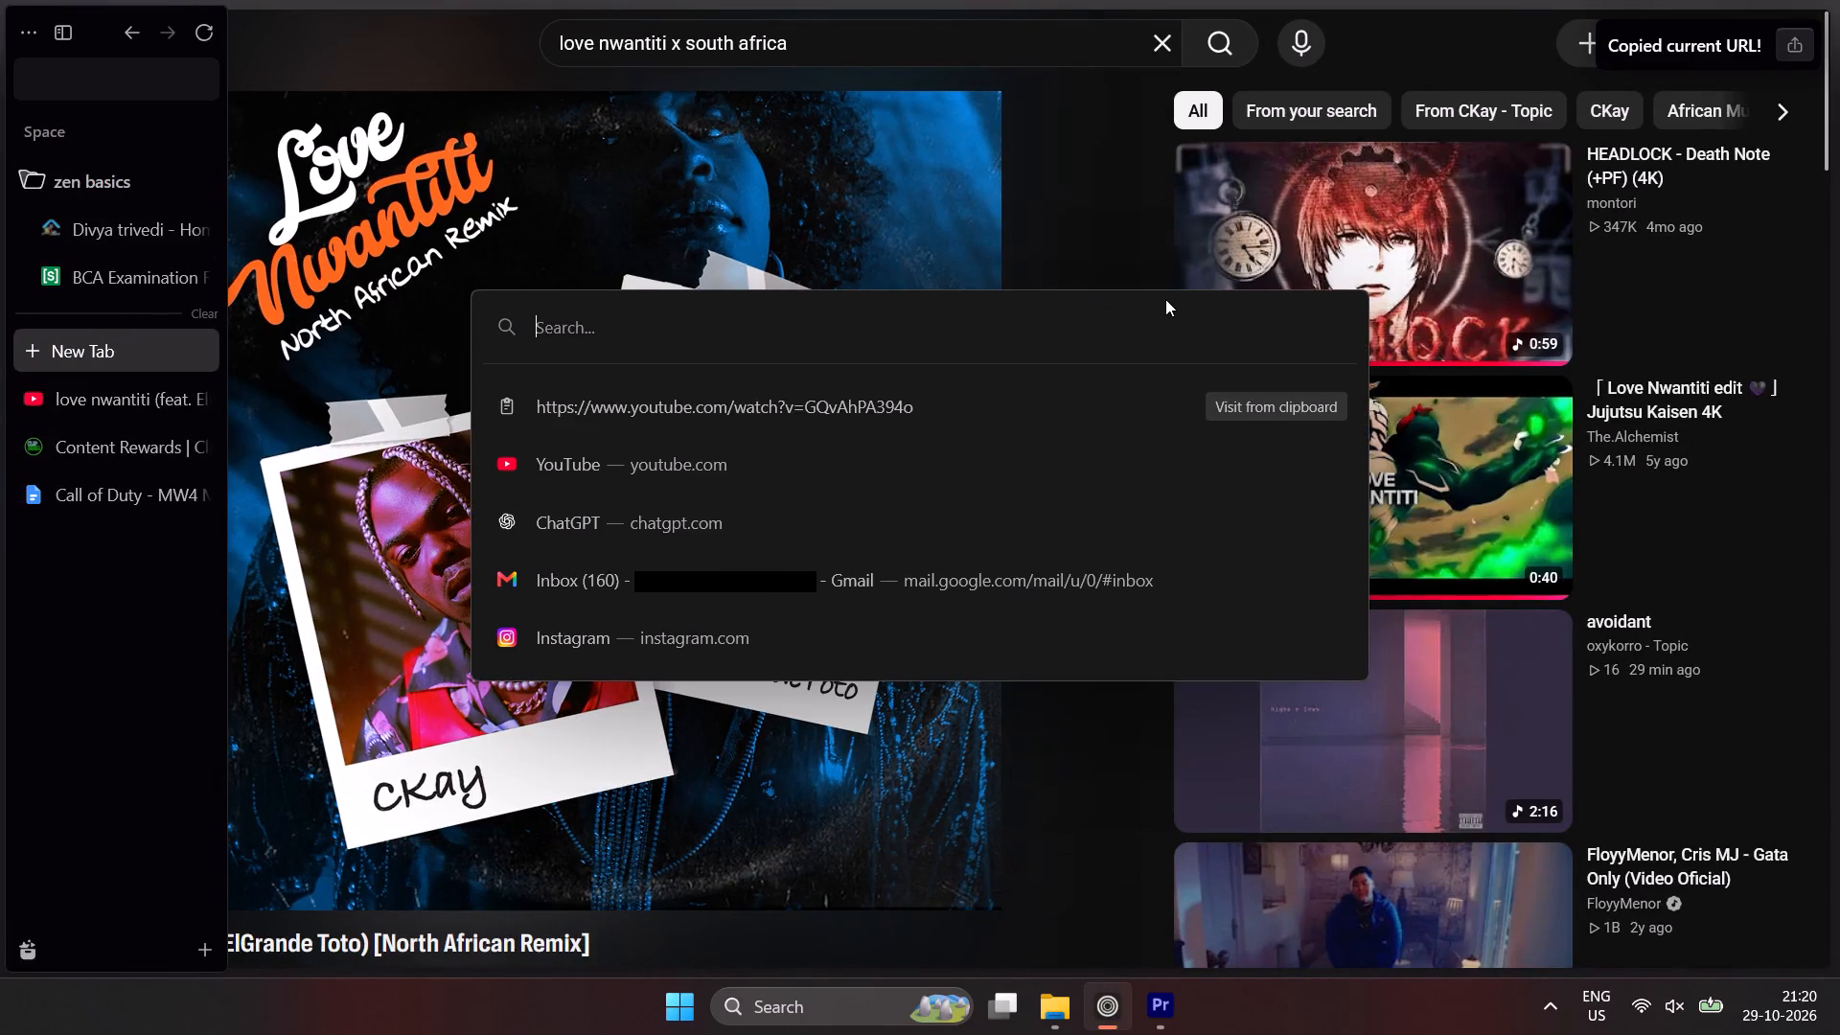
{"action": "type", "text": "yt to mp3"}
{"action": "key", "text": "Return"}
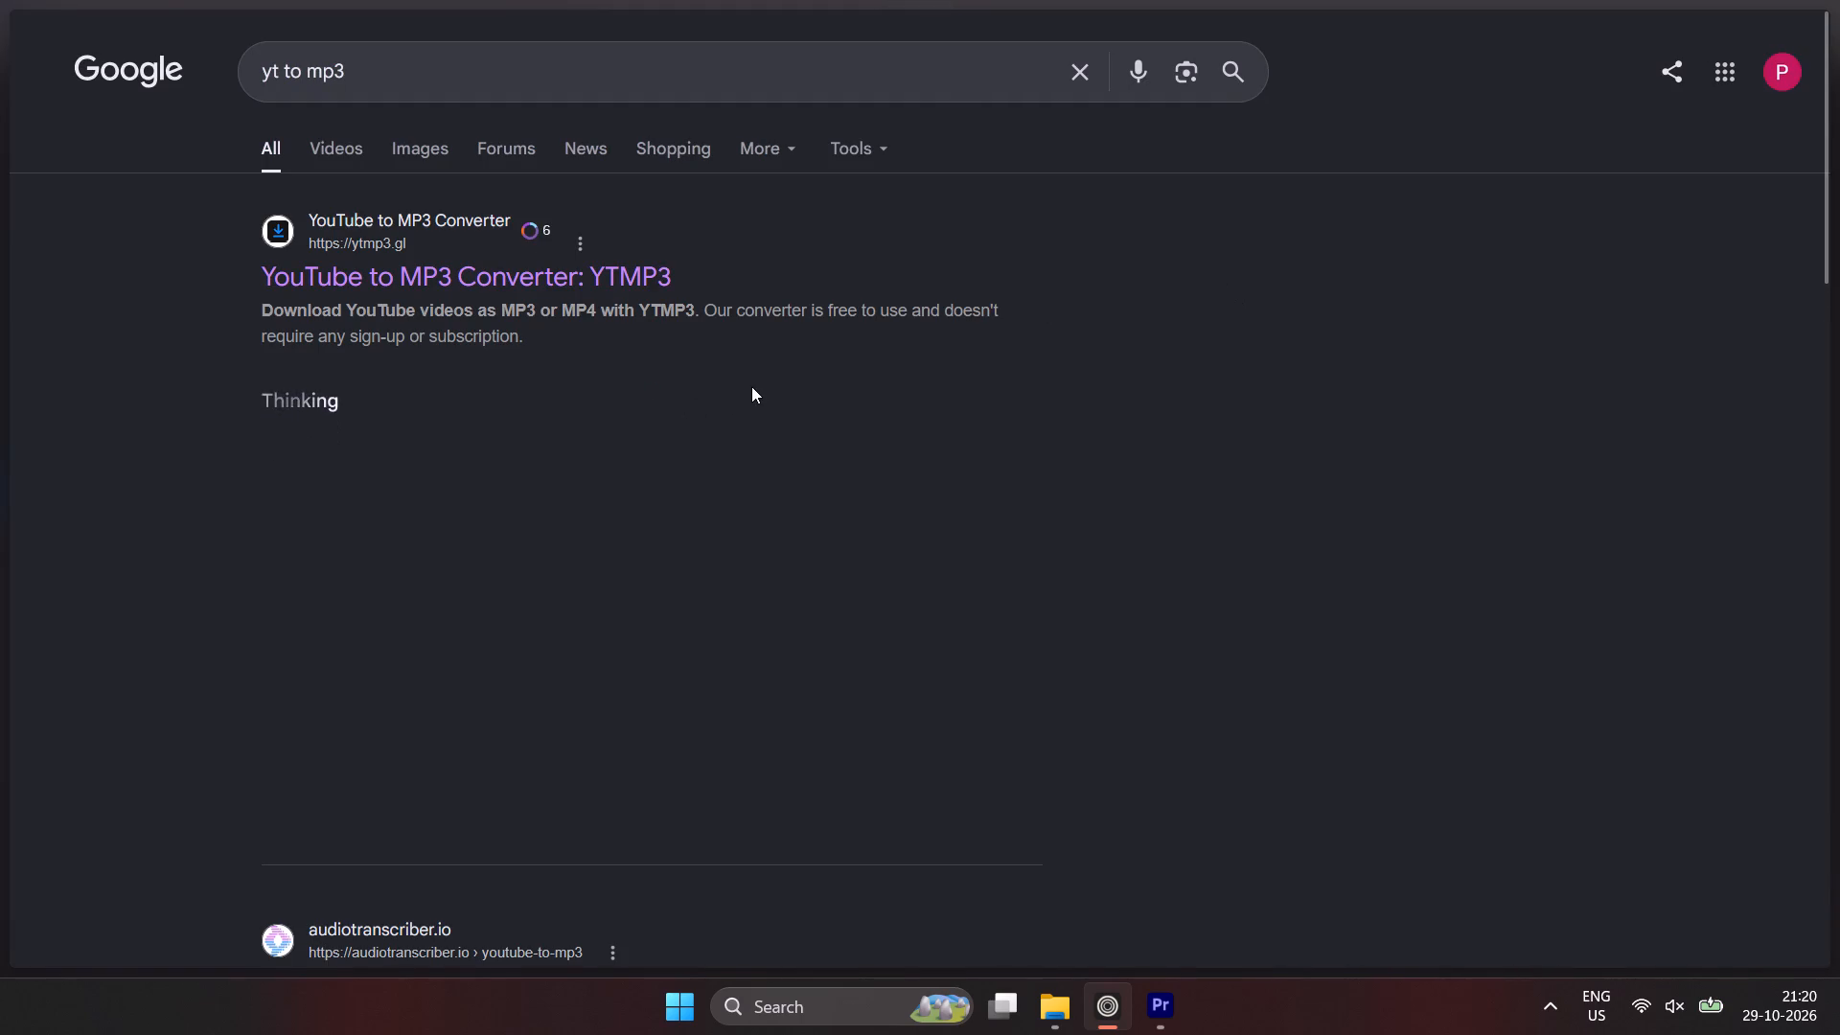
{"action": "left_click", "coordinate": [547, 283]}
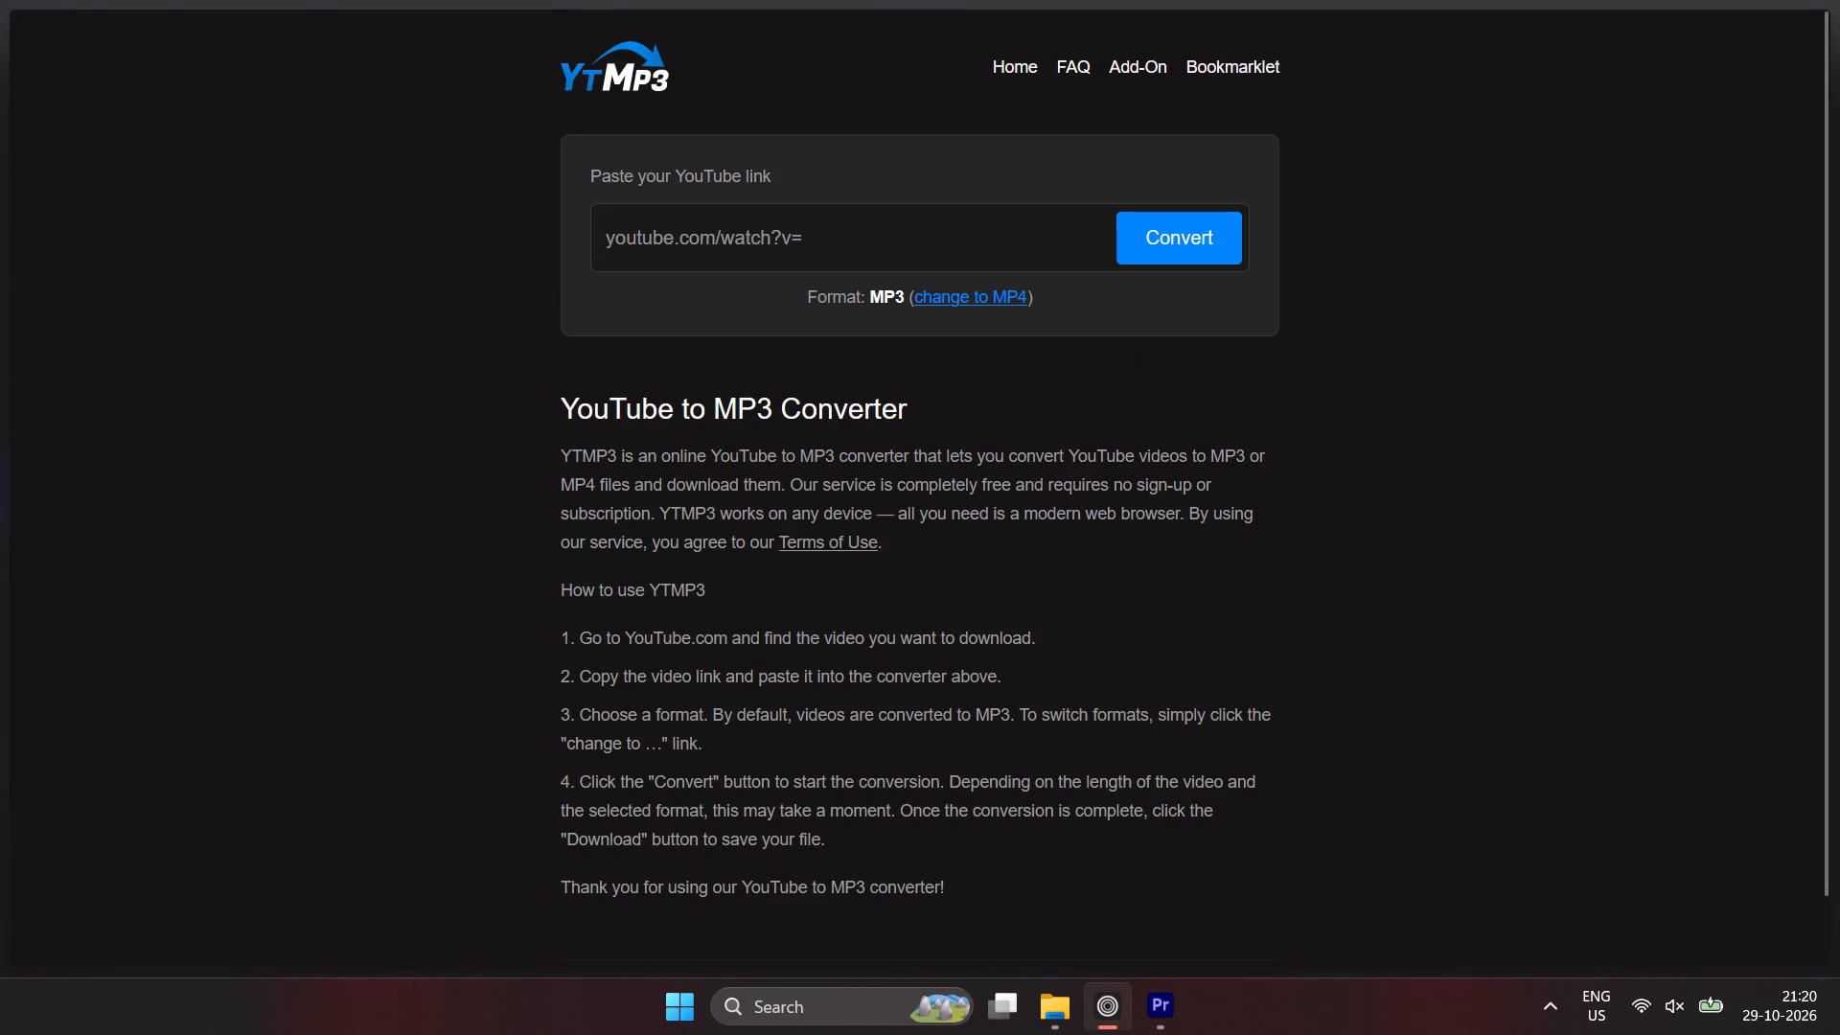
{"action": "key", "text": "ctrl+v"}
{"action": "left_click", "coordinate": [1210, 255]}
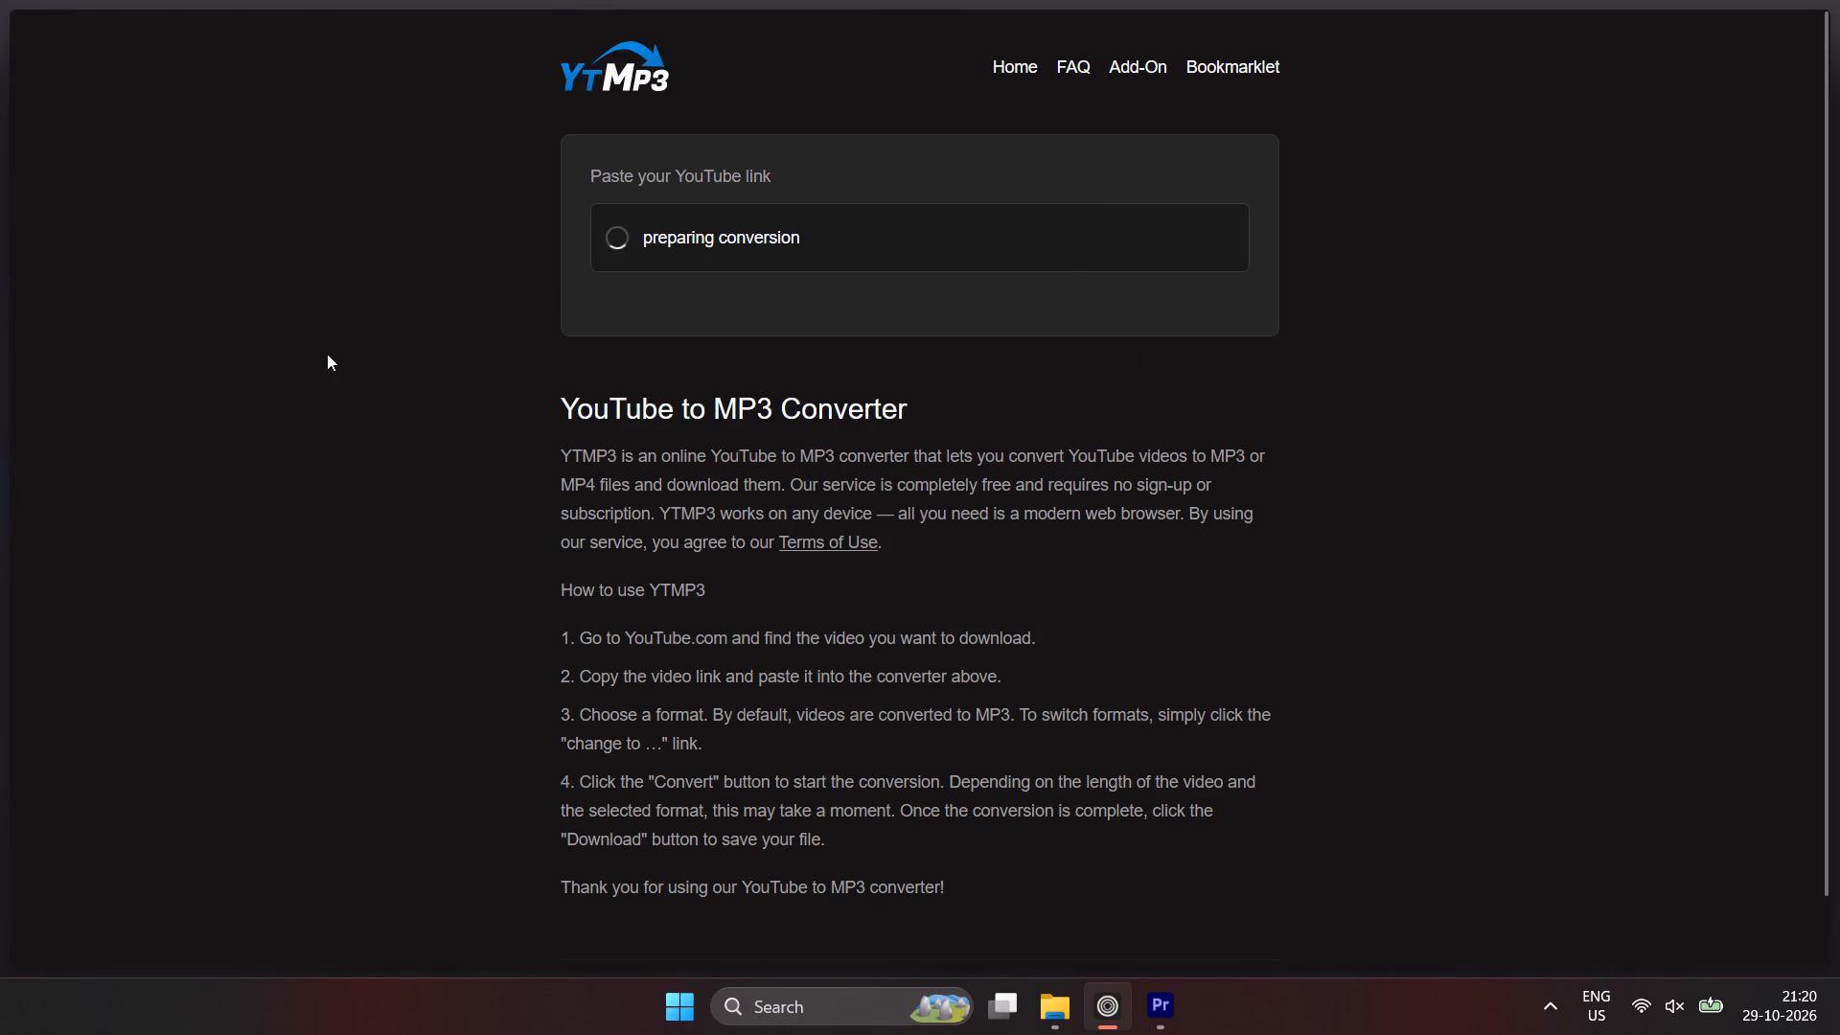
Review the caption, FTC disclosure and on-screen text guidelines in the Call of Duty - MW4 Multiplayer Launch Clipping document.
{"action": "left_click", "coordinate": [70, 454]}
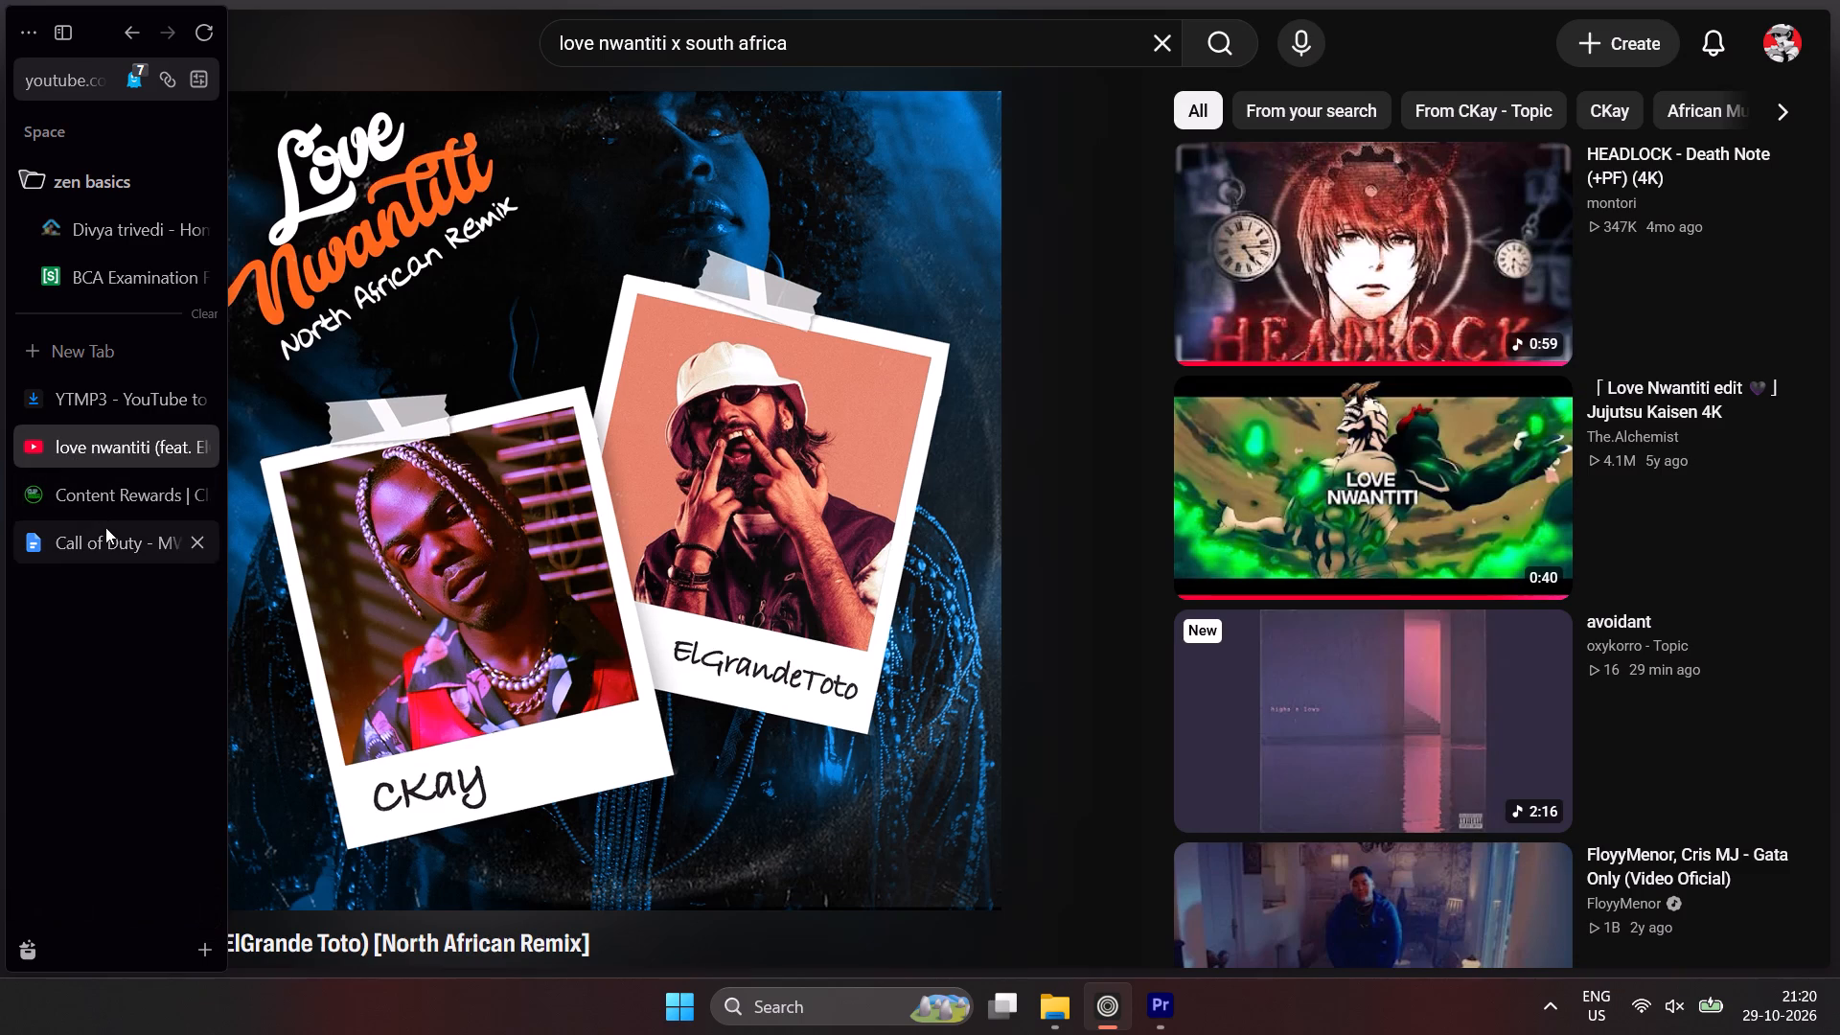
{"action": "left_click", "coordinate": [105, 527]}
{"action": "left_click", "coordinate": [92, 383]}
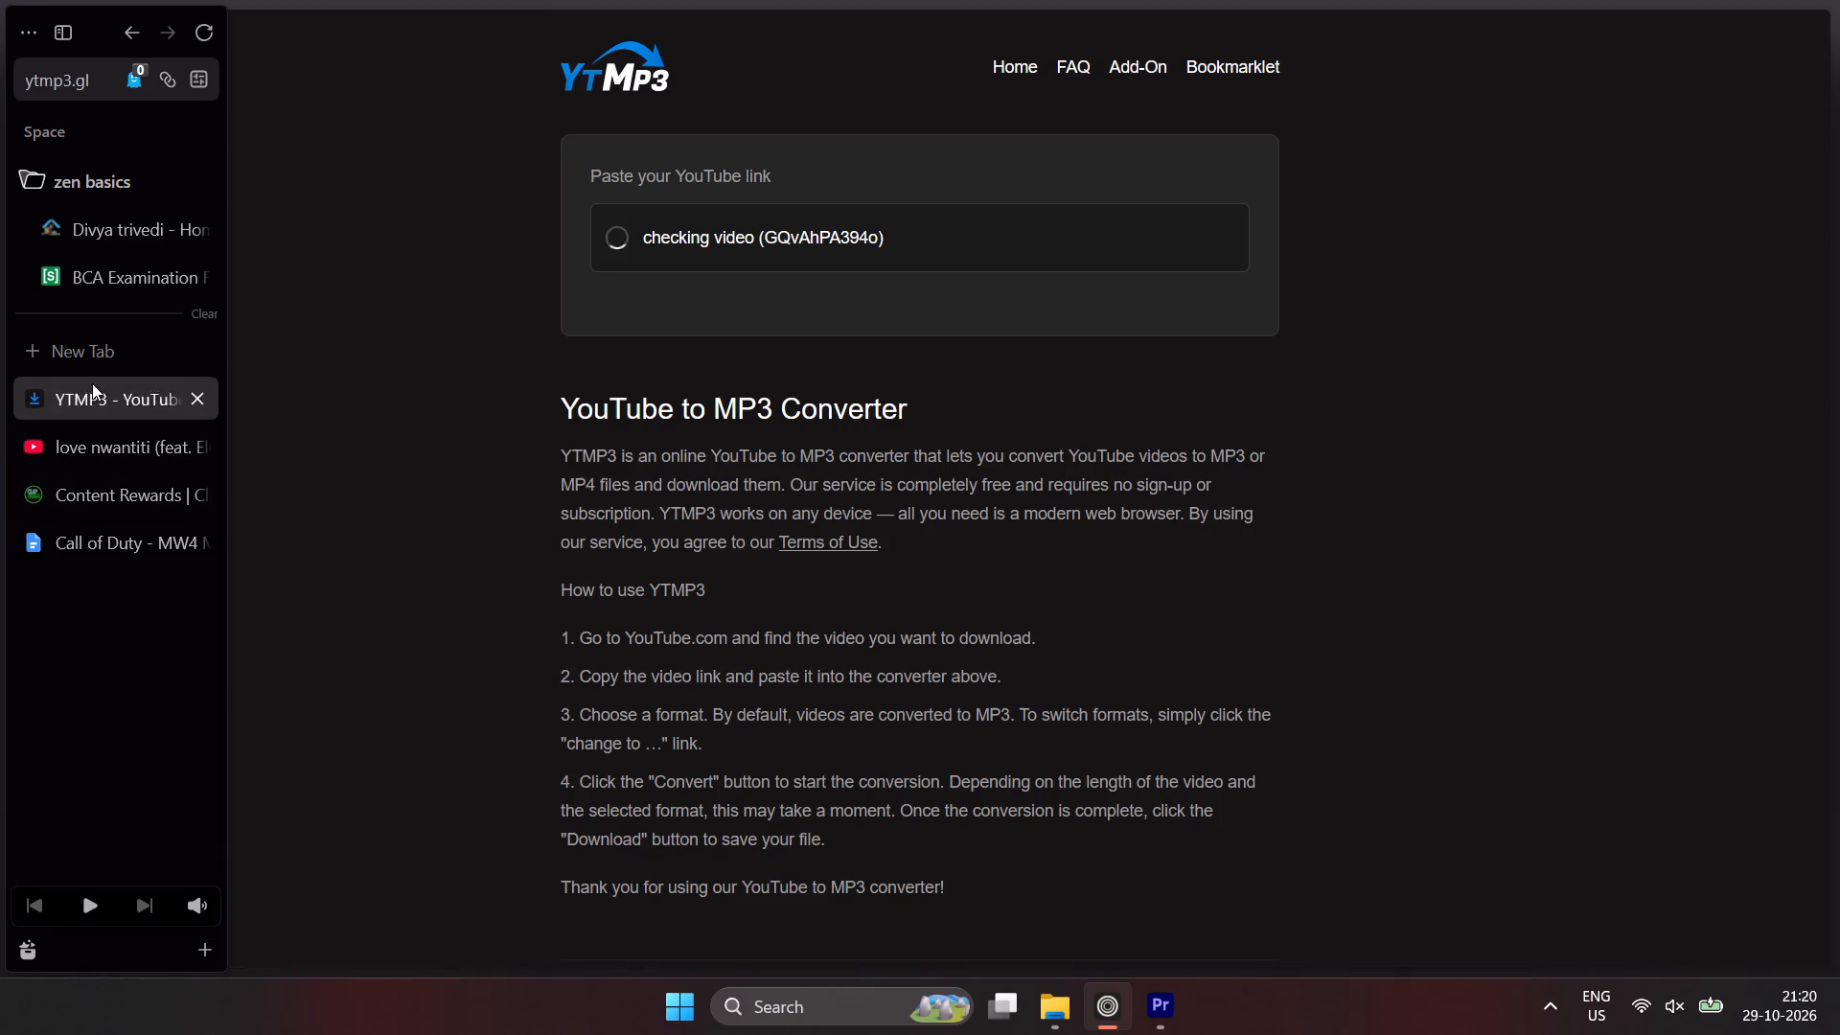
{"action": "left_click", "coordinate": [85, 449]}
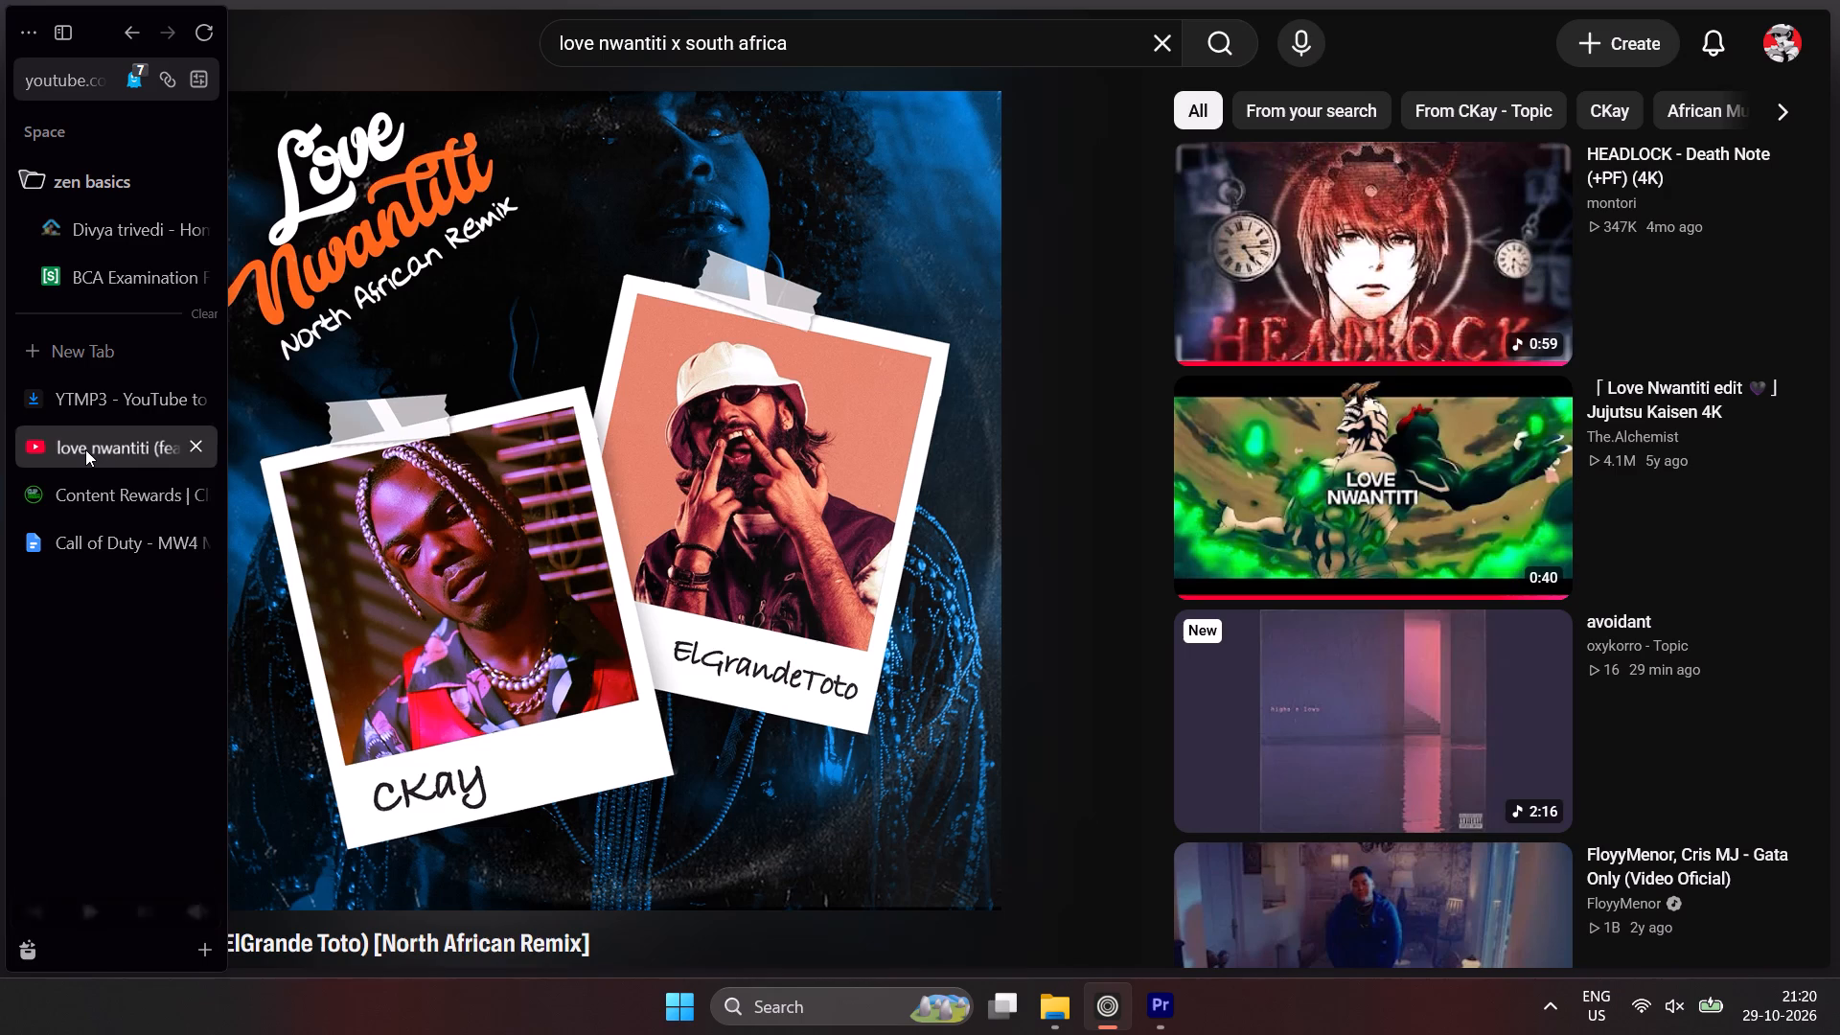
{"action": "left_click", "coordinate": [103, 490]}
{"action": "left_click", "coordinate": [93, 530]}
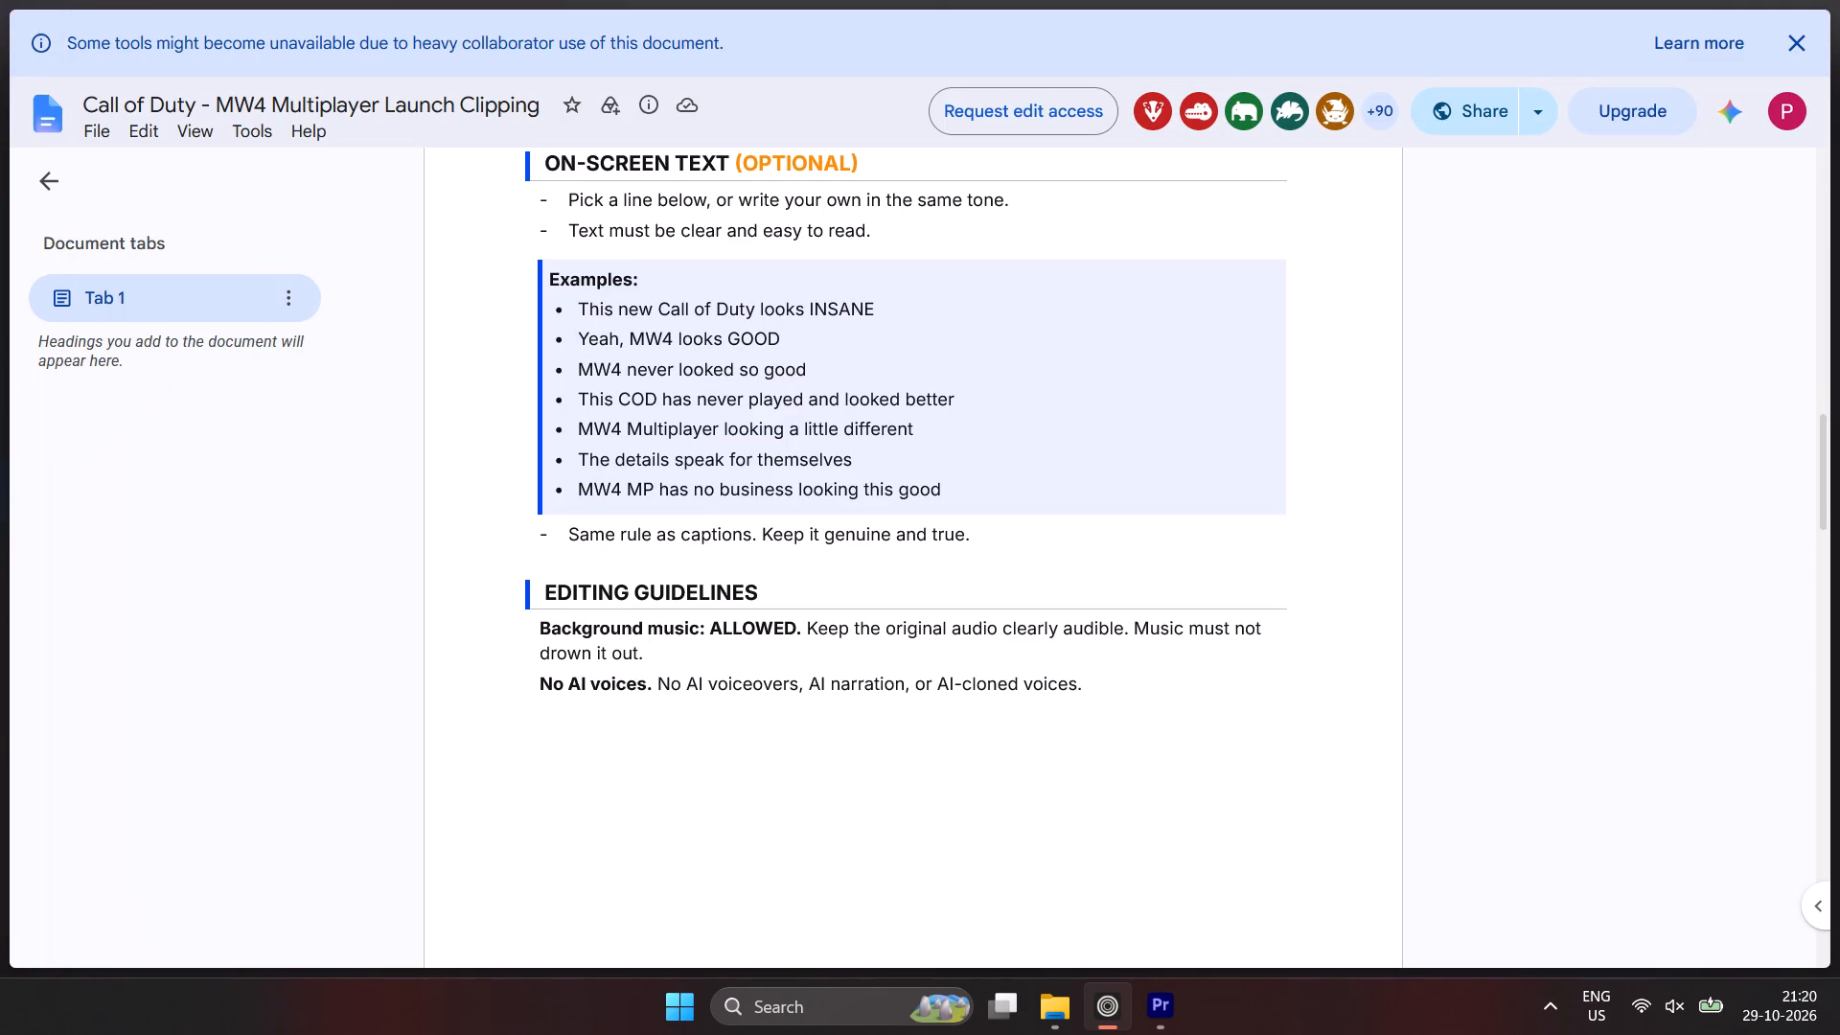
{"action": "scroll", "coordinate": [846, 442], "scroll_direction": "up", "scroll_amount": 2}
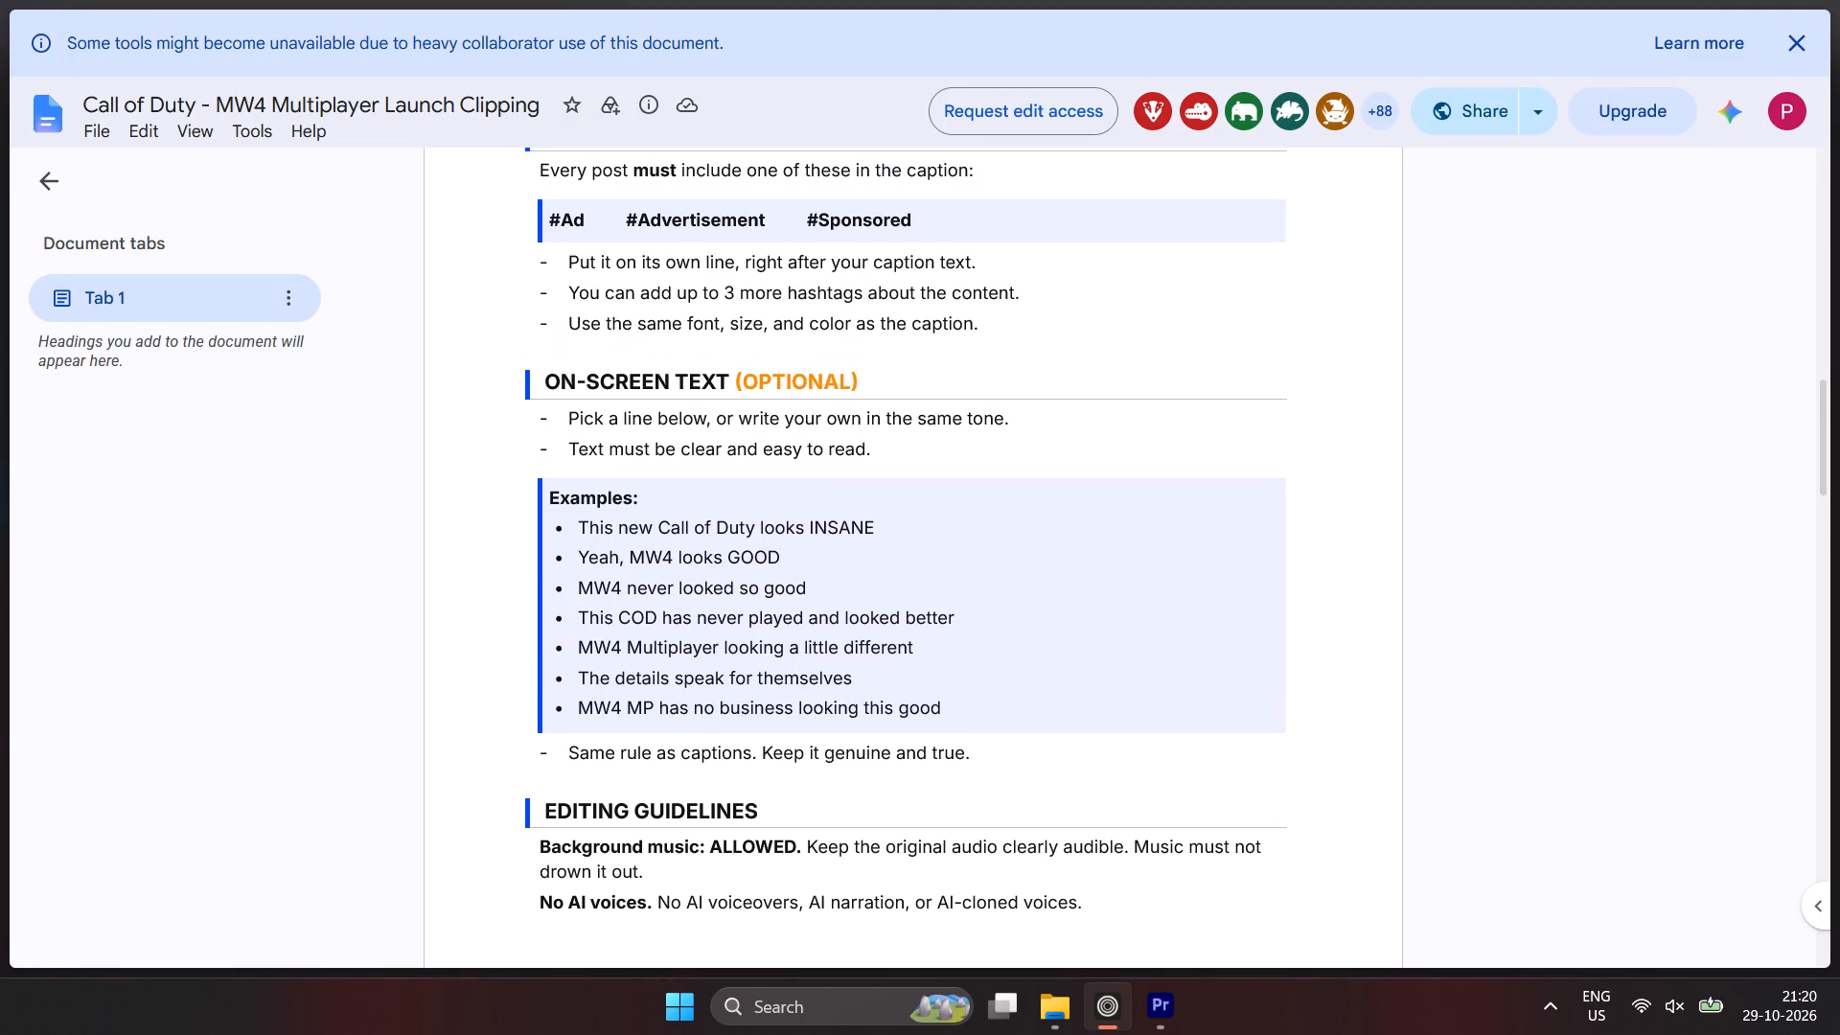
{"action": "scroll", "coordinate": [846, 442], "scroll_direction": "up", "scroll_amount": 8}
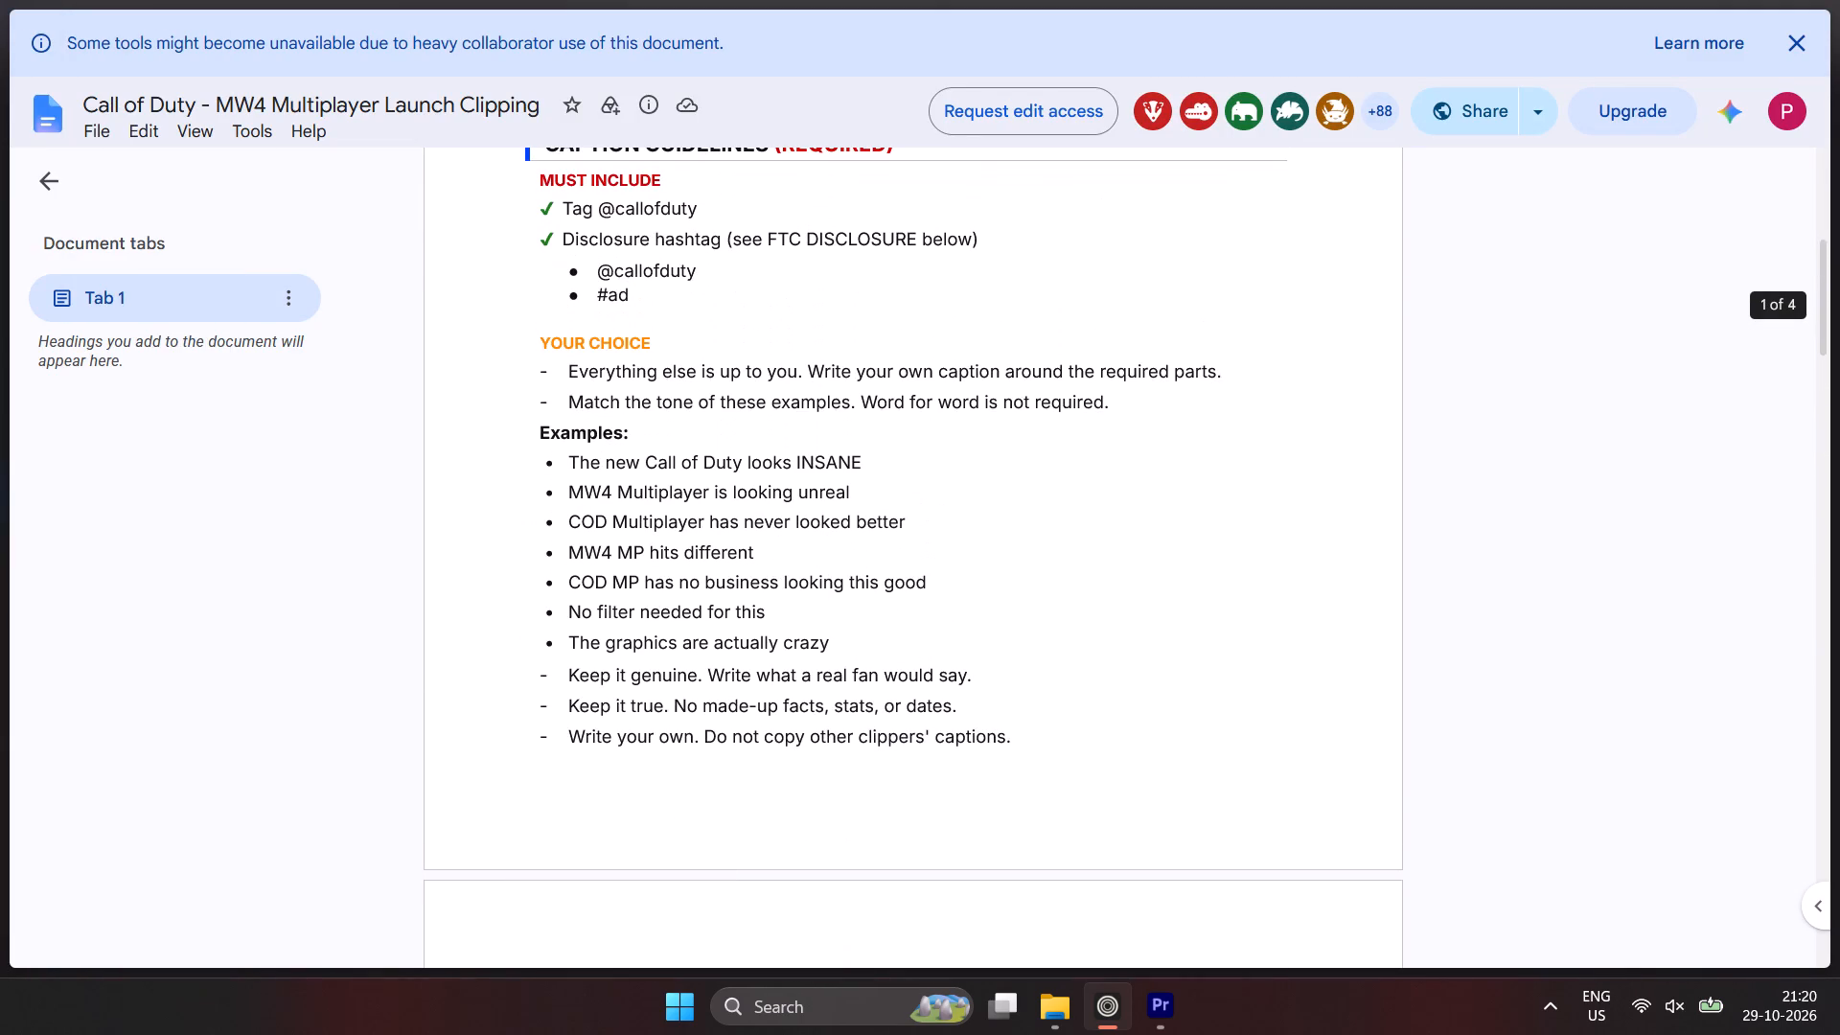
{"action": "scroll", "coordinate": [846, 442], "scroll_direction": "down", "scroll_amount": 2}
{"action": "scroll", "coordinate": [846, 442], "scroll_direction": "up", "scroll_amount": 1}
{"action": "scroll", "coordinate": [846, 442], "scroll_direction": "down", "scroll_amount": 4}
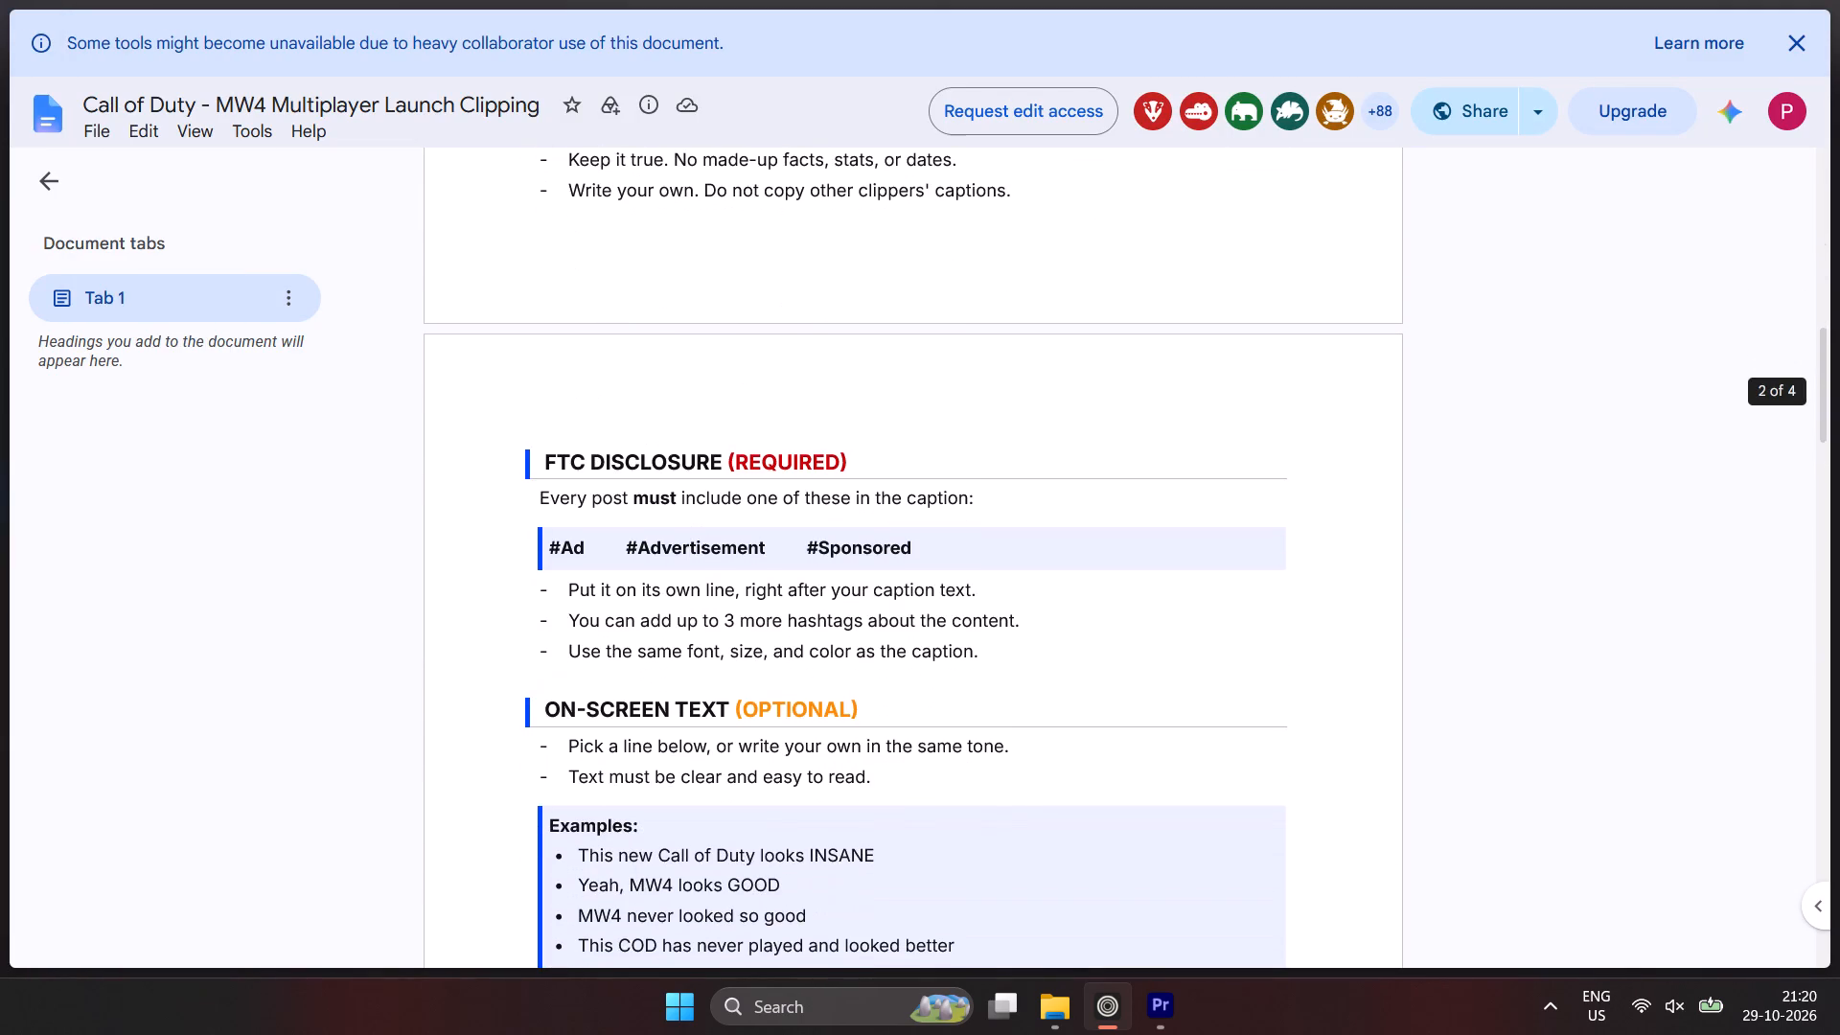
{"action": "scroll", "coordinate": [846, 442], "scroll_direction": "up", "scroll_amount": 6}
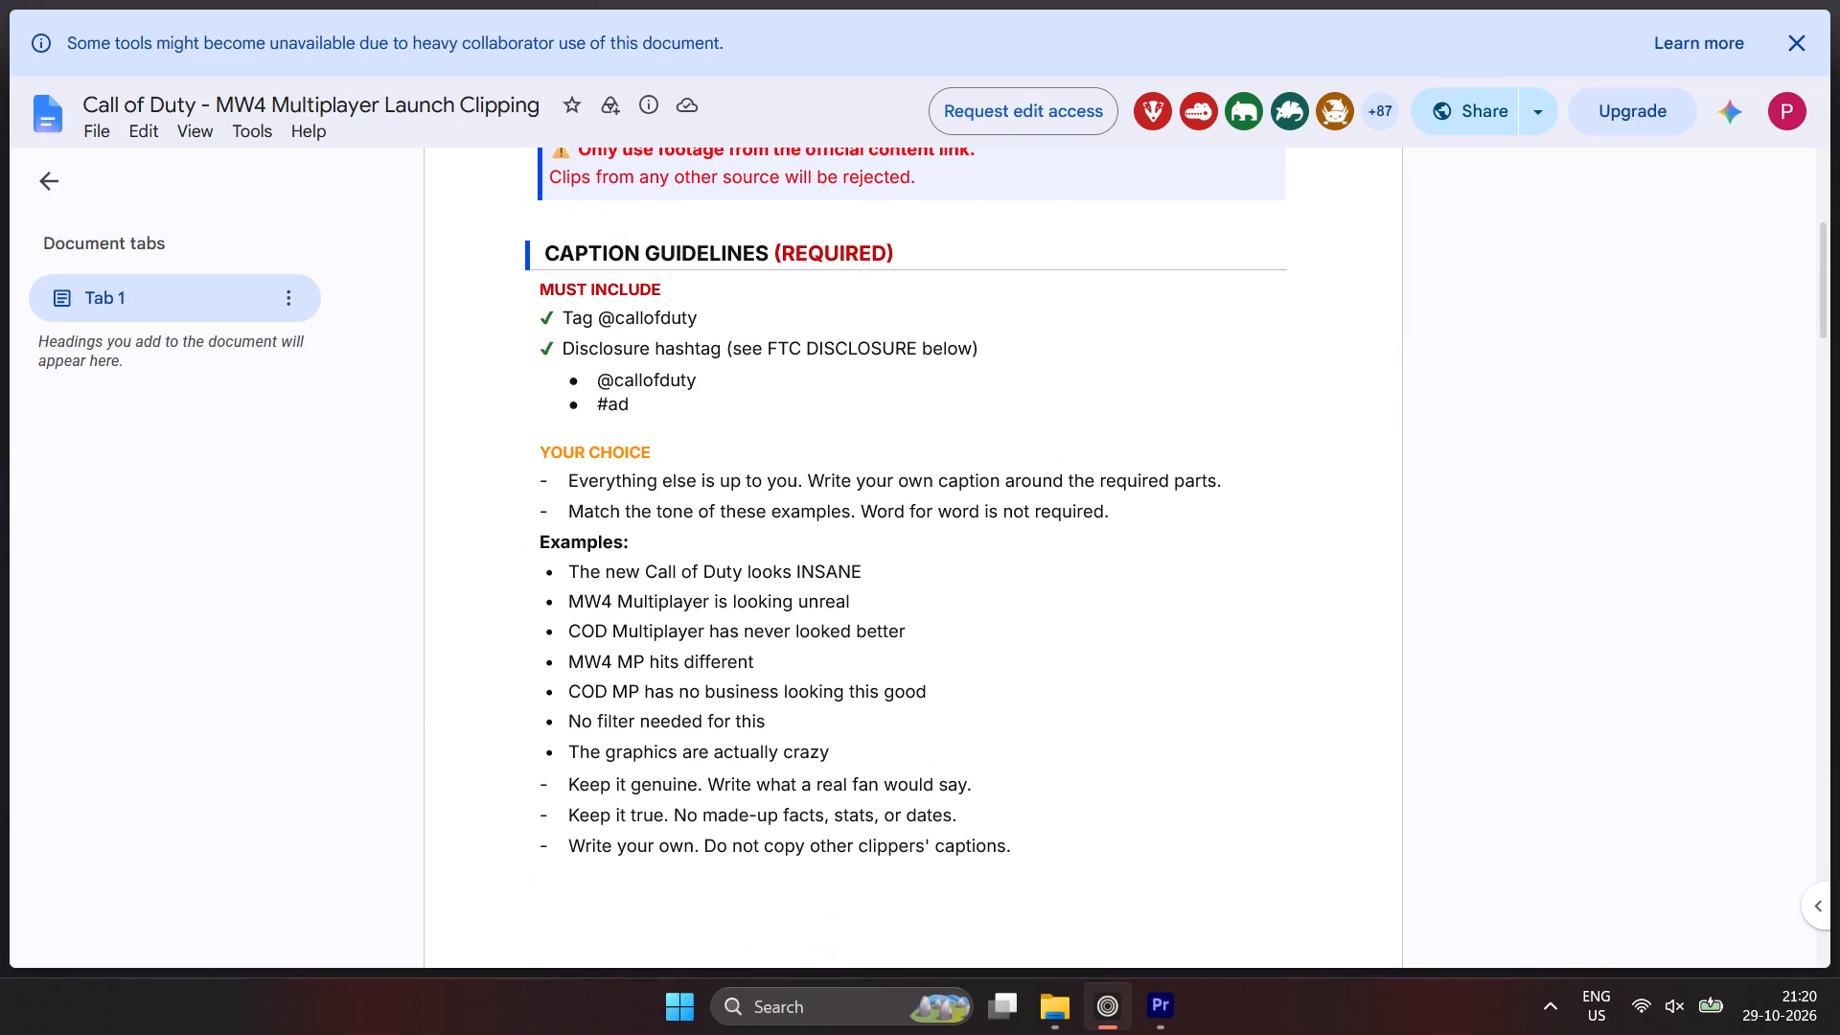
{"action": "double_click", "coordinate": [567, 570]}
{"action": "left_click", "coordinate": [827, 560]}
{"action": "scroll", "coordinate": [615, 505], "scroll_direction": "down", "scroll_amount": 1}
{"action": "scroll", "coordinate": [615, 505], "scroll_direction": "up", "scroll_amount": 1}
{"action": "scroll", "coordinate": [615, 504], "scroll_direction": "down", "scroll_amount": 2}
{"action": "scroll", "coordinate": [613, 501], "scroll_direction": "up", "scroll_amount": 1}
{"action": "scroll", "coordinate": [612, 494], "scroll_direction": "down", "scroll_amount": 2}
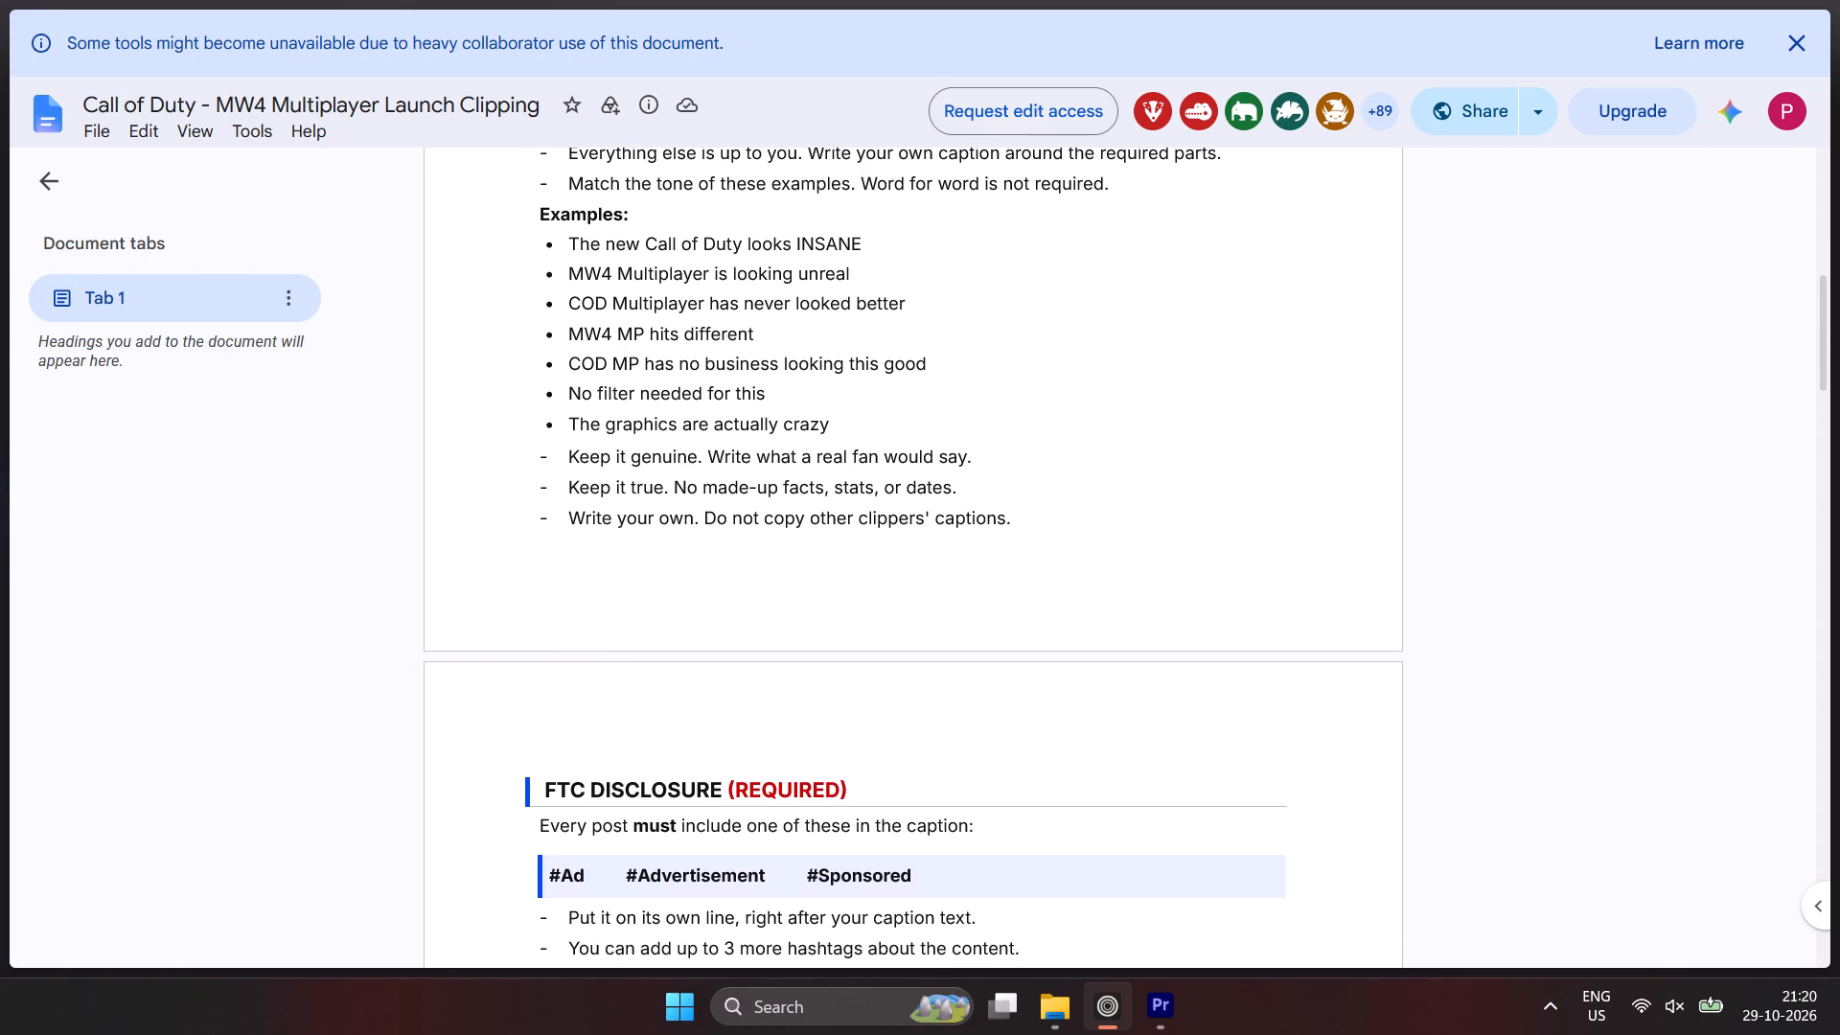
{"action": "left_click_drag", "start_coordinate": [562, 236], "coordinate": [846, 371]}
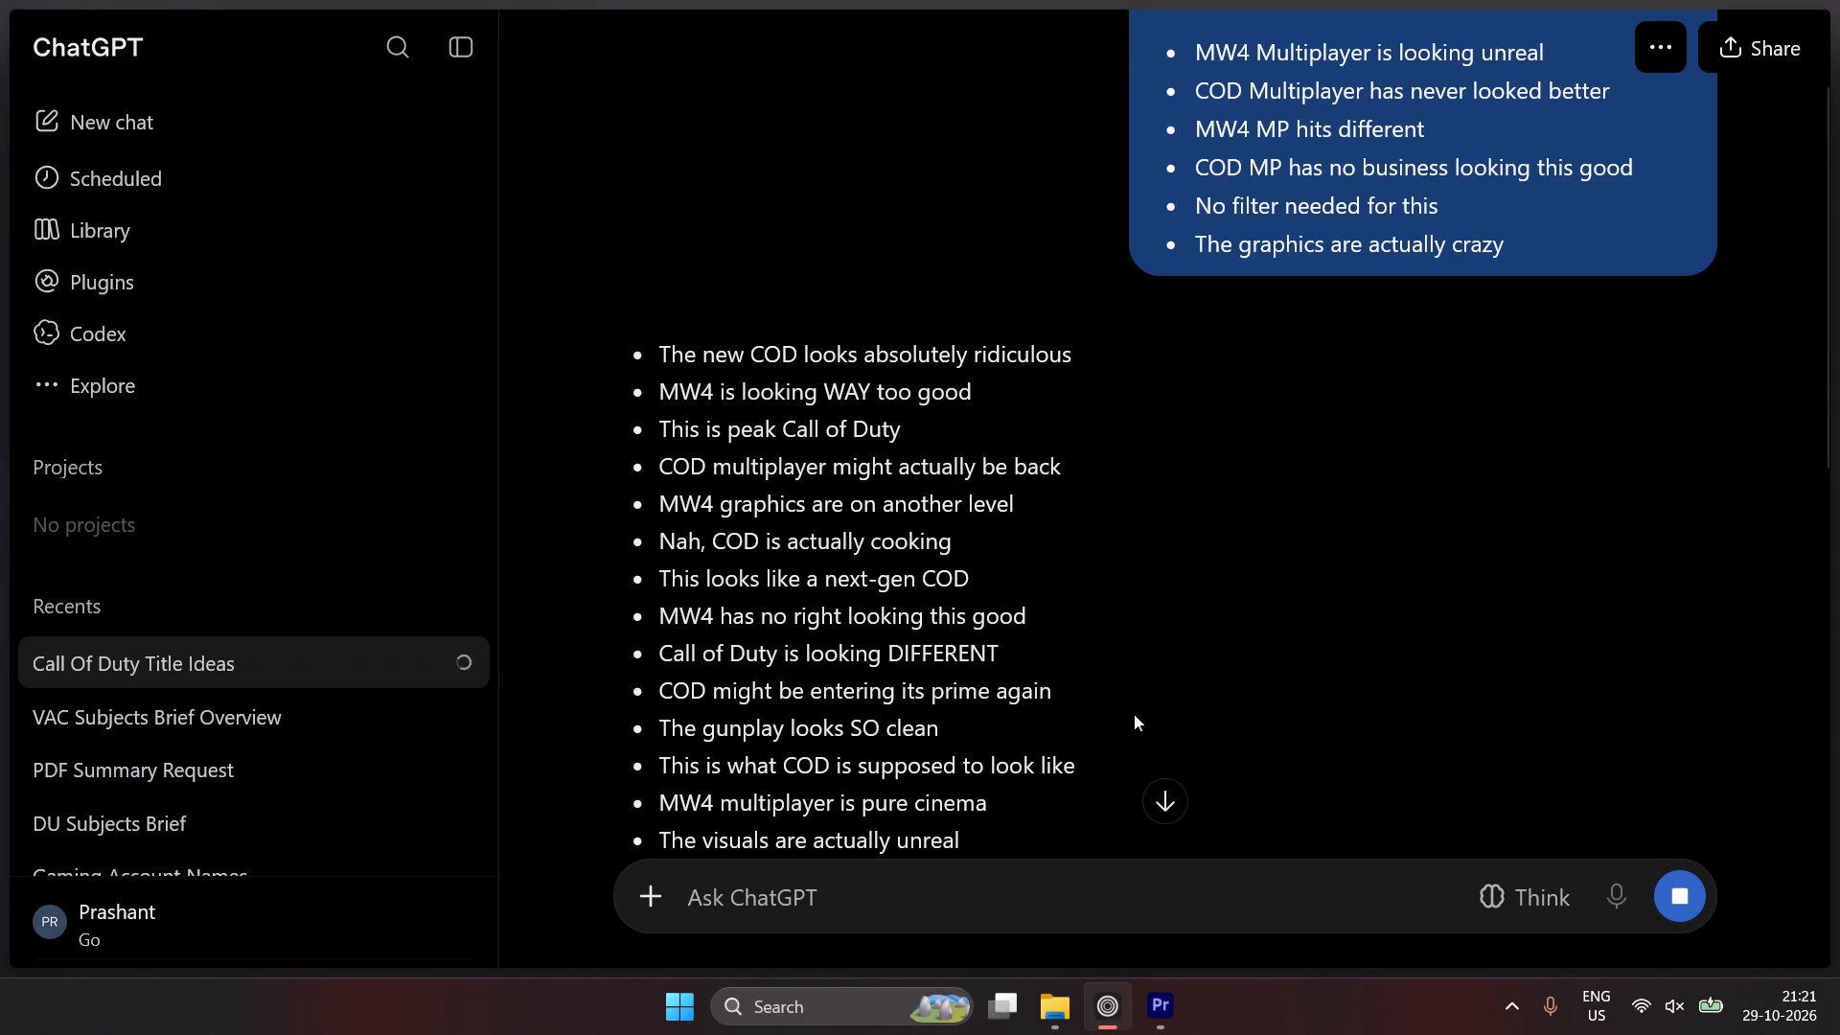
Copy the suggested title "This is peak Call of Duty" from the ChatGPT reply.
{"action": "scroll", "coordinate": [925, 449], "scroll_direction": "up", "scroll_amount": 1}
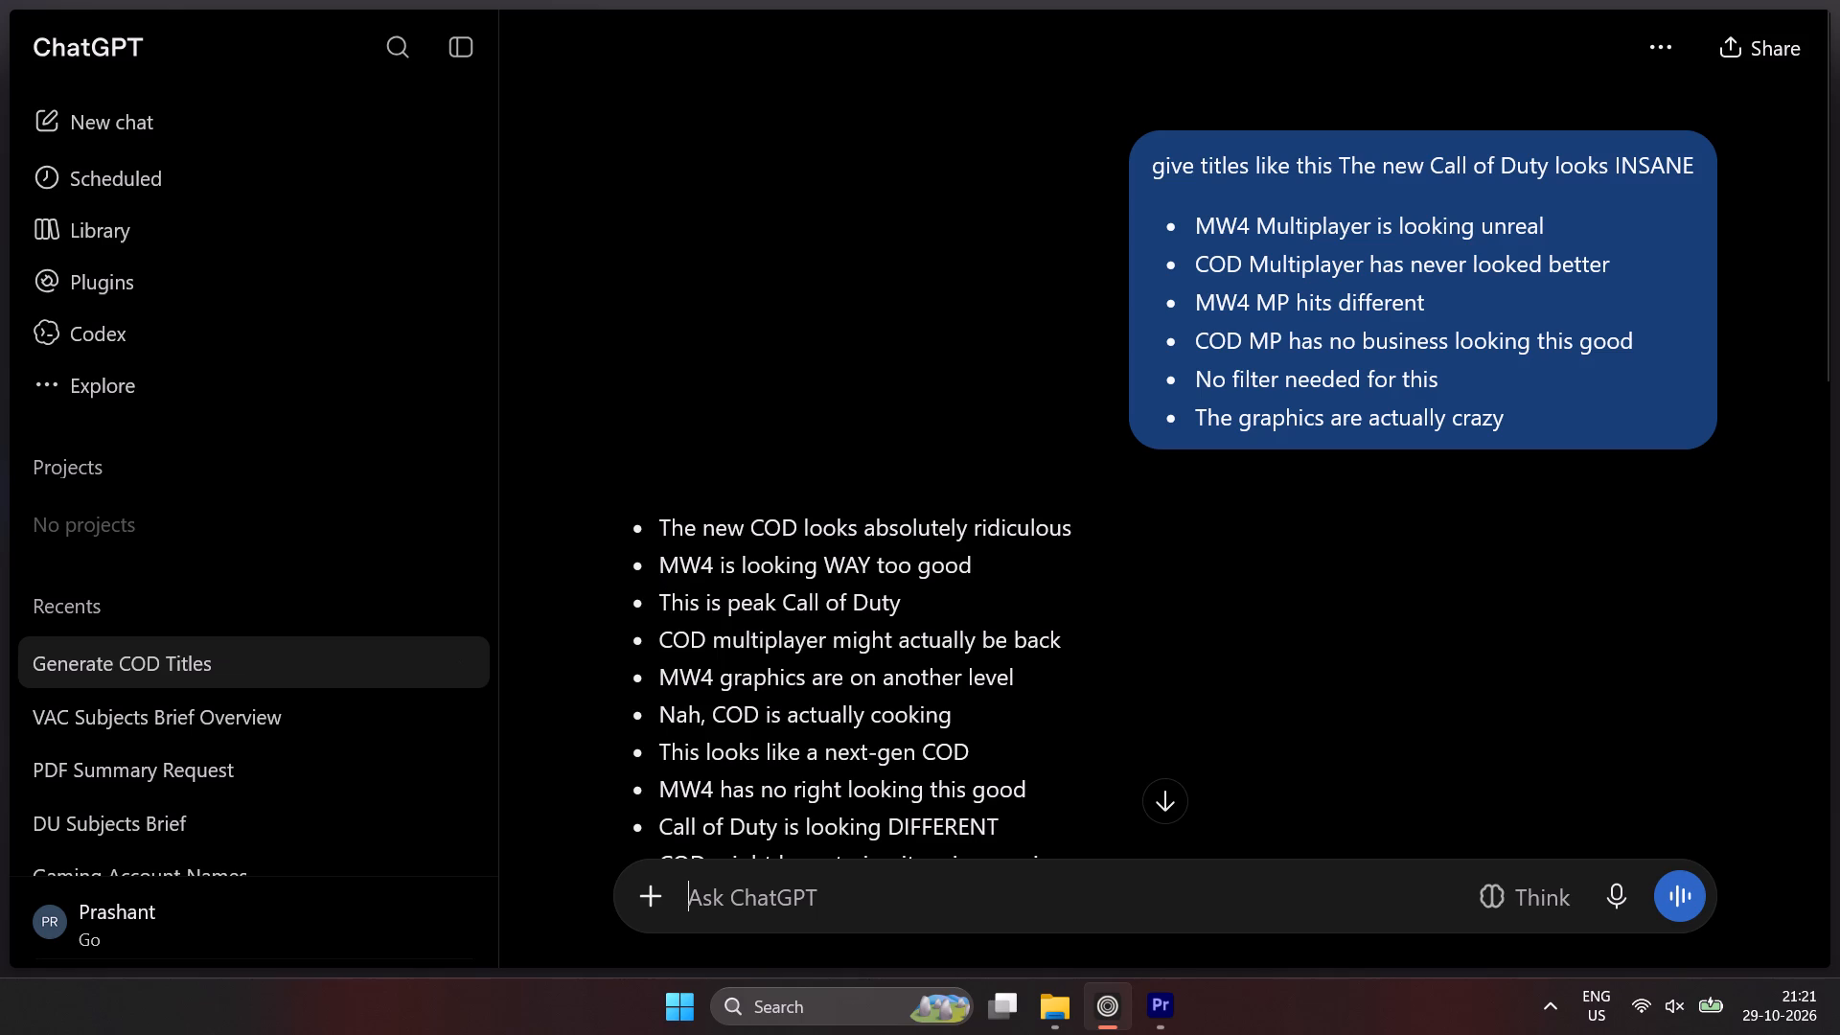
{"action": "left_click_drag", "start_coordinate": [661, 565], "coordinate": [988, 578]}
{"action": "right_click", "coordinate": [988, 578]}
{"action": "left_click", "coordinate": [890, 597]}
{"action": "left_click_drag", "start_coordinate": [926, 604], "coordinate": [641, 608]}
{"action": "key", "text": "ctrl+c"}
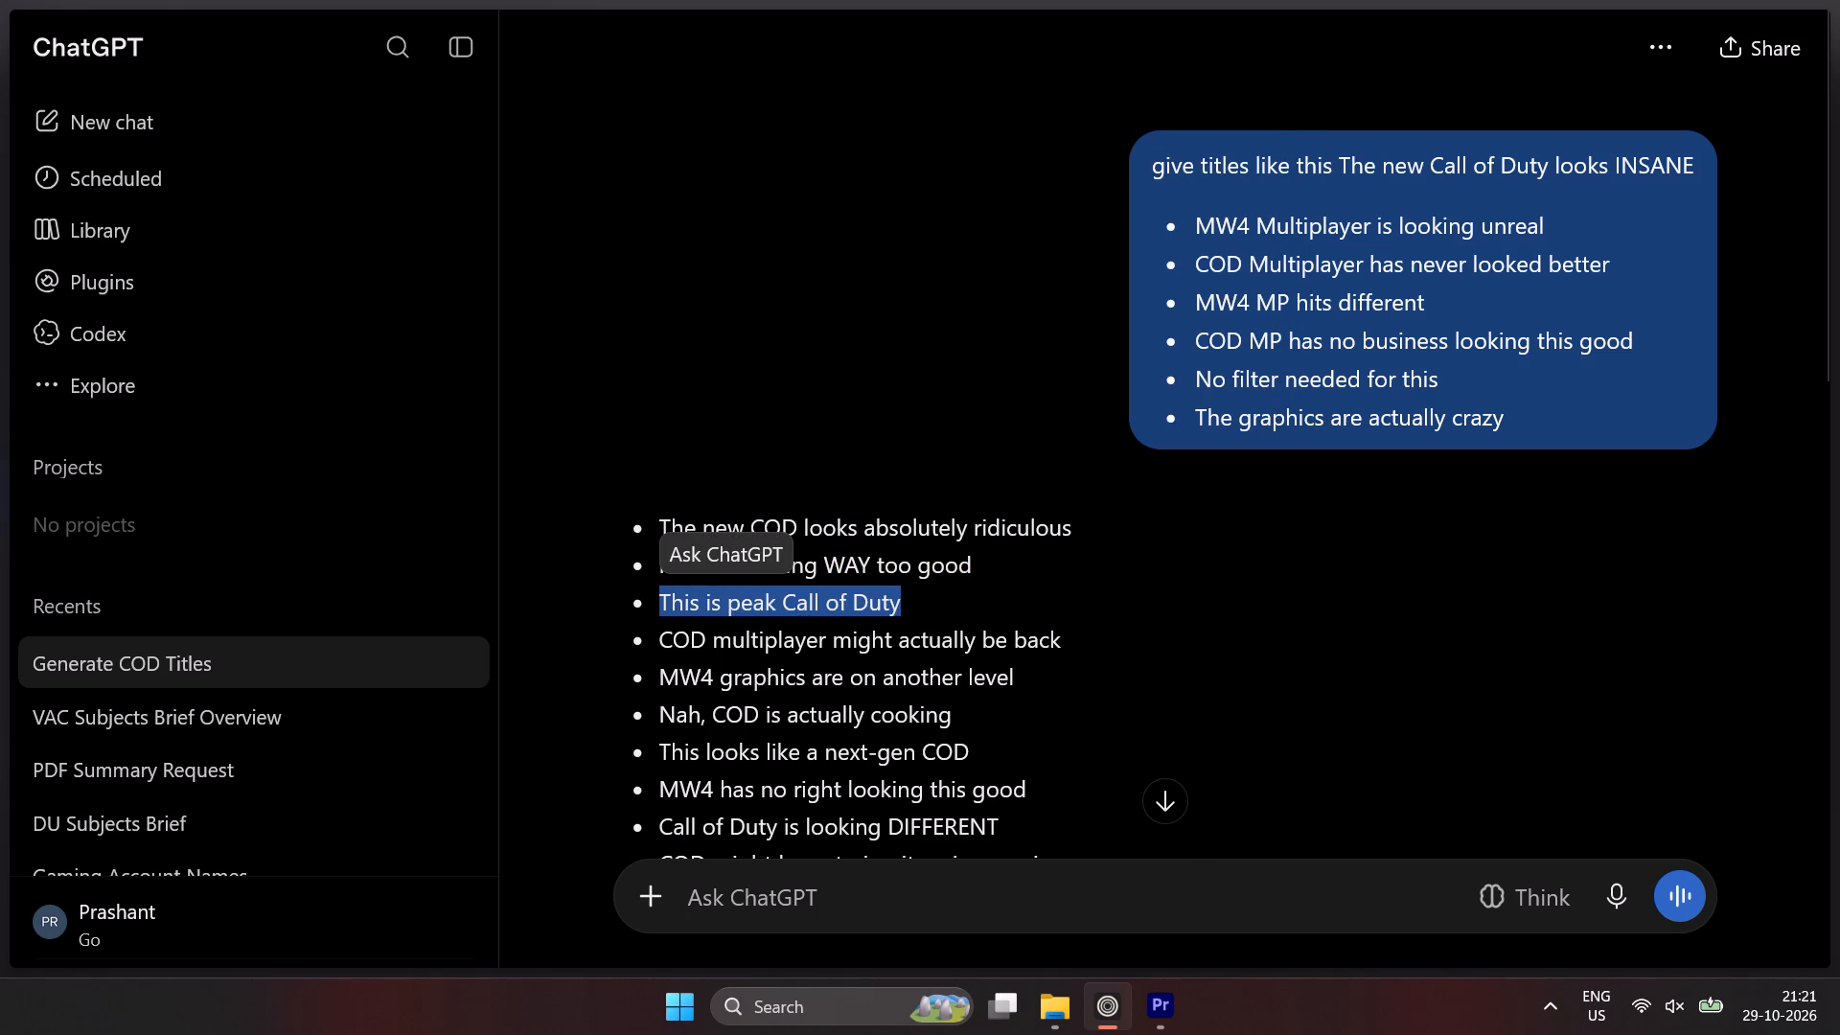
Open instagram.com in a new tab of the Zen browser.
{"action": "left_click", "coordinate": [1152, 1005]}
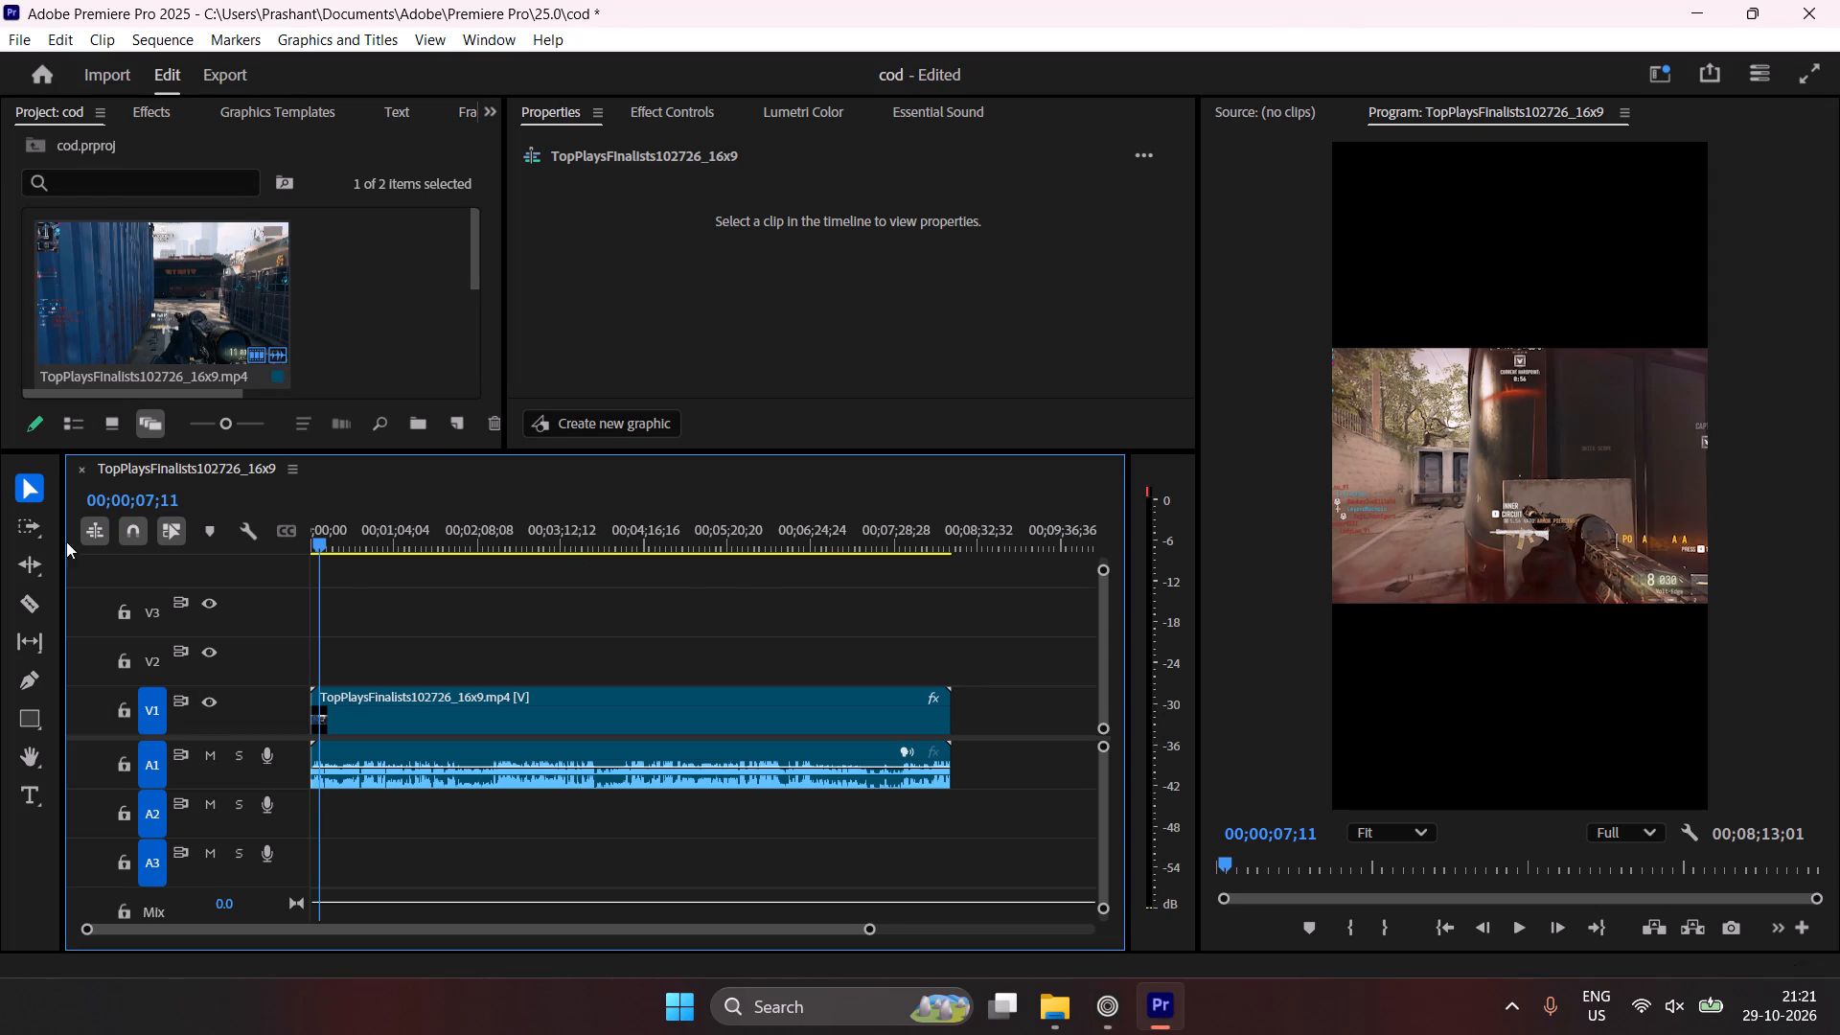
{"action": "left_click", "coordinate": [1109, 991]}
{"action": "left_click", "coordinate": [115, 438]}
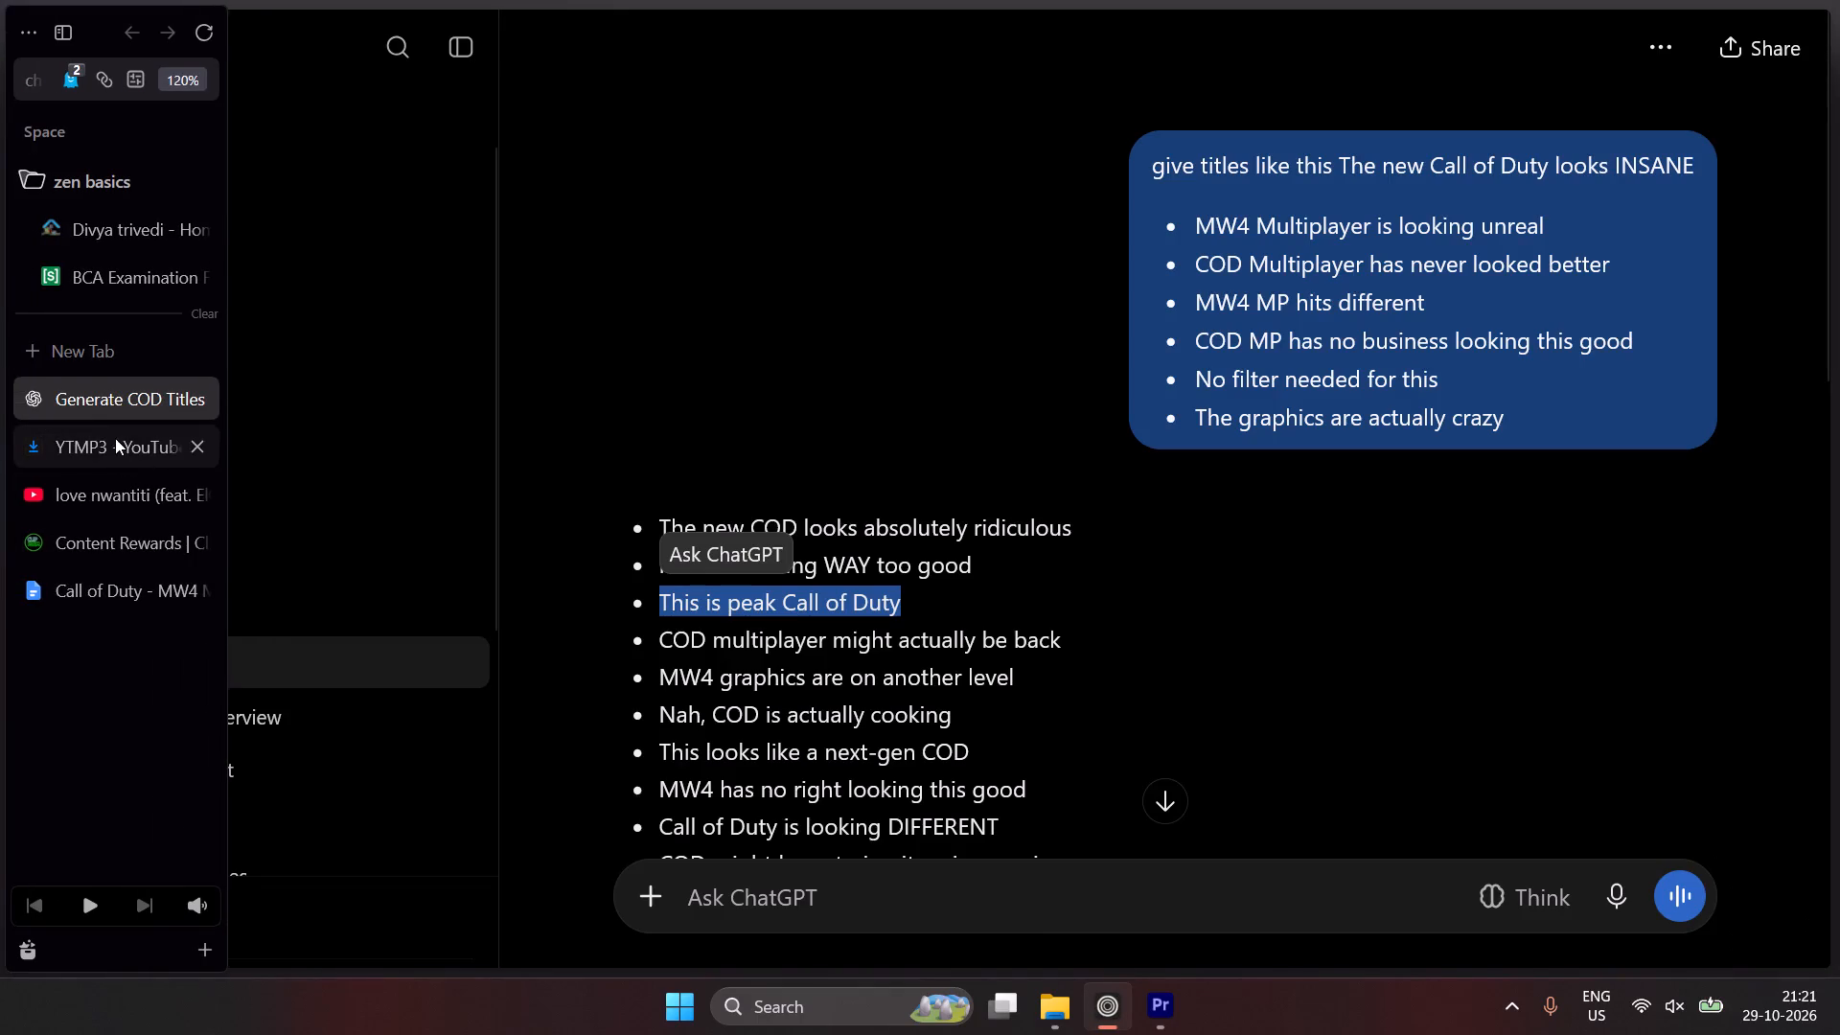
{"action": "left_click", "coordinate": [109, 359]}
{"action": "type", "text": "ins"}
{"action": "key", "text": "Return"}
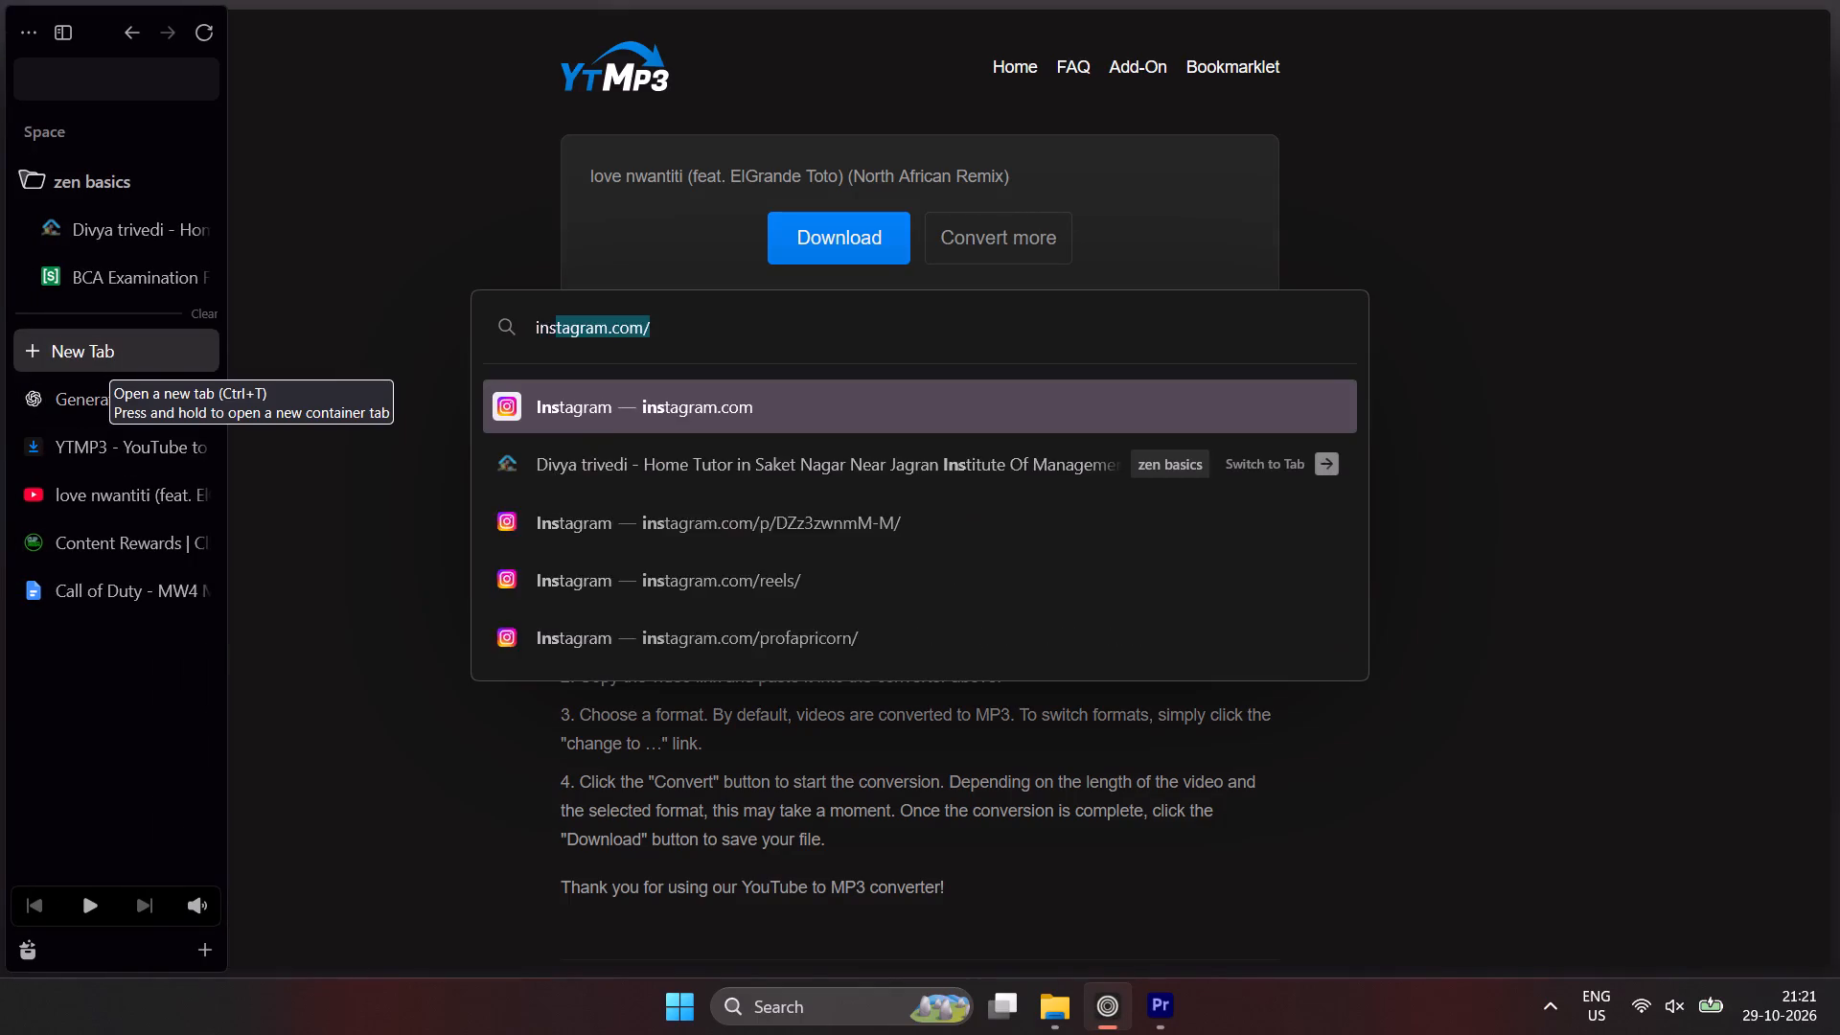
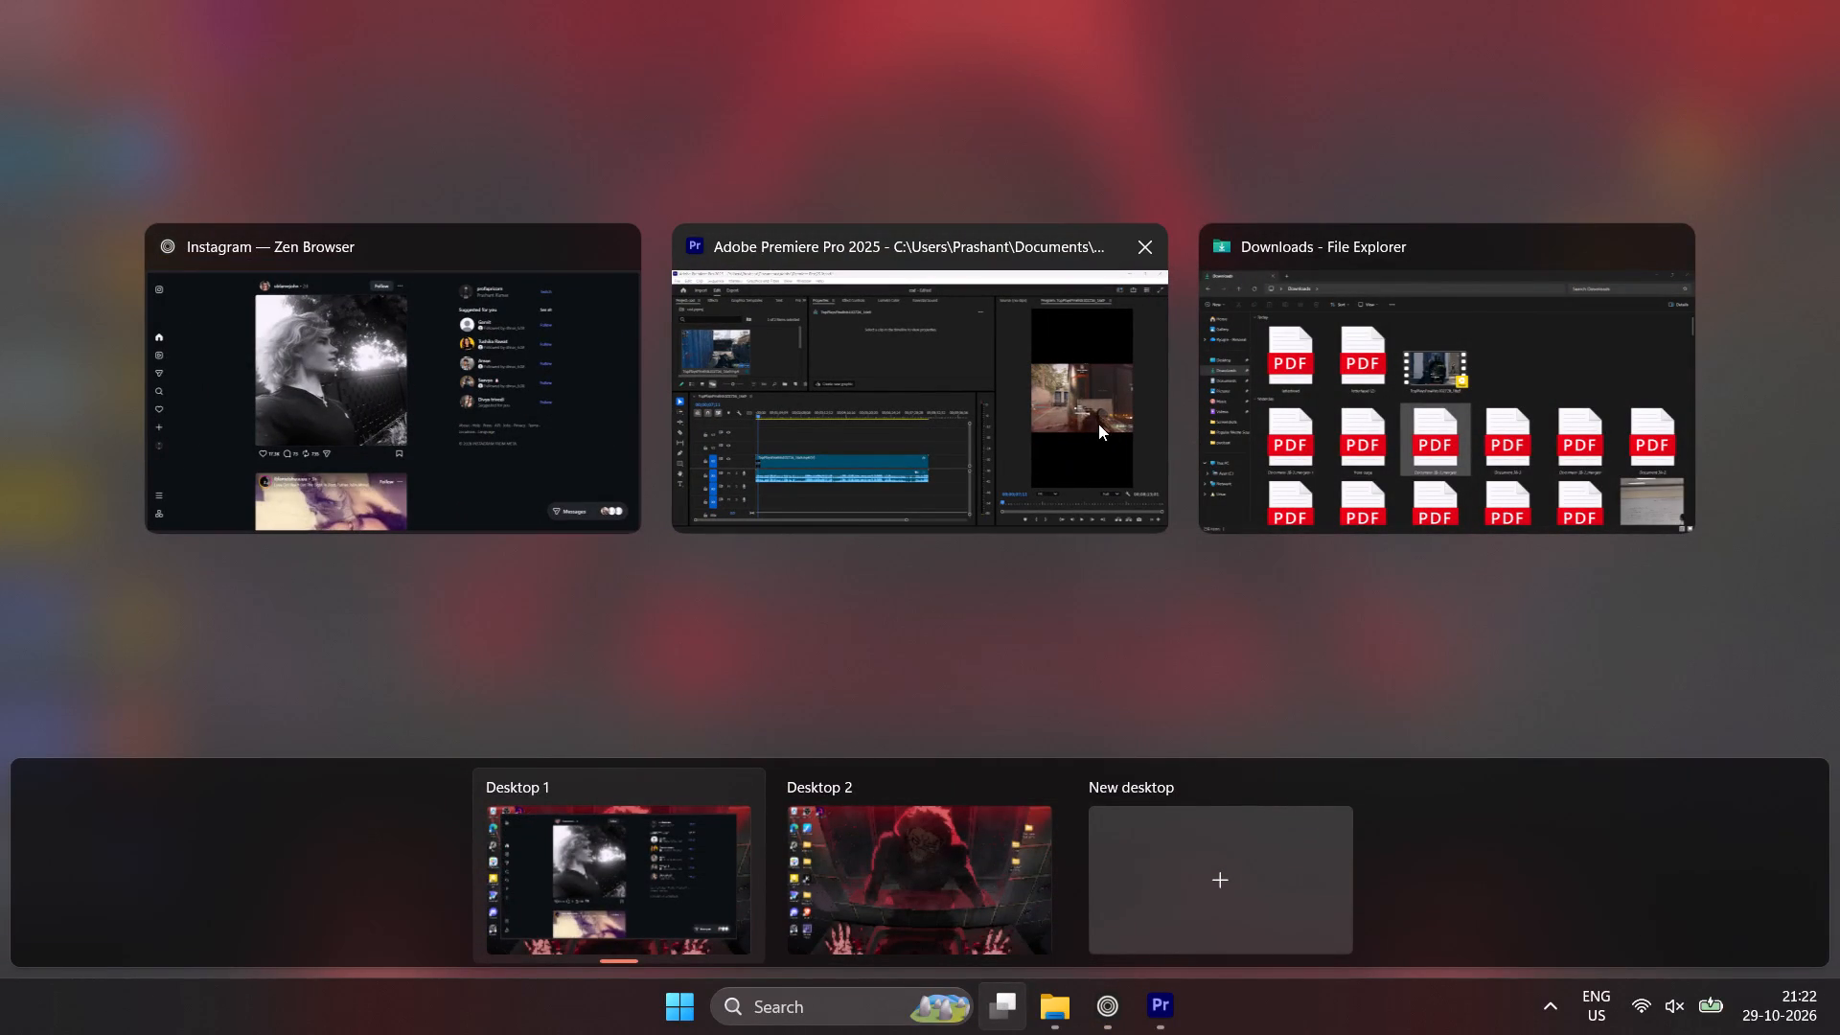
Switch to the empty second virtual desktop, Desktop 2, and launch the Zen browser there.
{"action": "left_click", "coordinate": [885, 849]}
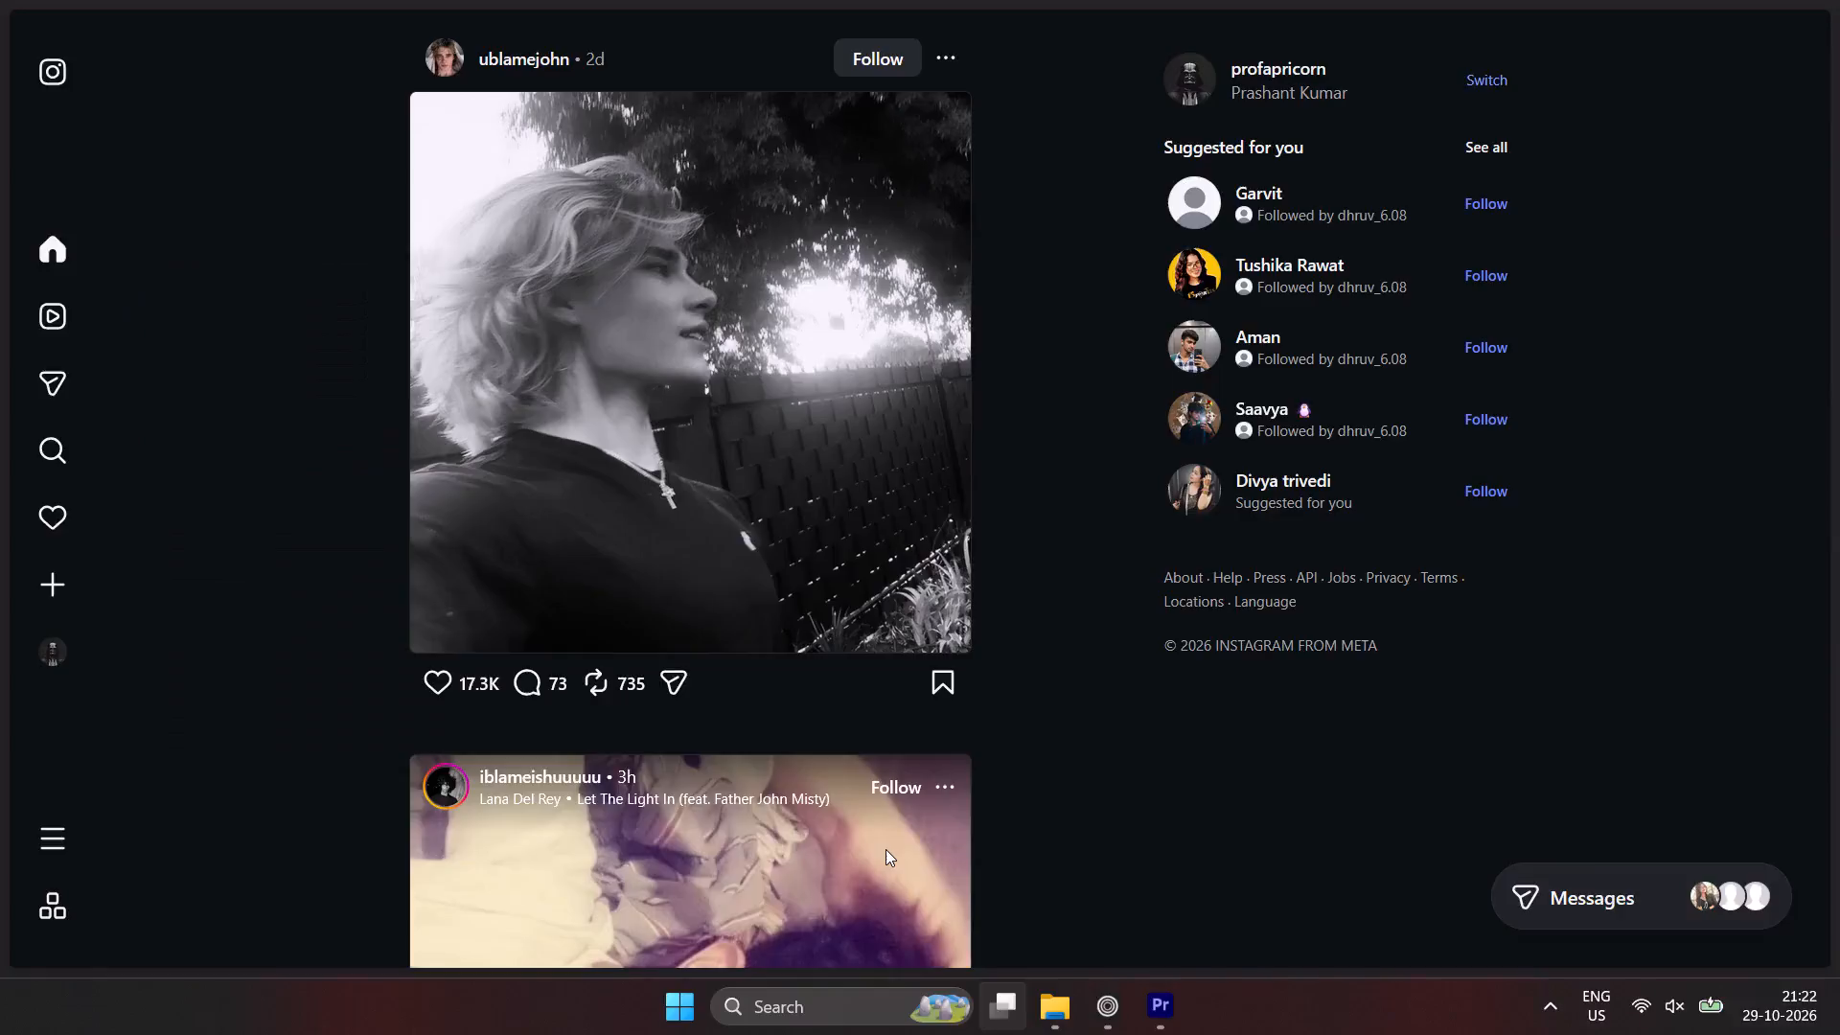
{"action": "double_click", "coordinate": [26, 271]}
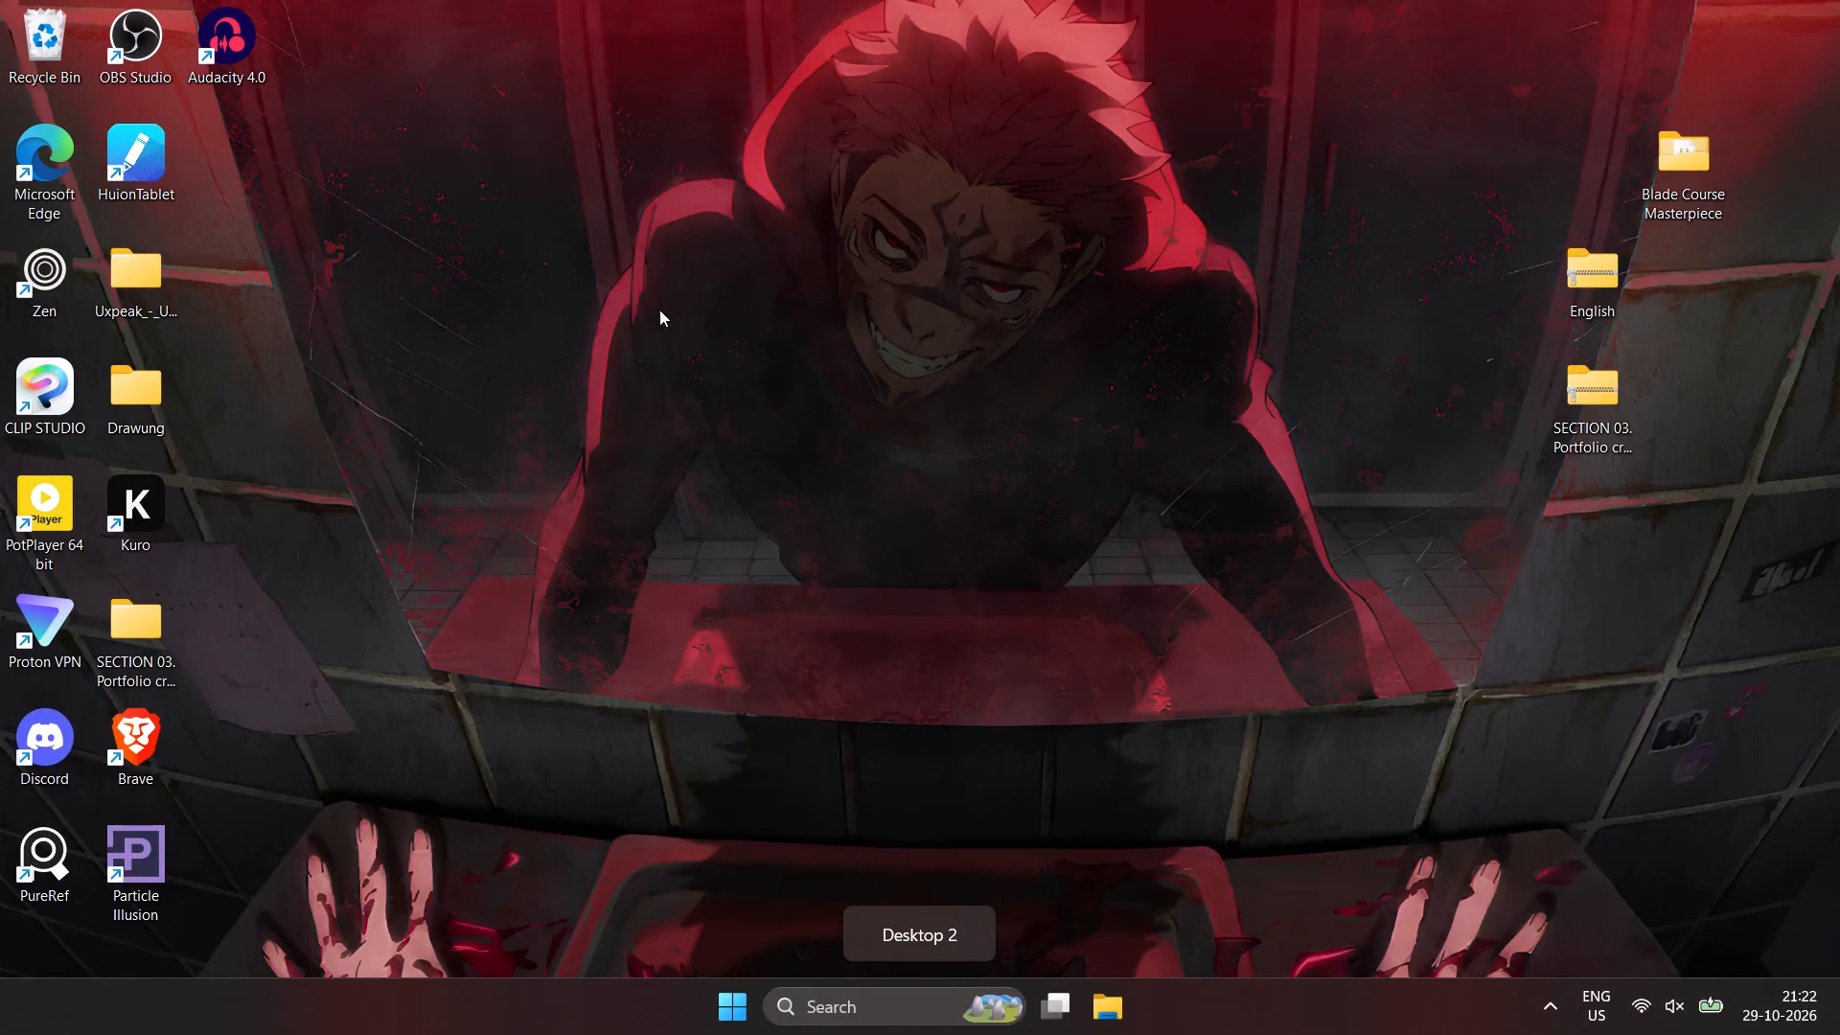
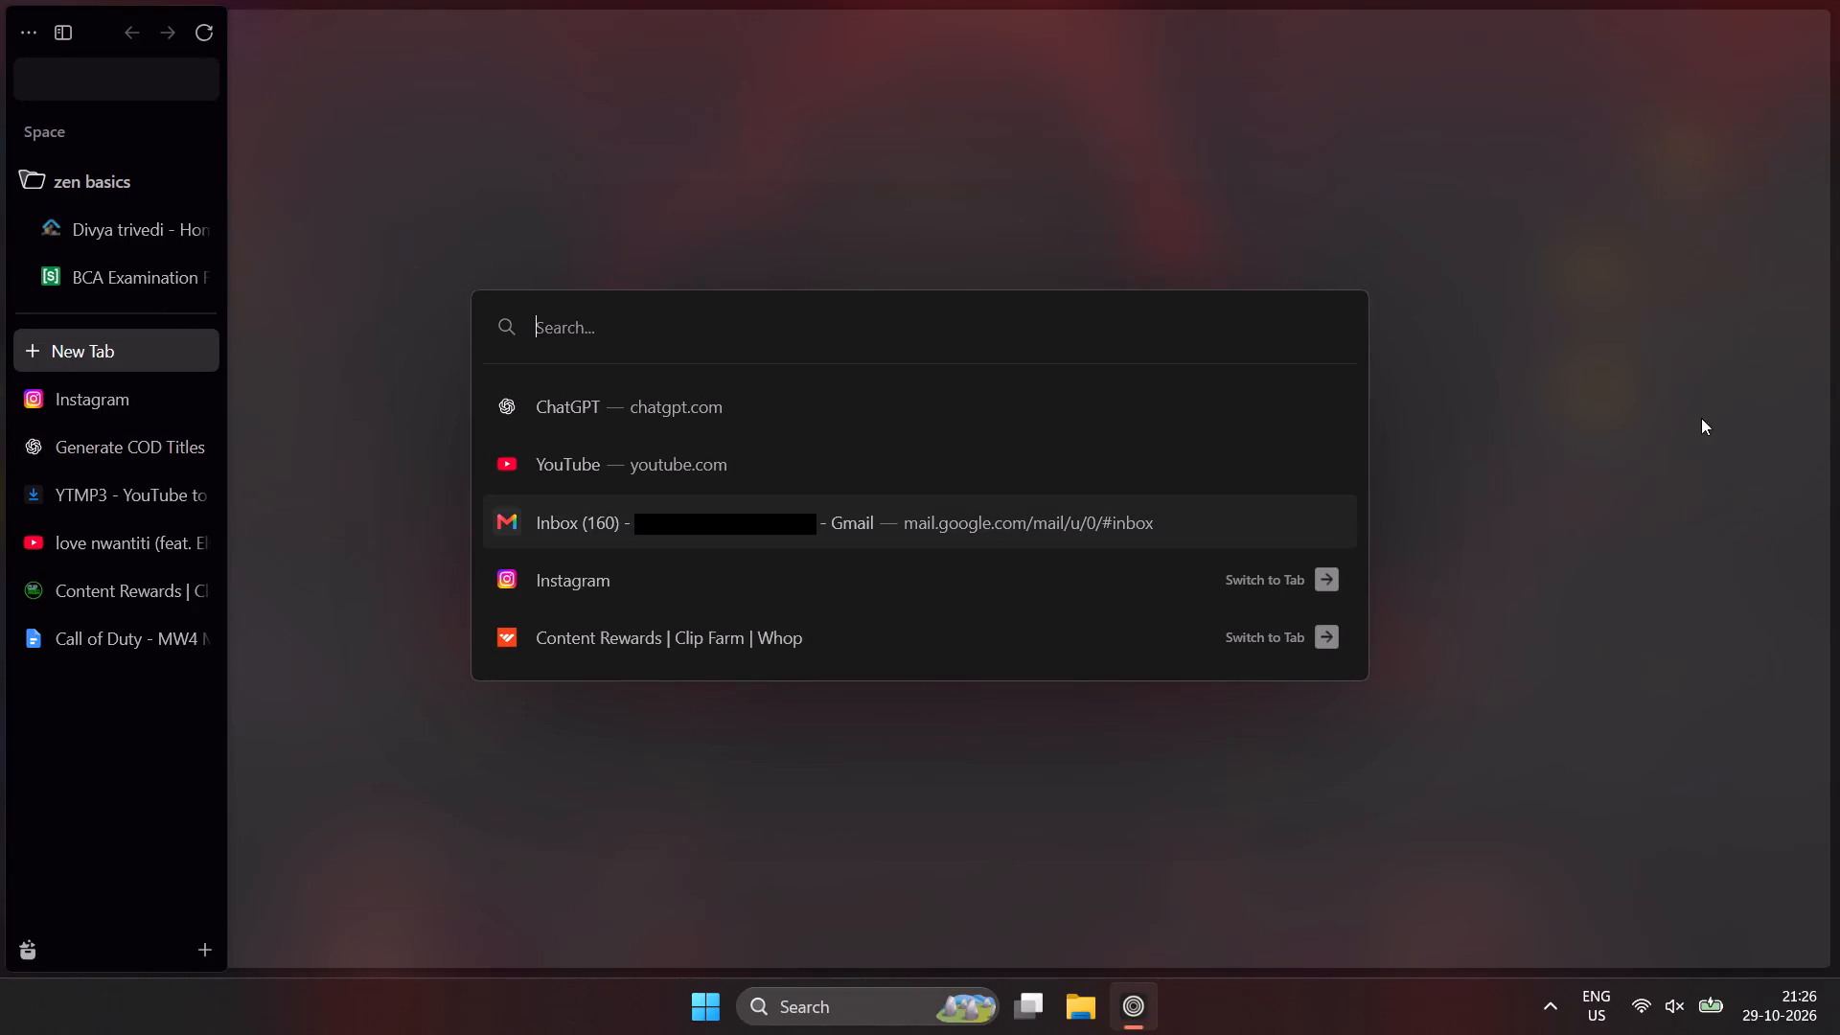
Find Adobe Premiere Pro 2025 through the system search and switch to its open cod project on Desktop 1.
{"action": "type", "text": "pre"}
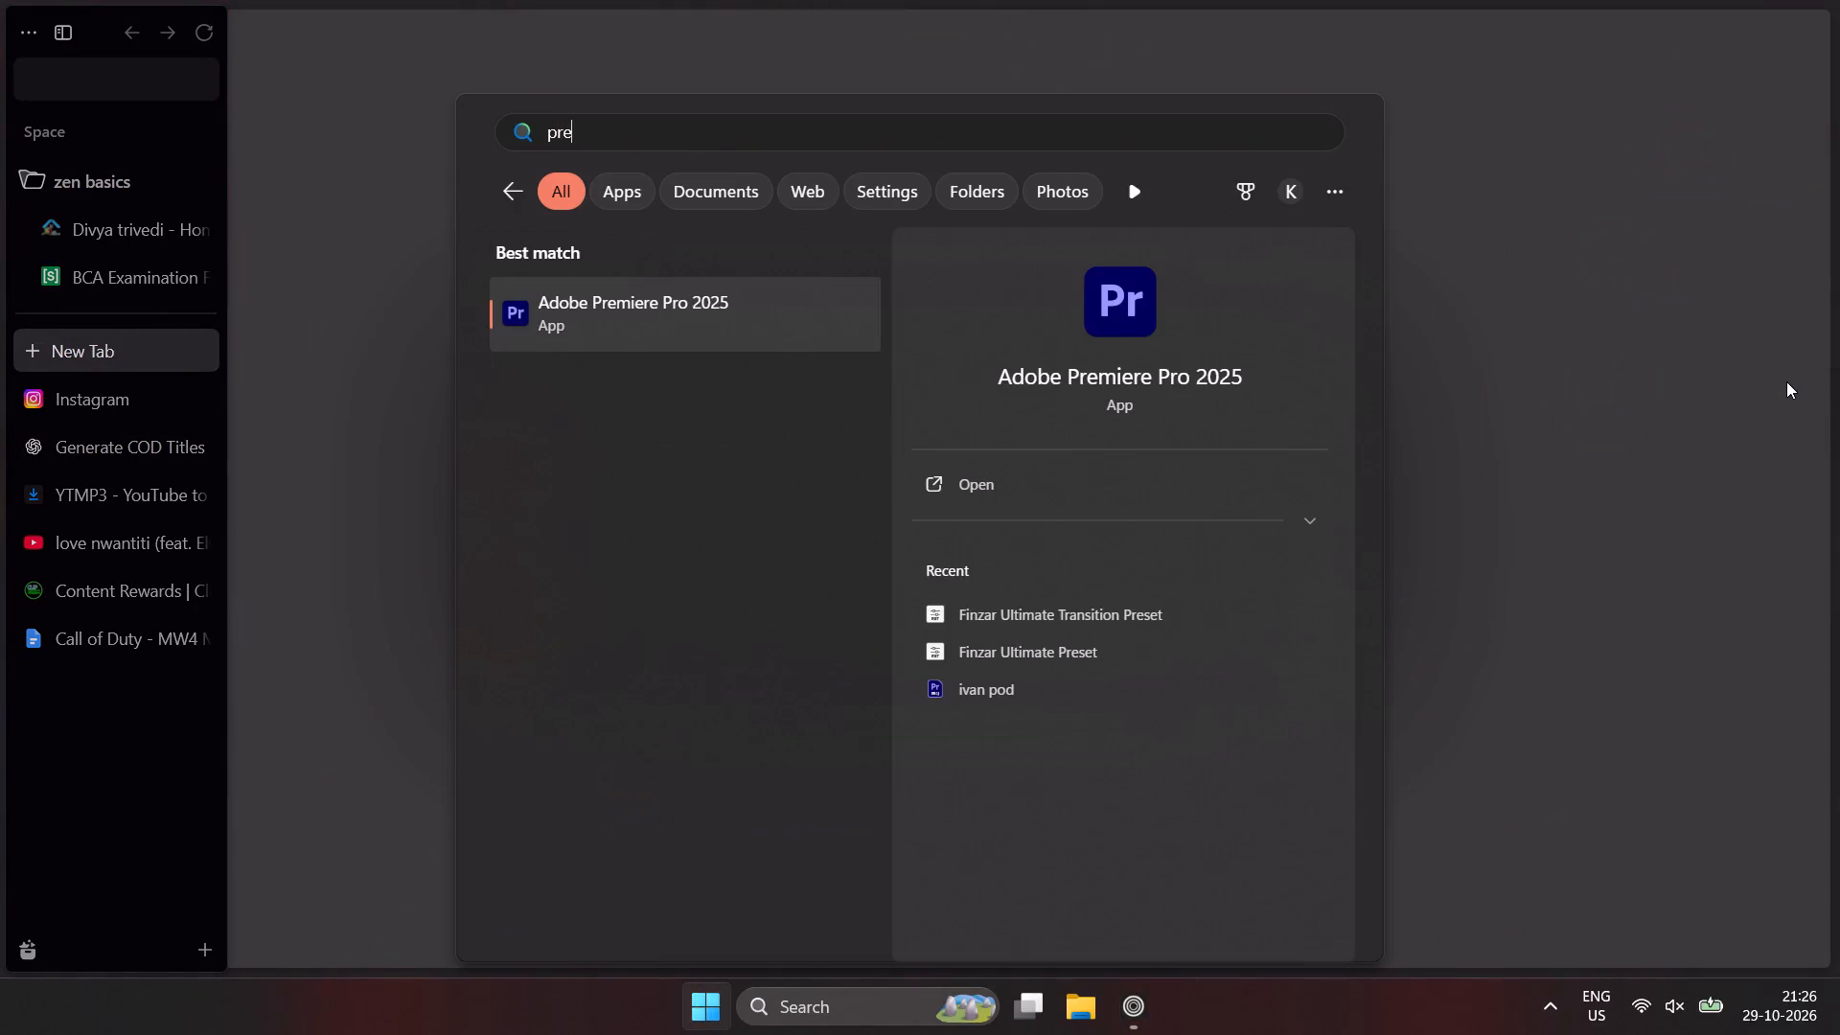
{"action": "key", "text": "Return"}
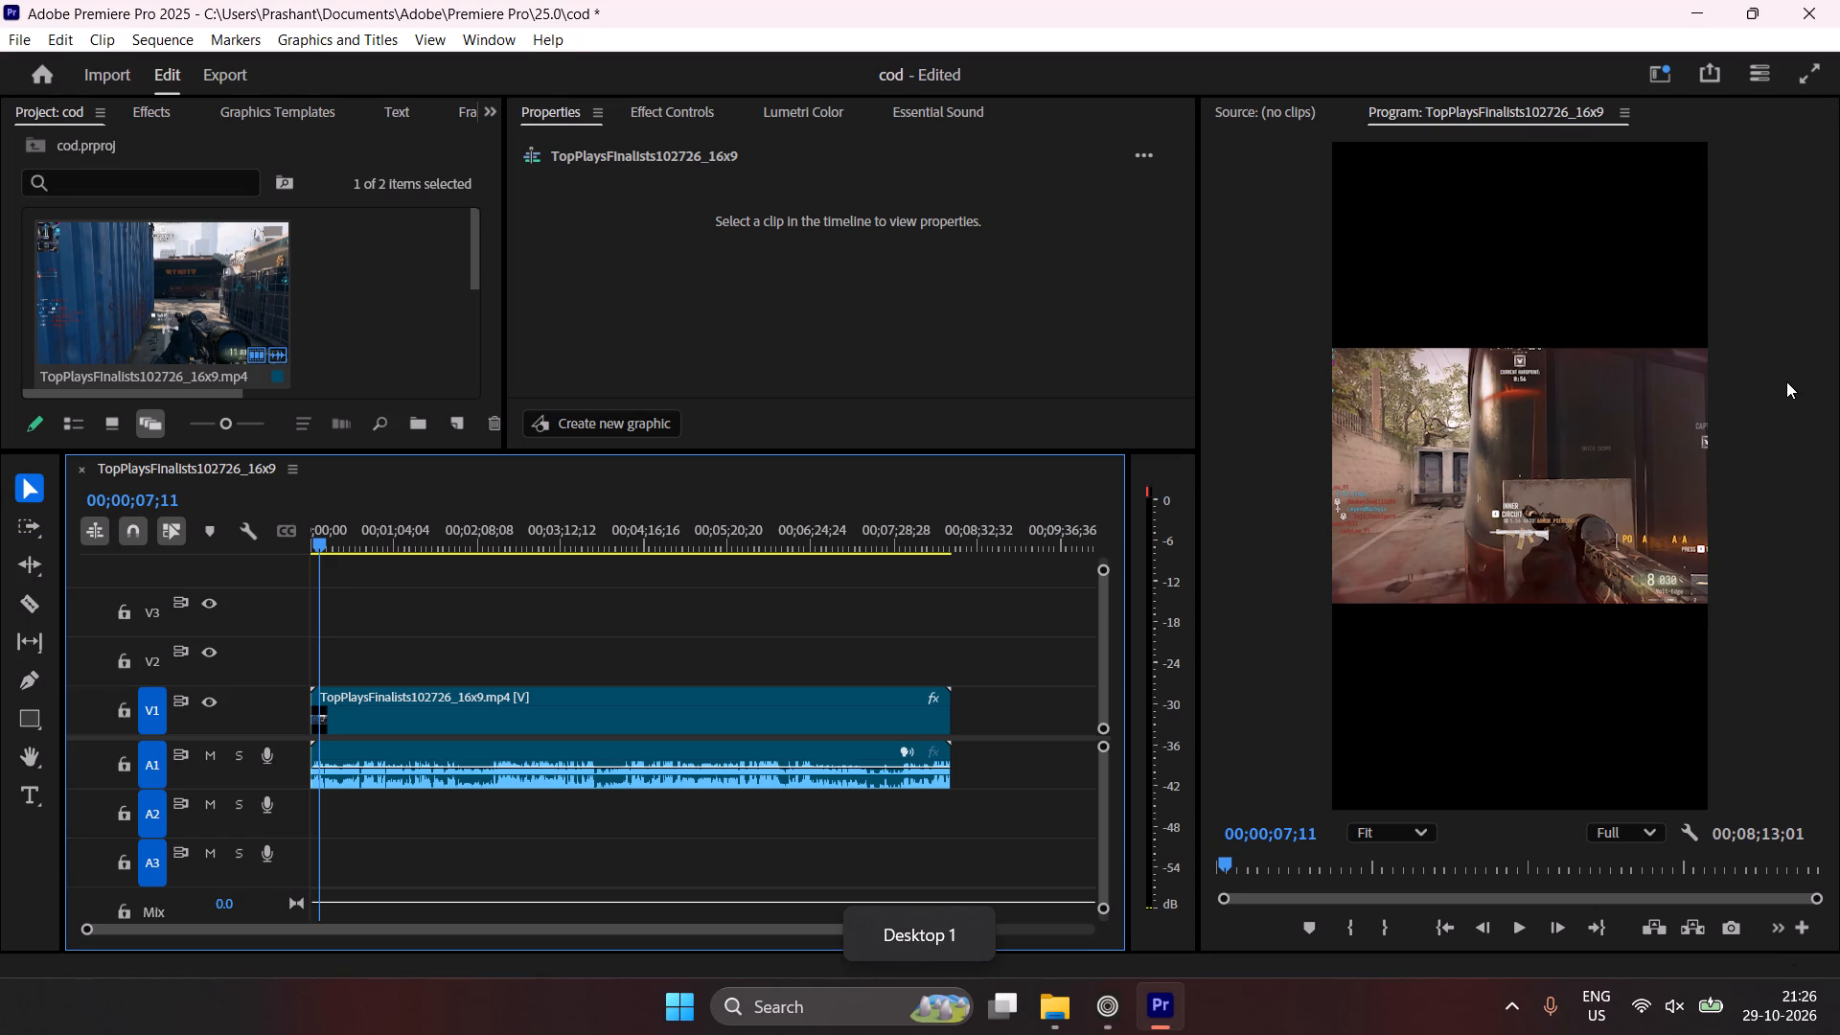
{"action": "scroll", "coordinate": [1786, 381], "scroll_direction": "right", "scroll_amount": 2}
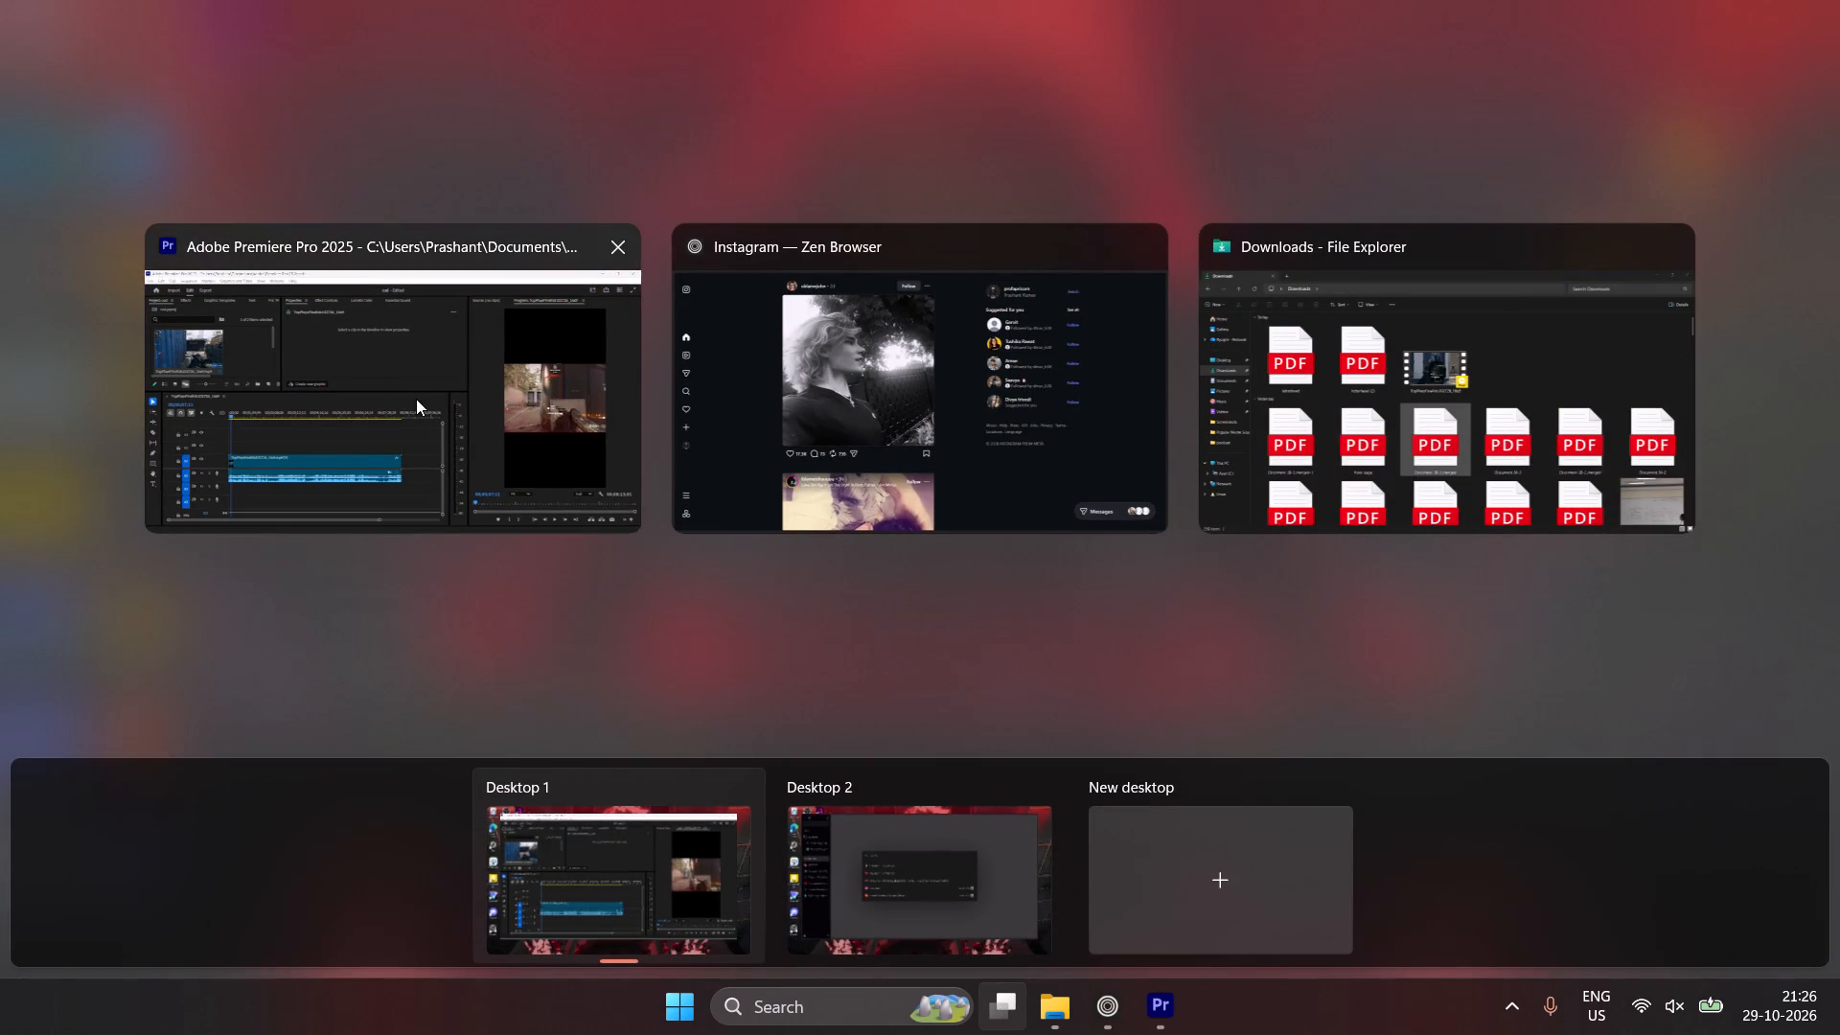
{"action": "left_click", "coordinate": [416, 399]}
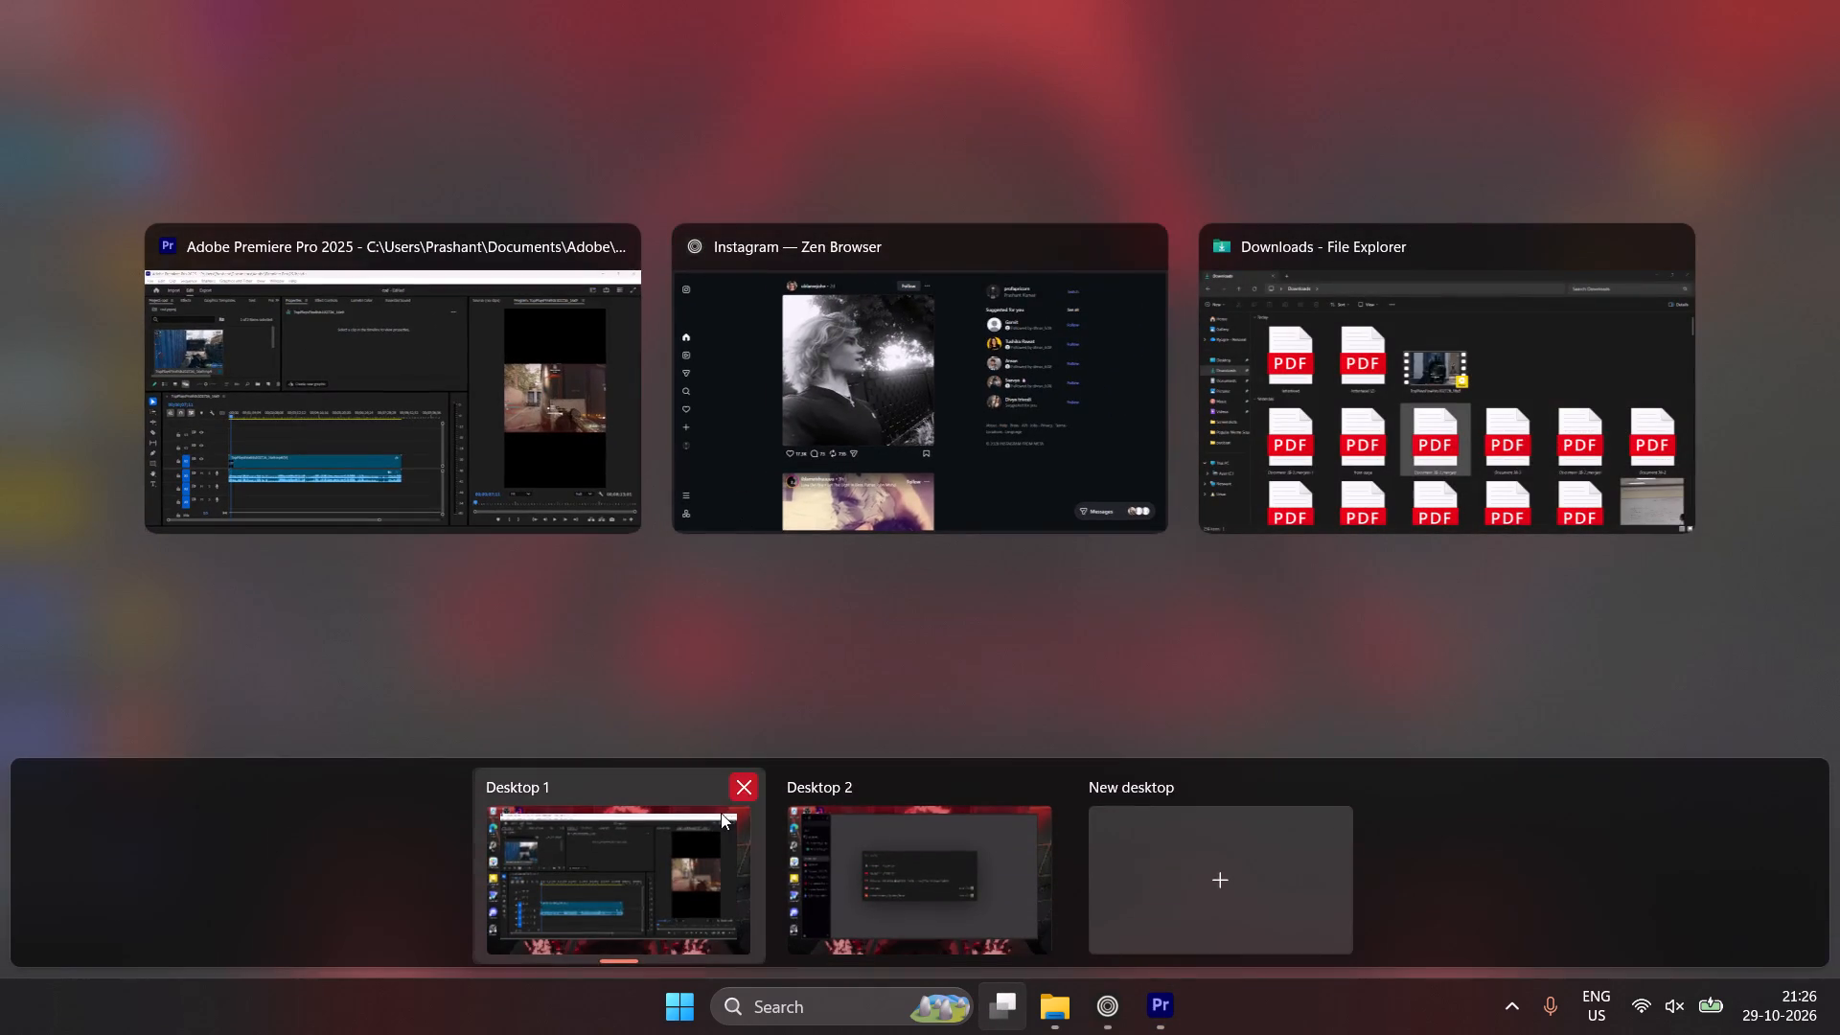
{"action": "left_click", "coordinate": [644, 842]}
Switch to the Zen Browser window with Instagram on Desktop 1.
{"action": "left_click", "coordinate": [1096, 1026]}
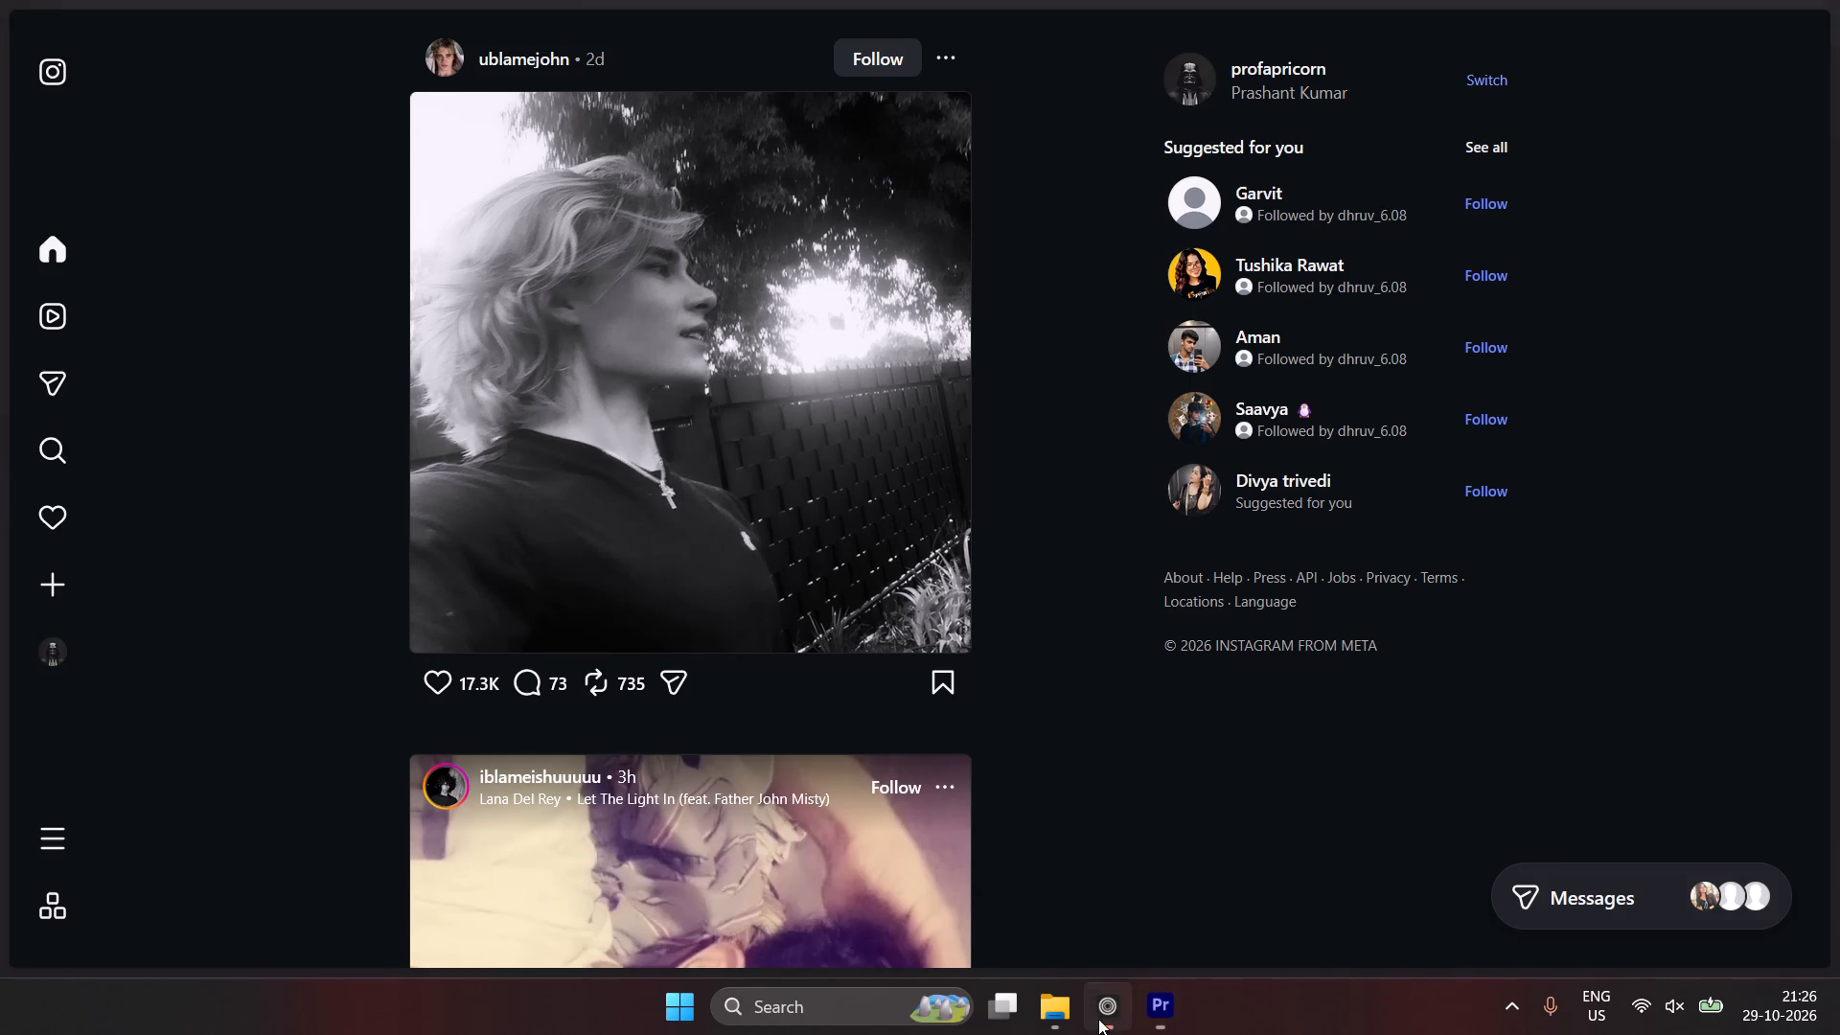
Download the converted love nwantiti (feat. ElGrande Toto) (North African Remix) MP3 from YTMP3, and return to the YouTube video page.
{"action": "left_click", "coordinate": [108, 488]}
{"action": "left_click", "coordinate": [863, 229]}
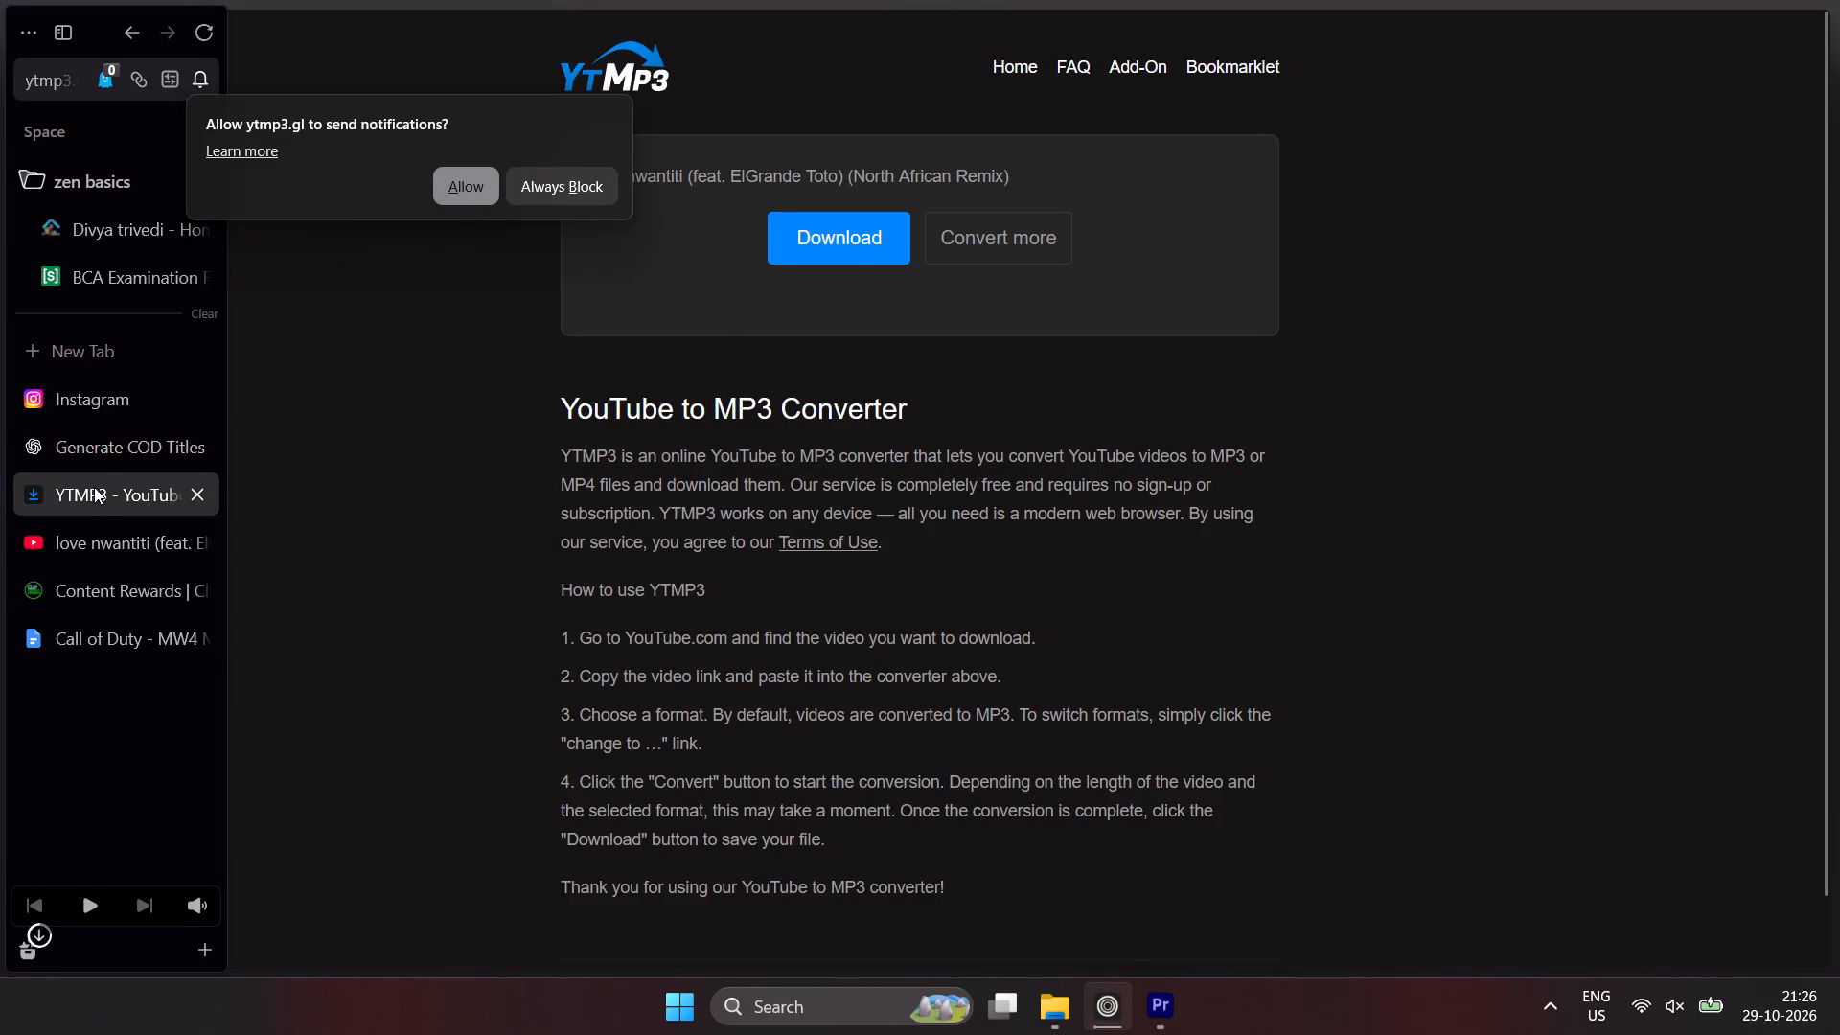
{"action": "left_click", "coordinate": [92, 544]}
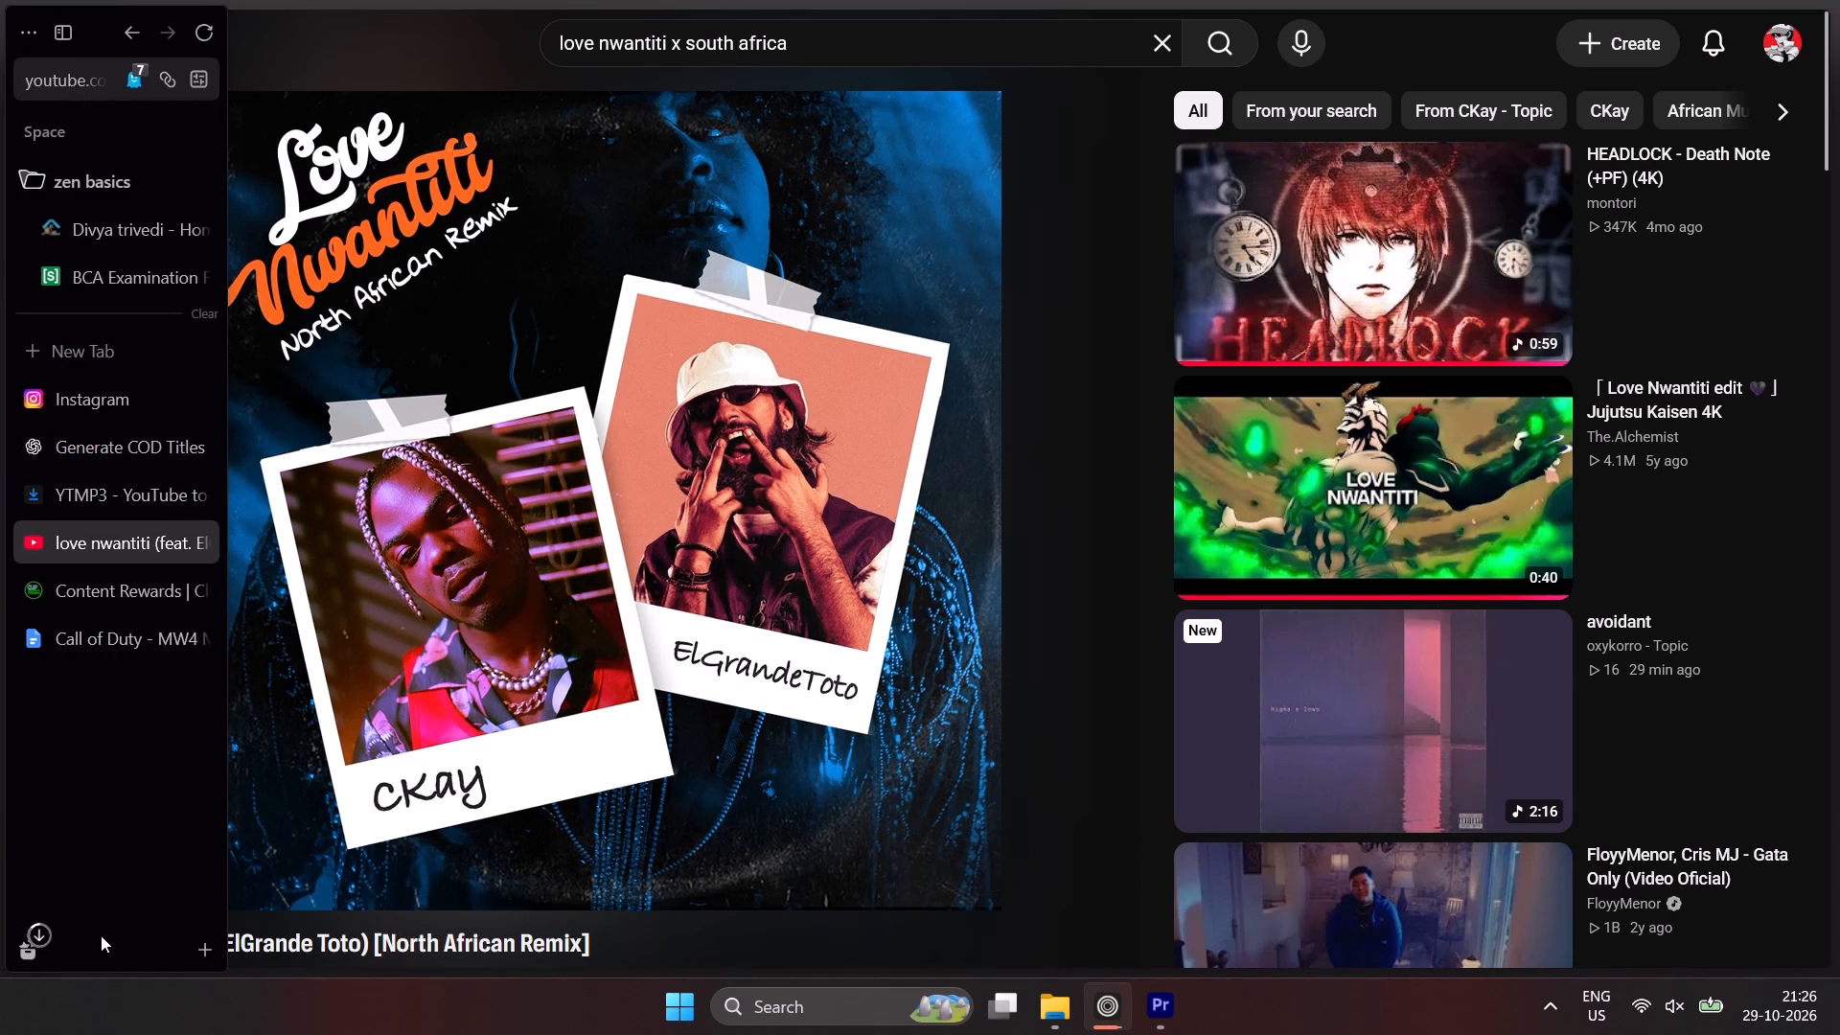
Switch to Premiere Pro and scrub through the opening of the TopPlaysFinalists102726_16x9 sequence to examine the gameplay footage.
{"action": "left_click", "coordinate": [1148, 1009]}
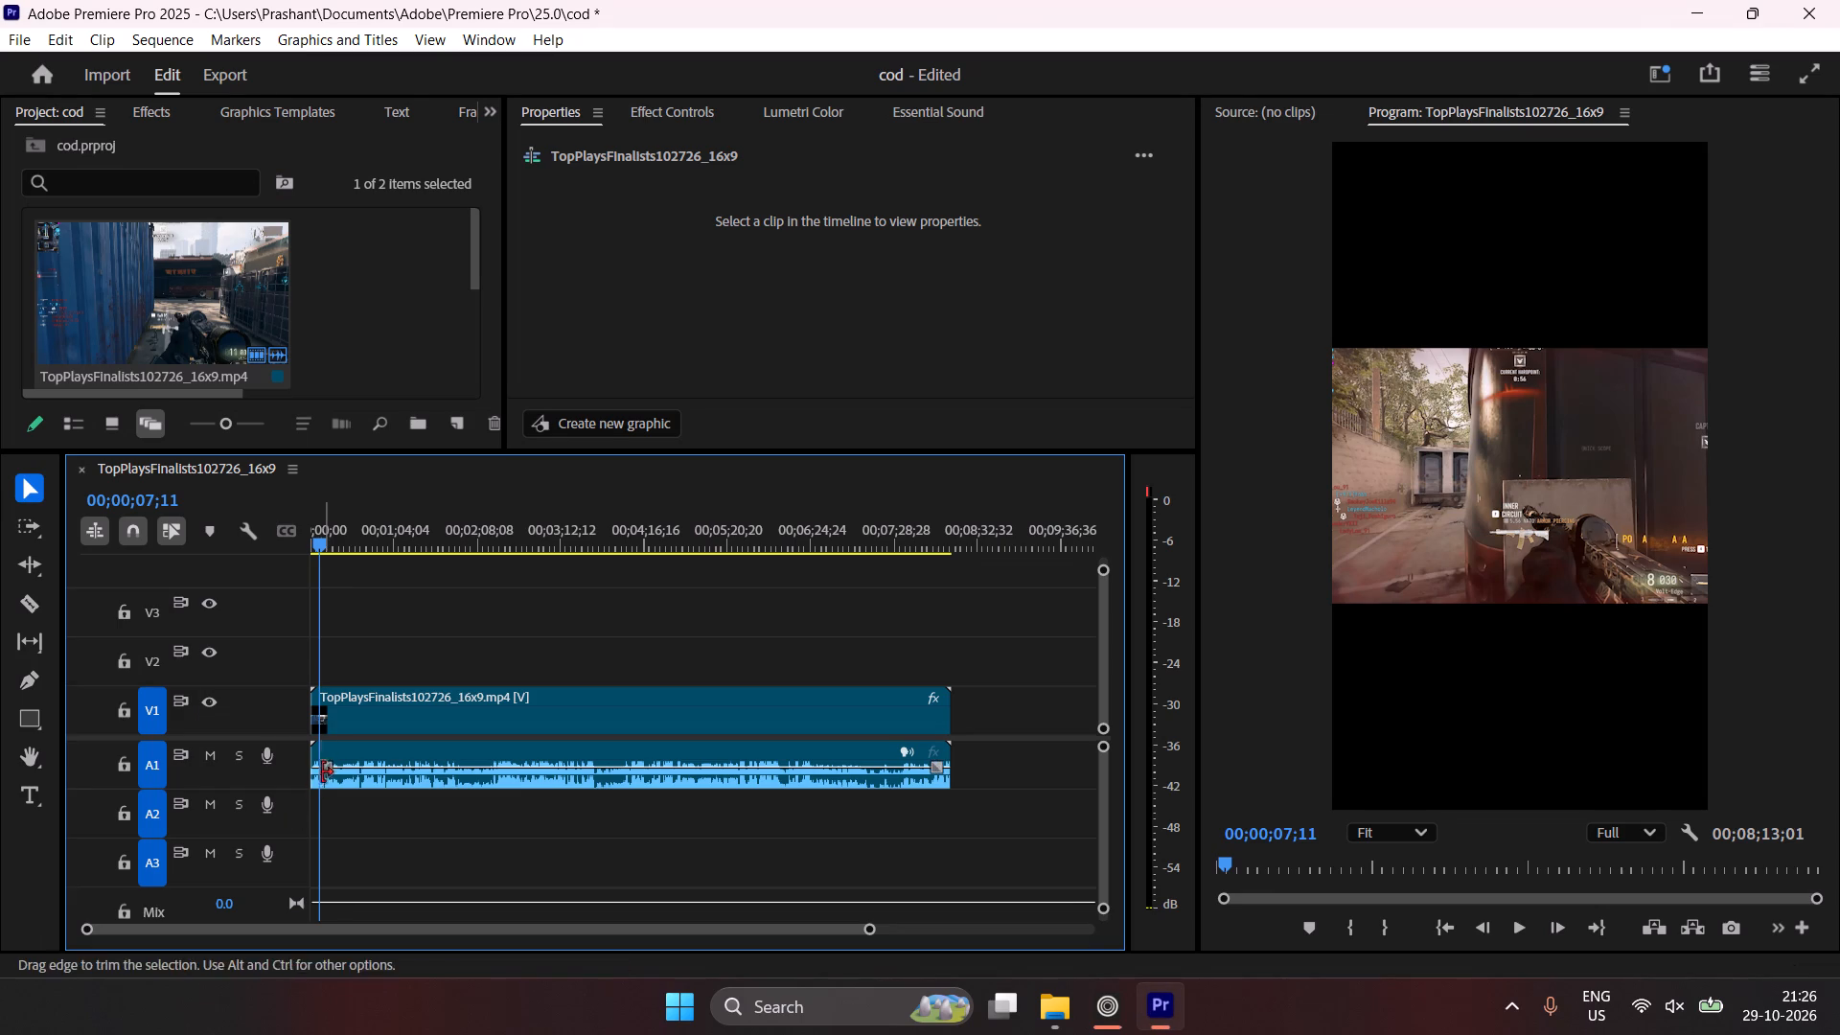
{"action": "left_click_drag", "start_coordinate": [367, 545], "coordinate": [198, 617]}
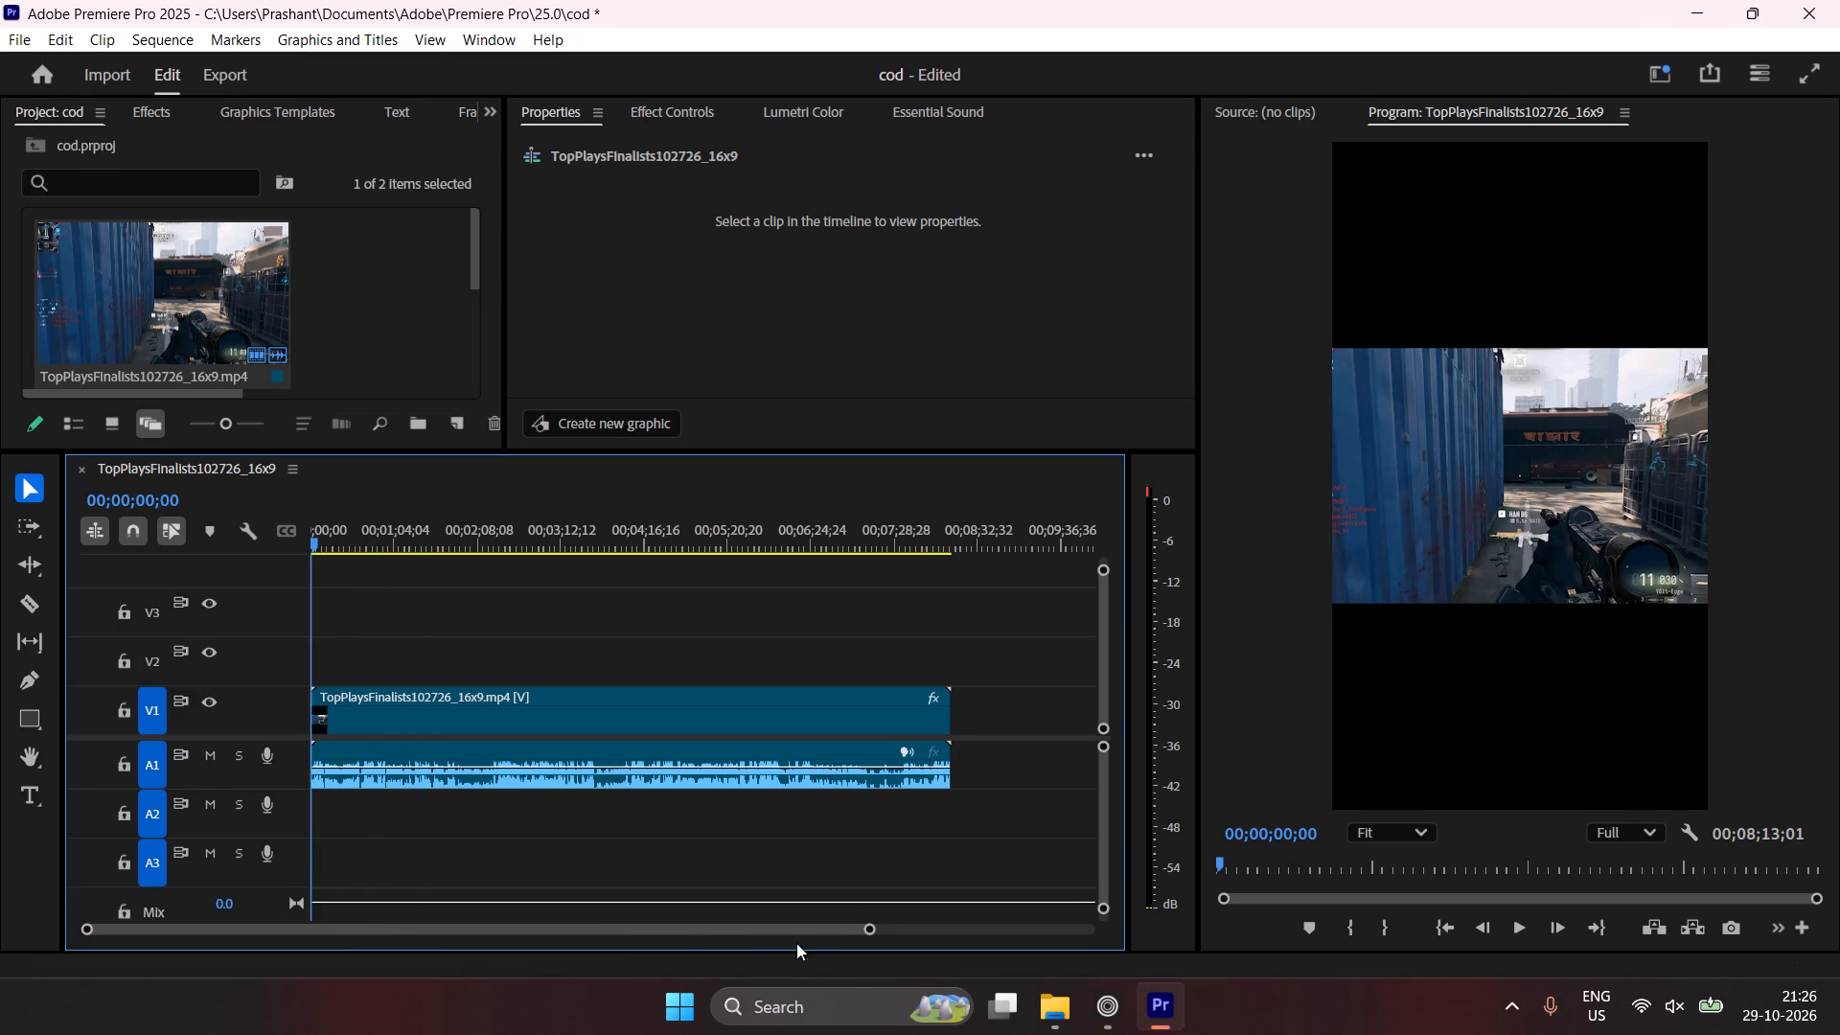
{"action": "left_click_drag", "start_coordinate": [869, 922], "coordinate": [838, 954]}
{"action": "left_click_drag", "start_coordinate": [868, 930], "coordinate": [801, 936]}
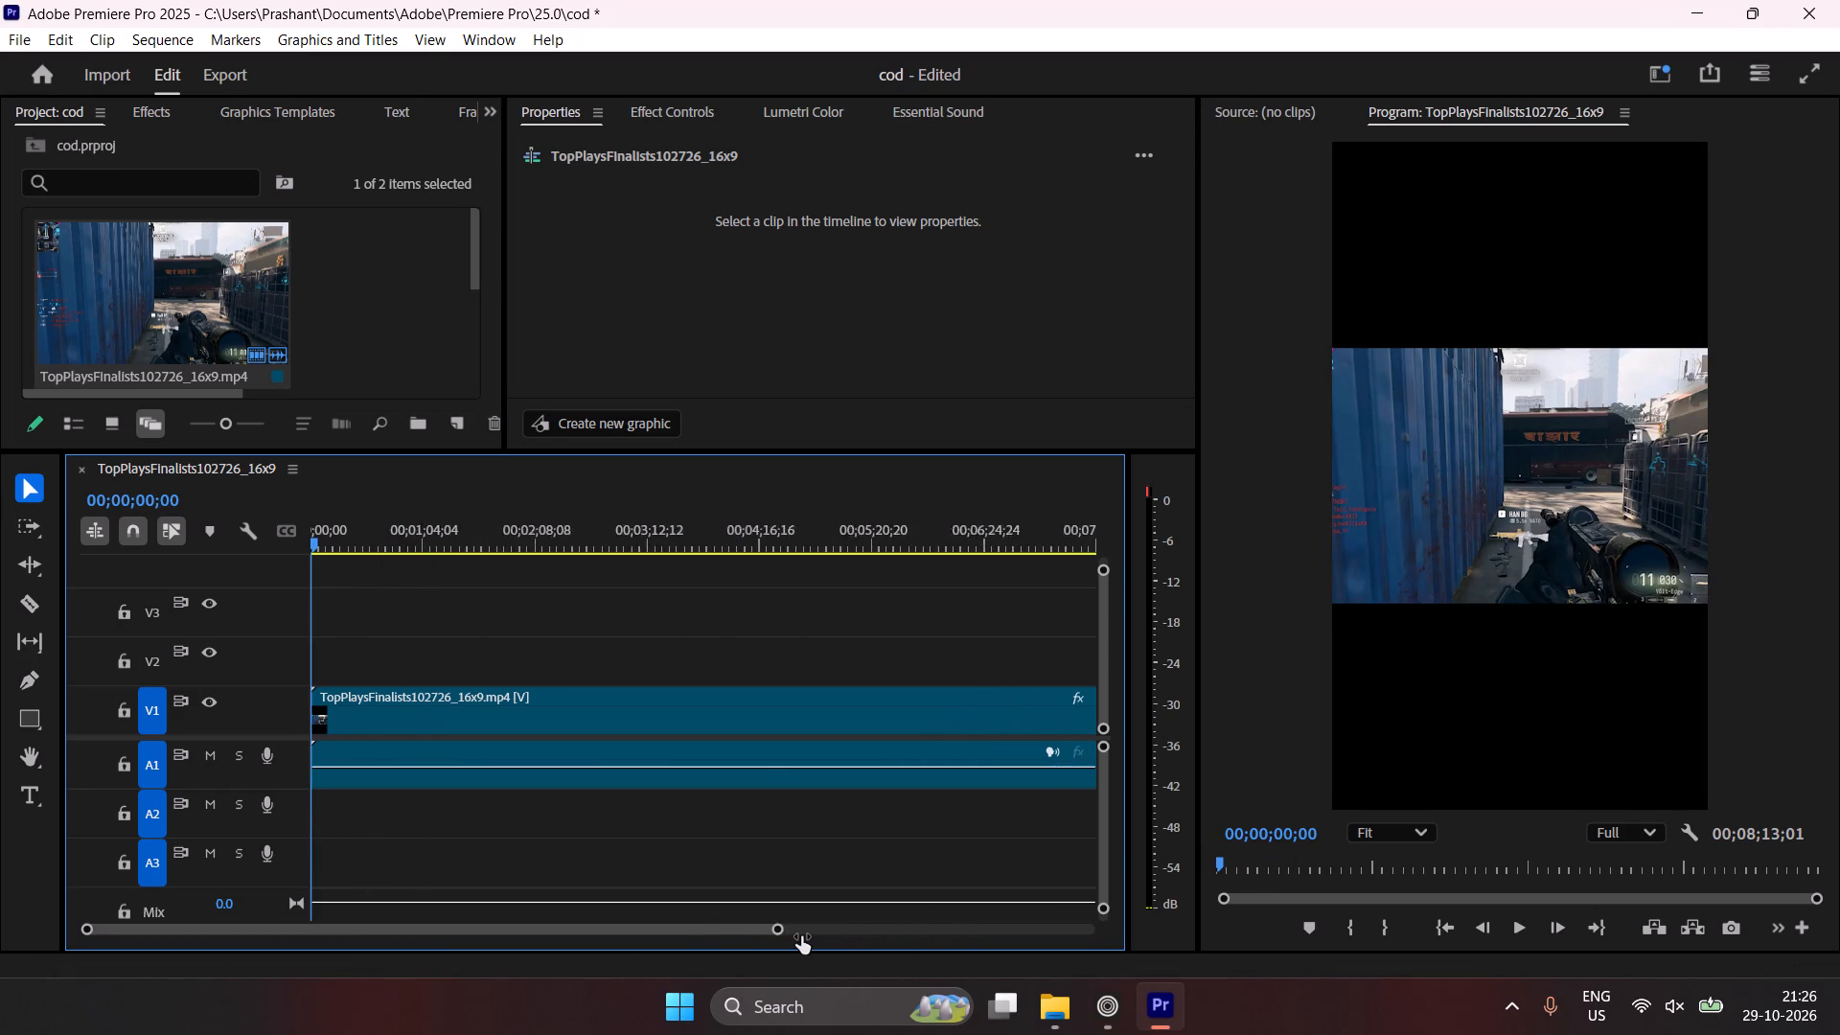
{"action": "left_click_drag", "start_coordinate": [801, 936], "coordinate": [781, 939]}
{"action": "left_click_drag", "start_coordinate": [353, 523], "coordinate": [392, 533]}
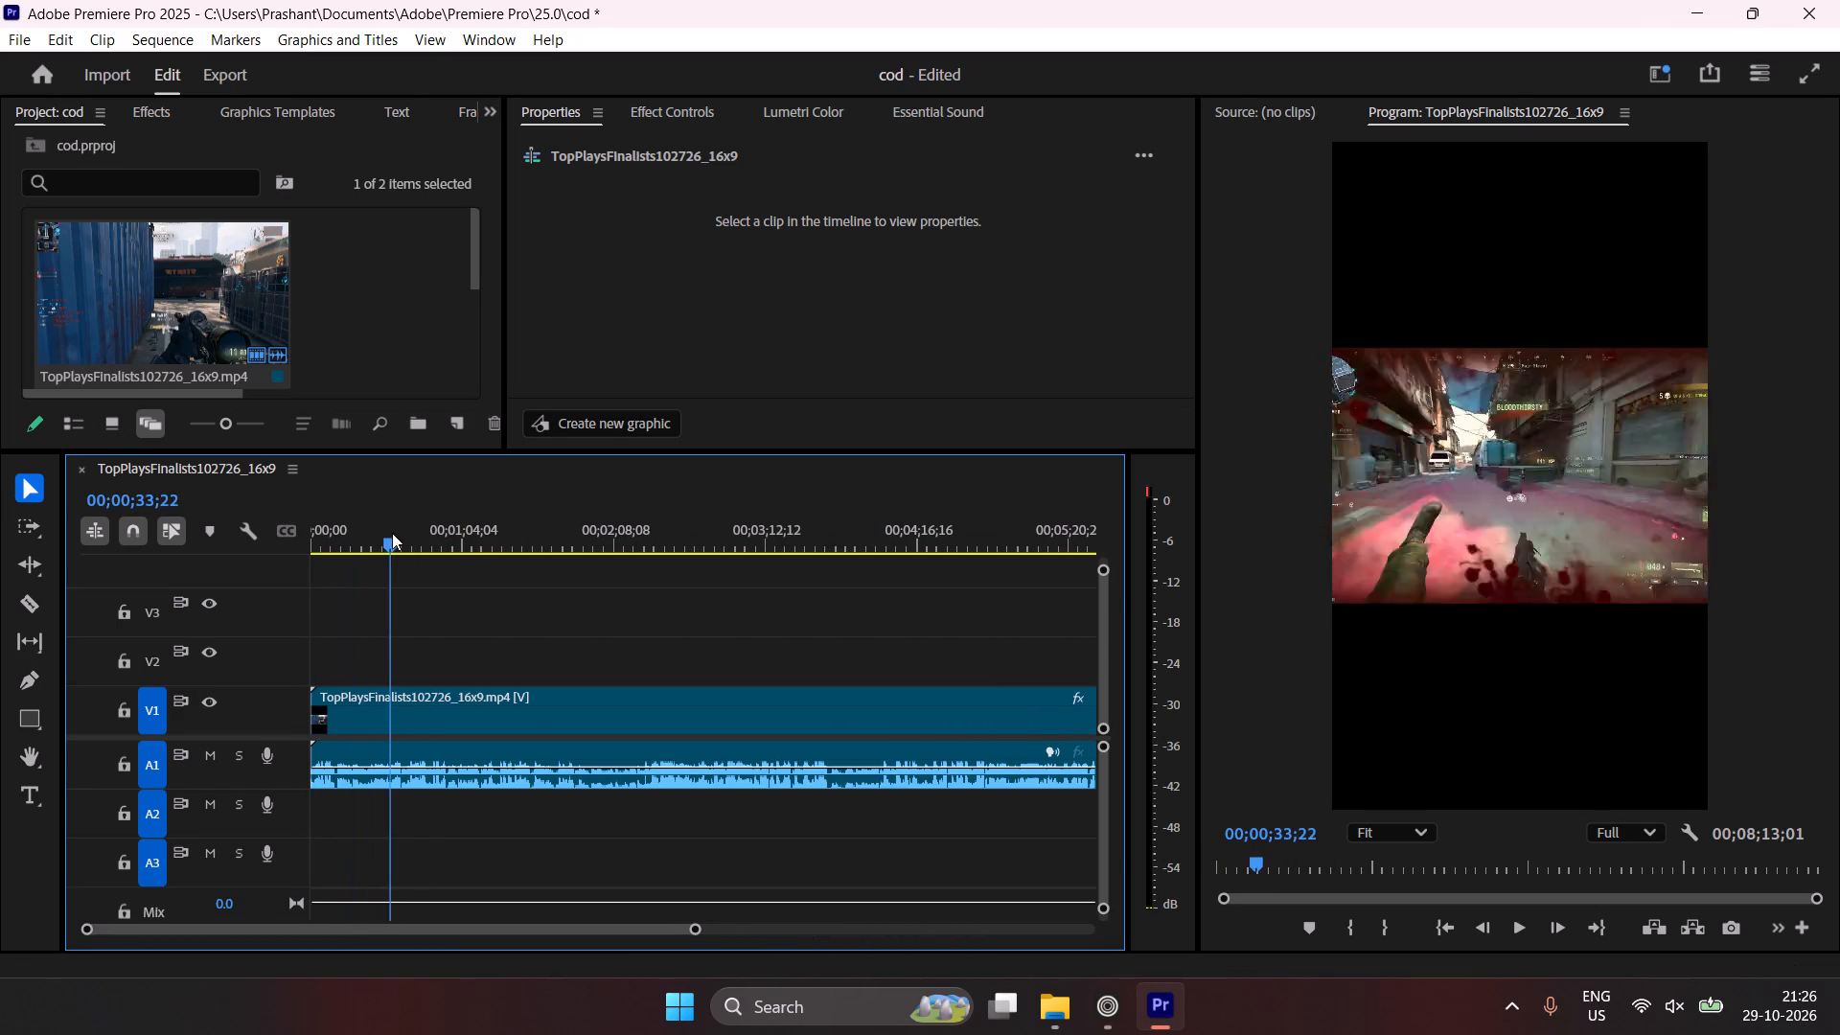
{"action": "left_click_drag", "start_coordinate": [392, 533], "coordinate": [394, 535]}
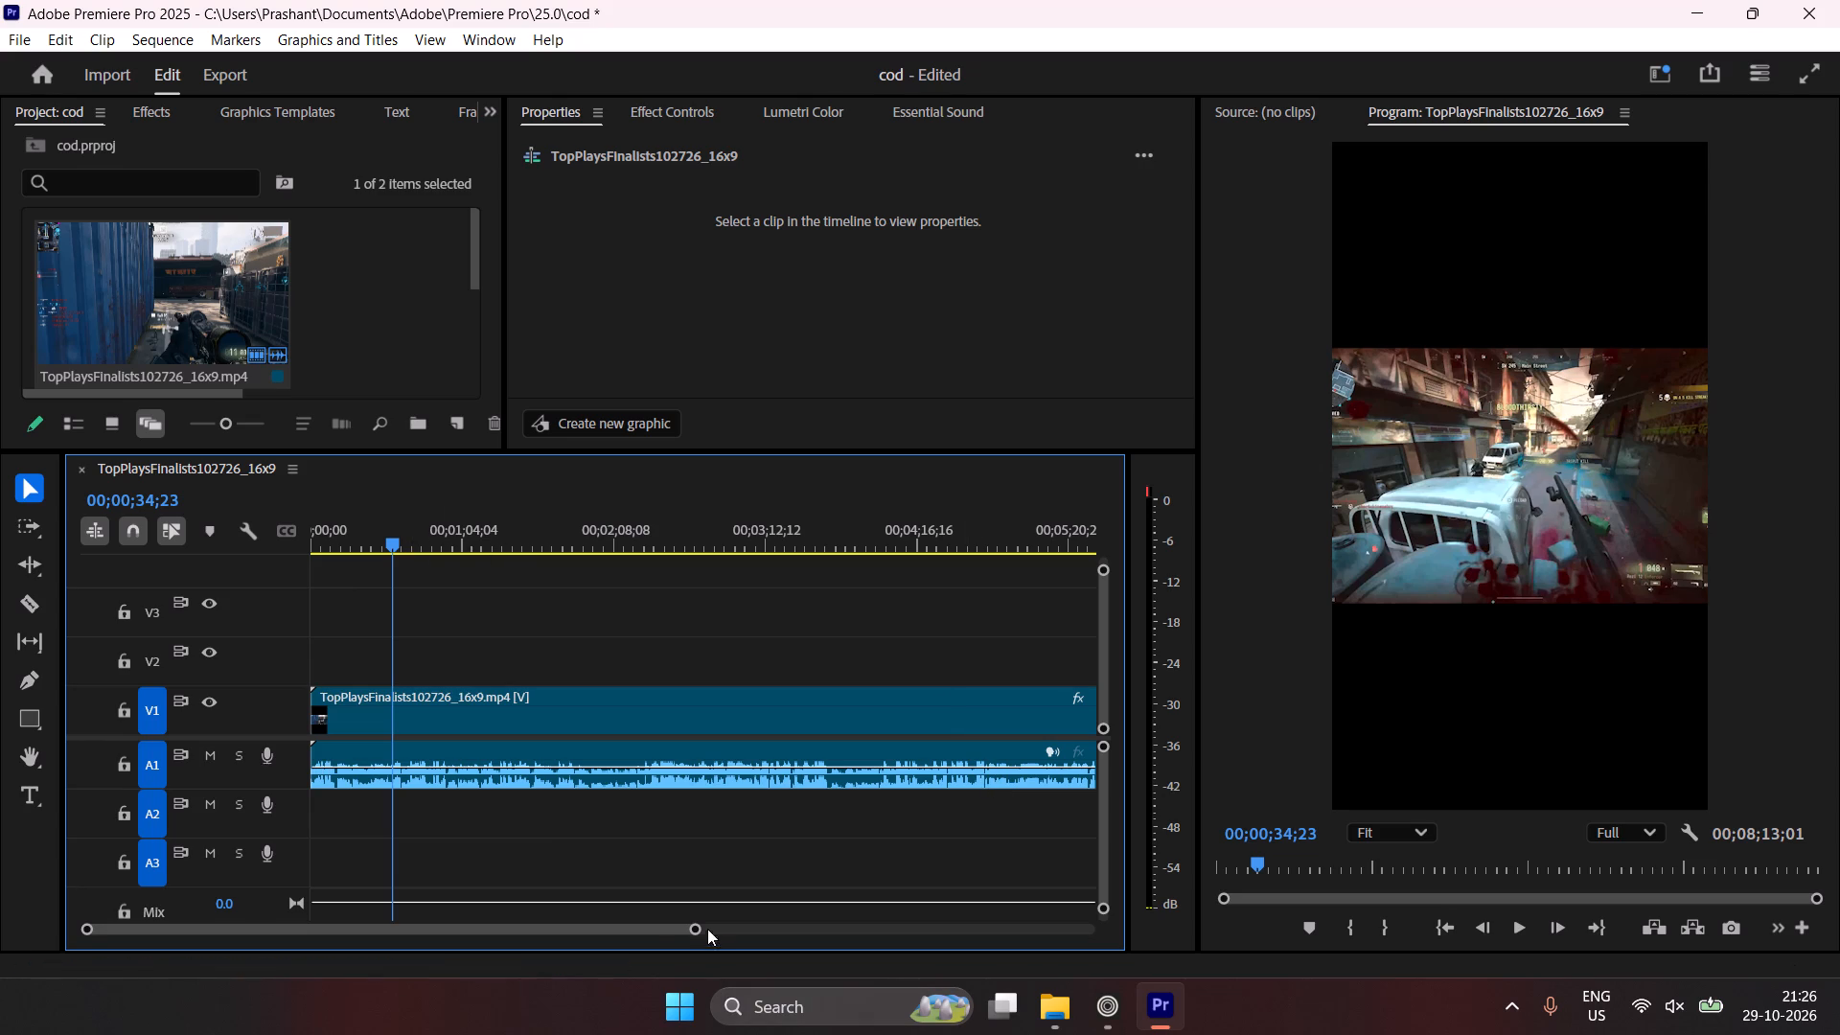
{"action": "left_click_drag", "start_coordinate": [700, 930], "coordinate": [563, 940]}
{"action": "left_click_drag", "start_coordinate": [638, 546], "coordinate": [460, 574]}
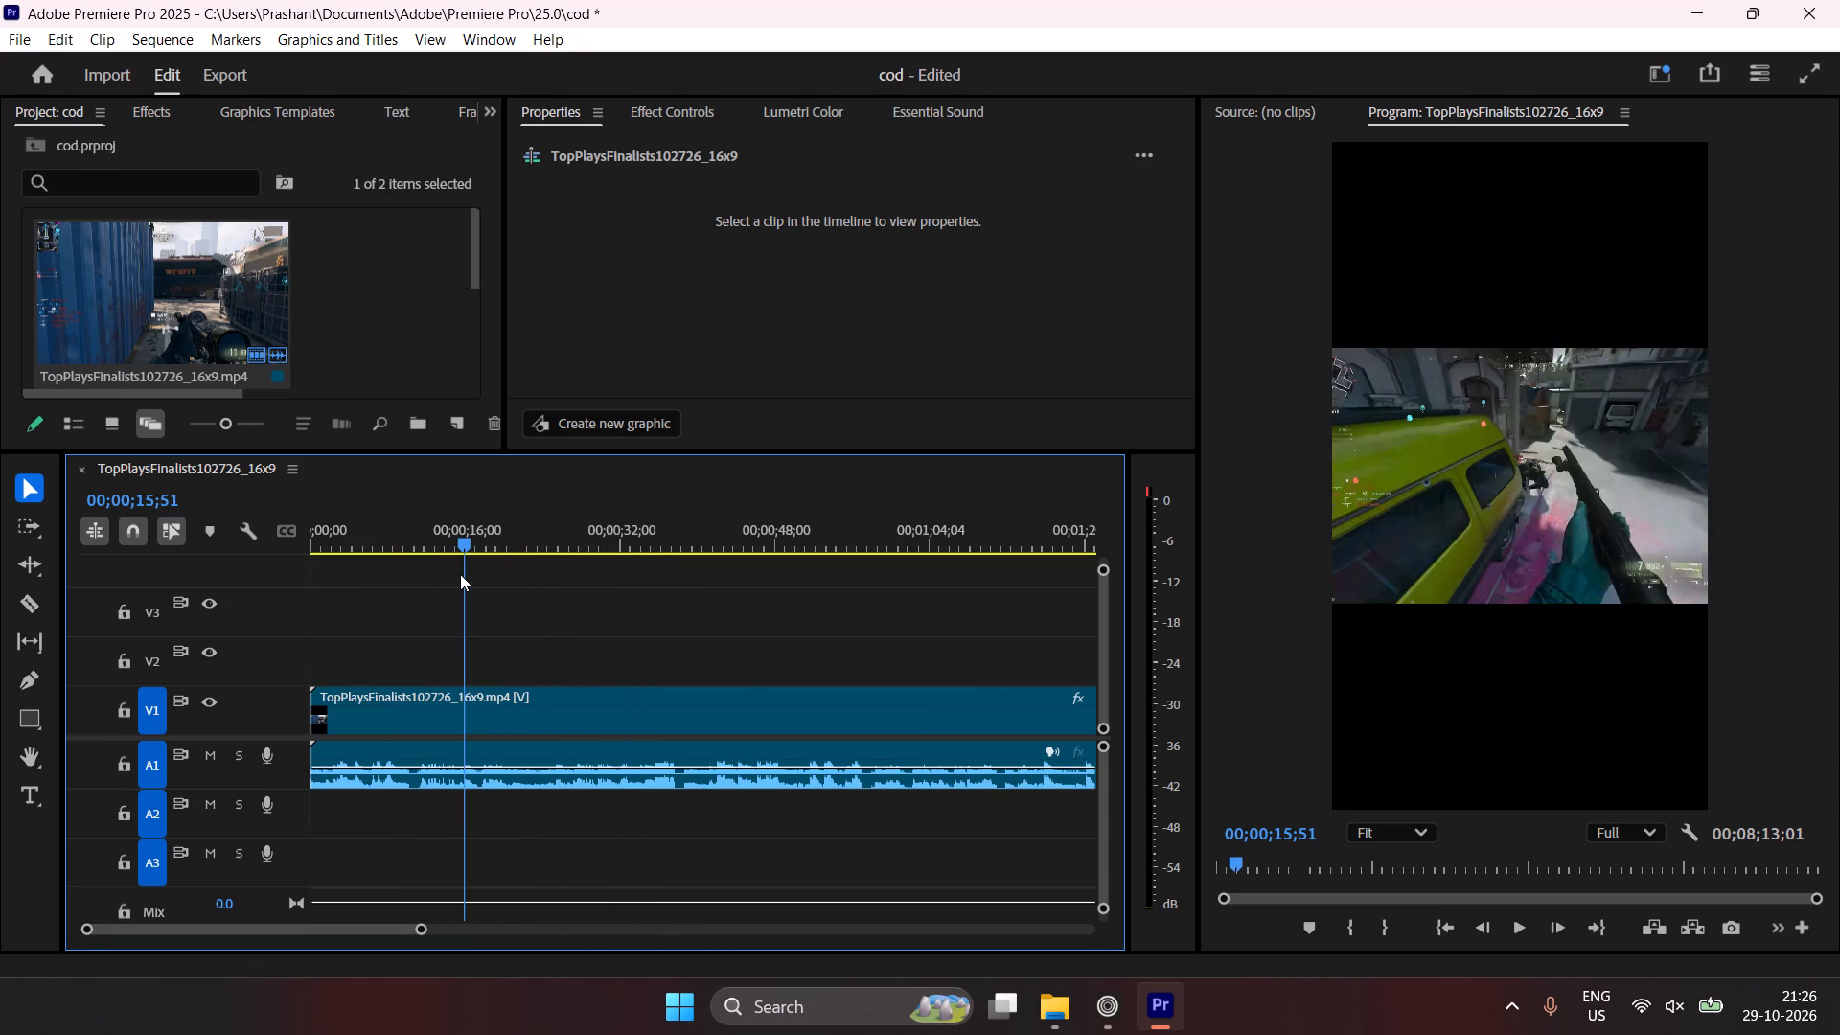
{"action": "left_click_drag", "start_coordinate": [460, 574], "coordinate": [130, 615]}
Import the downloaded love nwantiti (North African Remix) MP3 into the cod project.
{"action": "double_click", "coordinate": [332, 369]}
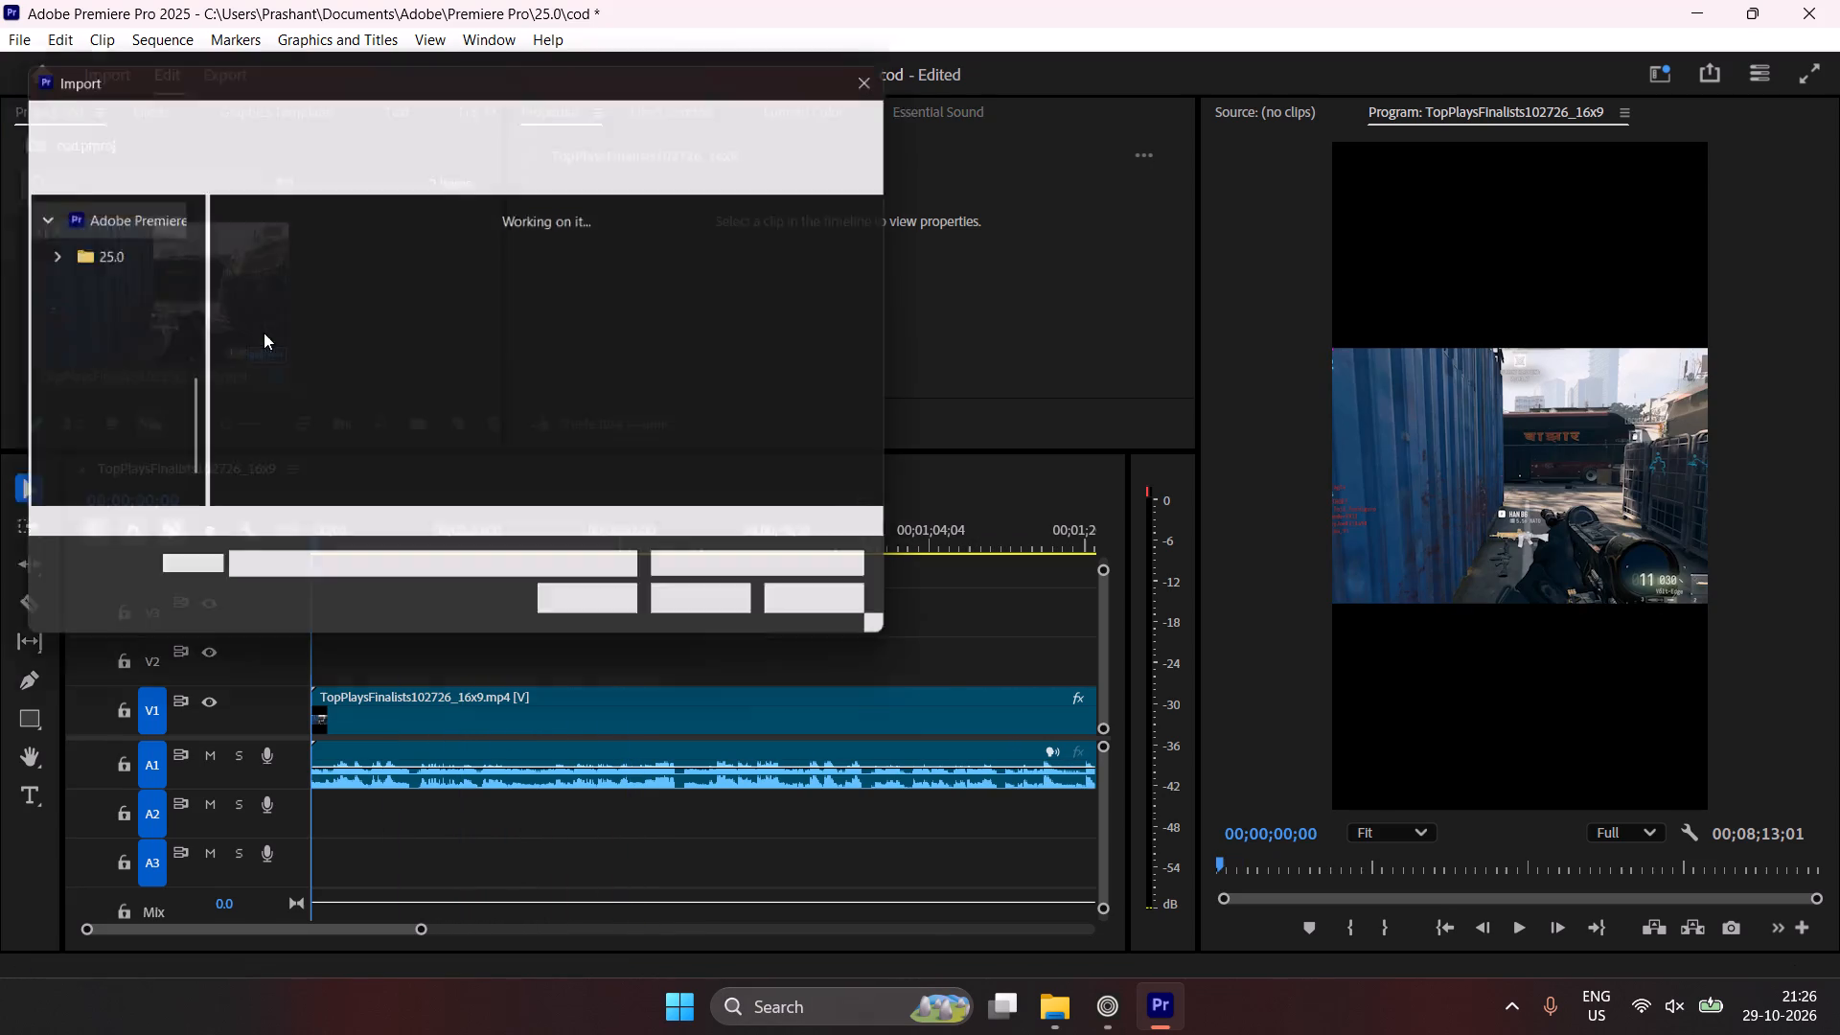
{"action": "double_click", "coordinate": [250, 334]}
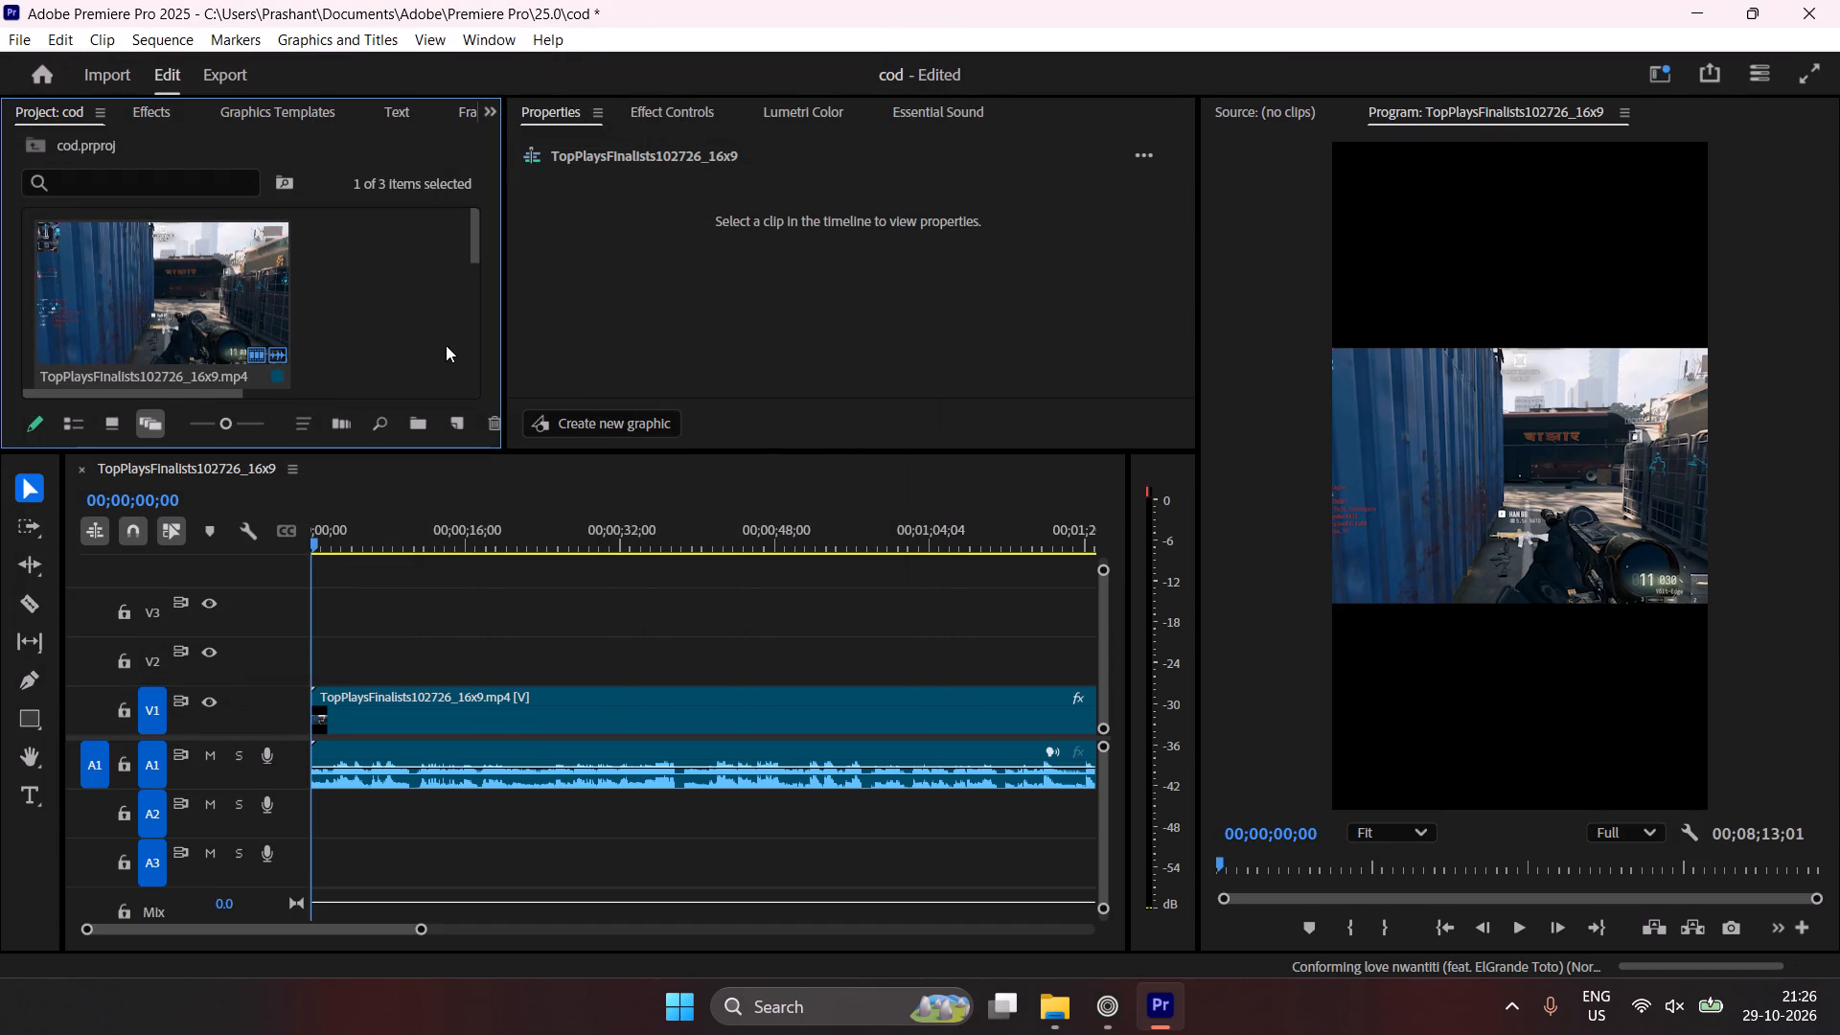
Open the love nwantiti track in the Source monitor, audition its middle part and mark an In point at 00;00;54;27.
{"action": "scroll", "coordinate": [405, 328], "scroll_direction": "down", "scroll_amount": 5}
{"action": "scroll", "coordinate": [405, 328], "scroll_direction": "up", "scroll_amount": 1}
{"action": "left_click_drag", "start_coordinate": [475, 232], "coordinate": [471, 342]}
{"action": "double_click", "coordinate": [144, 297]}
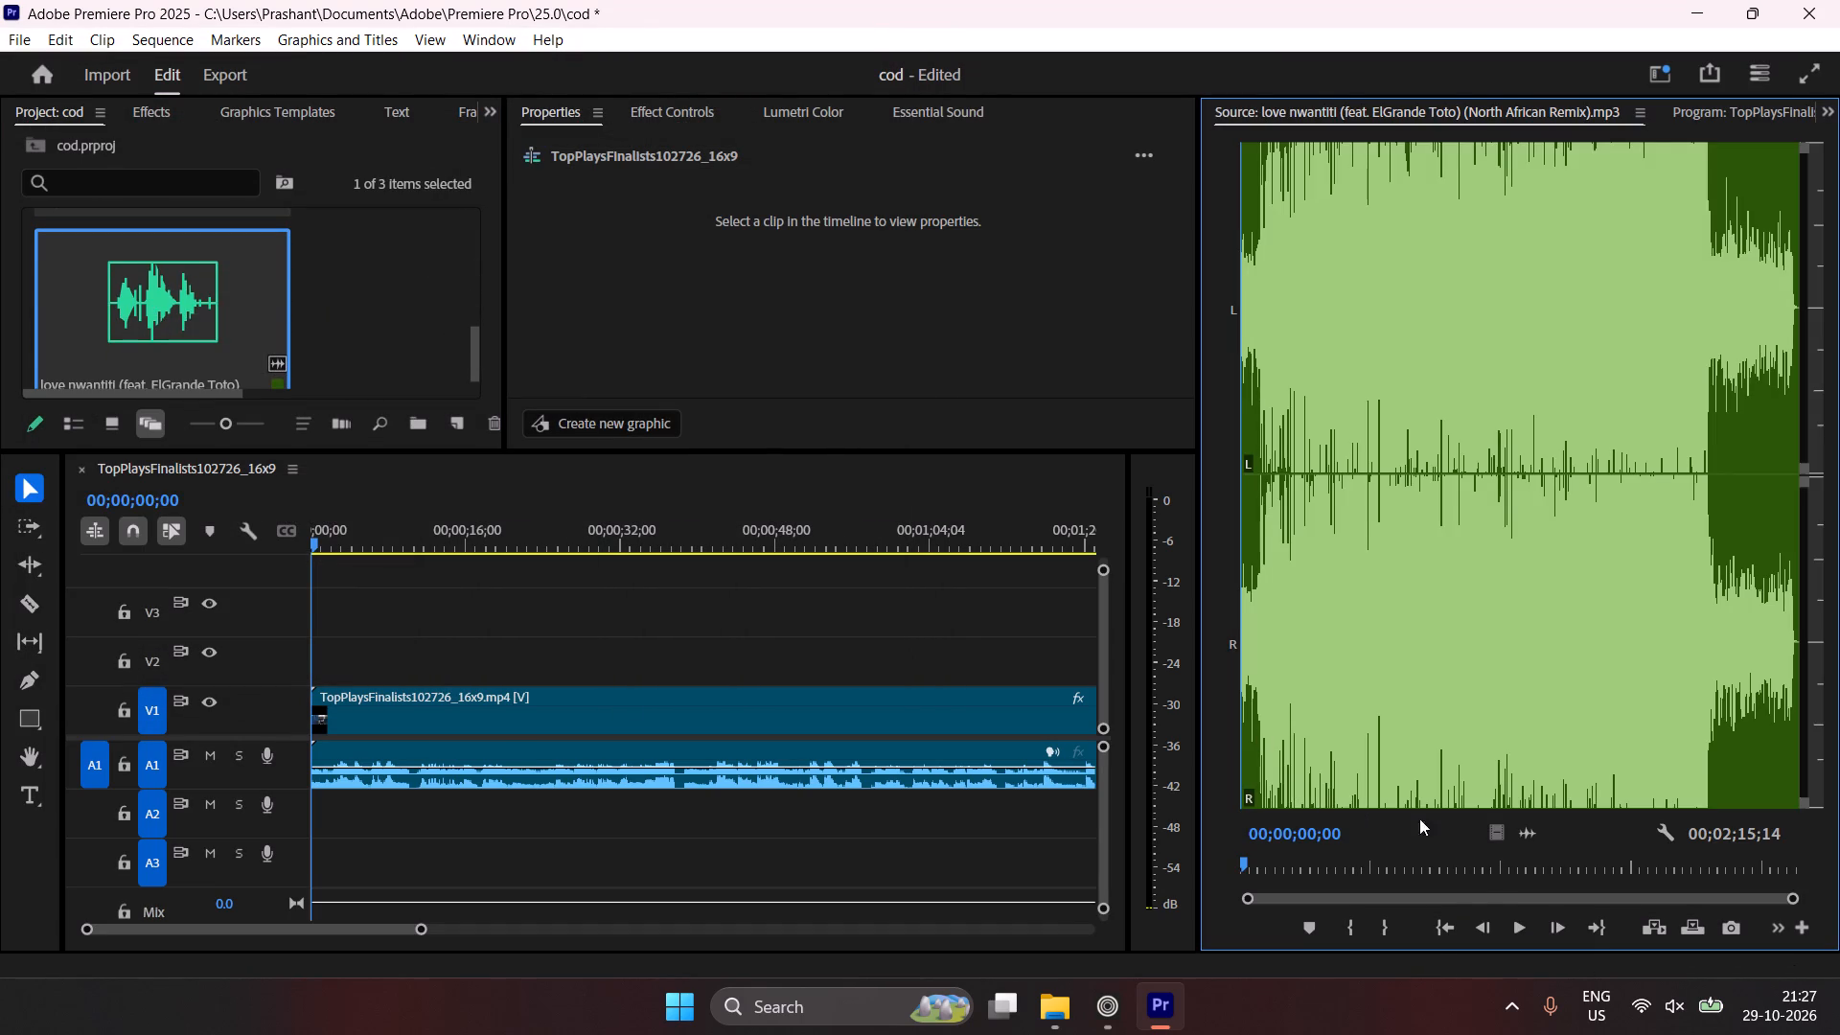
{"action": "left_click_drag", "start_coordinate": [1469, 872], "coordinate": [1484, 877]}
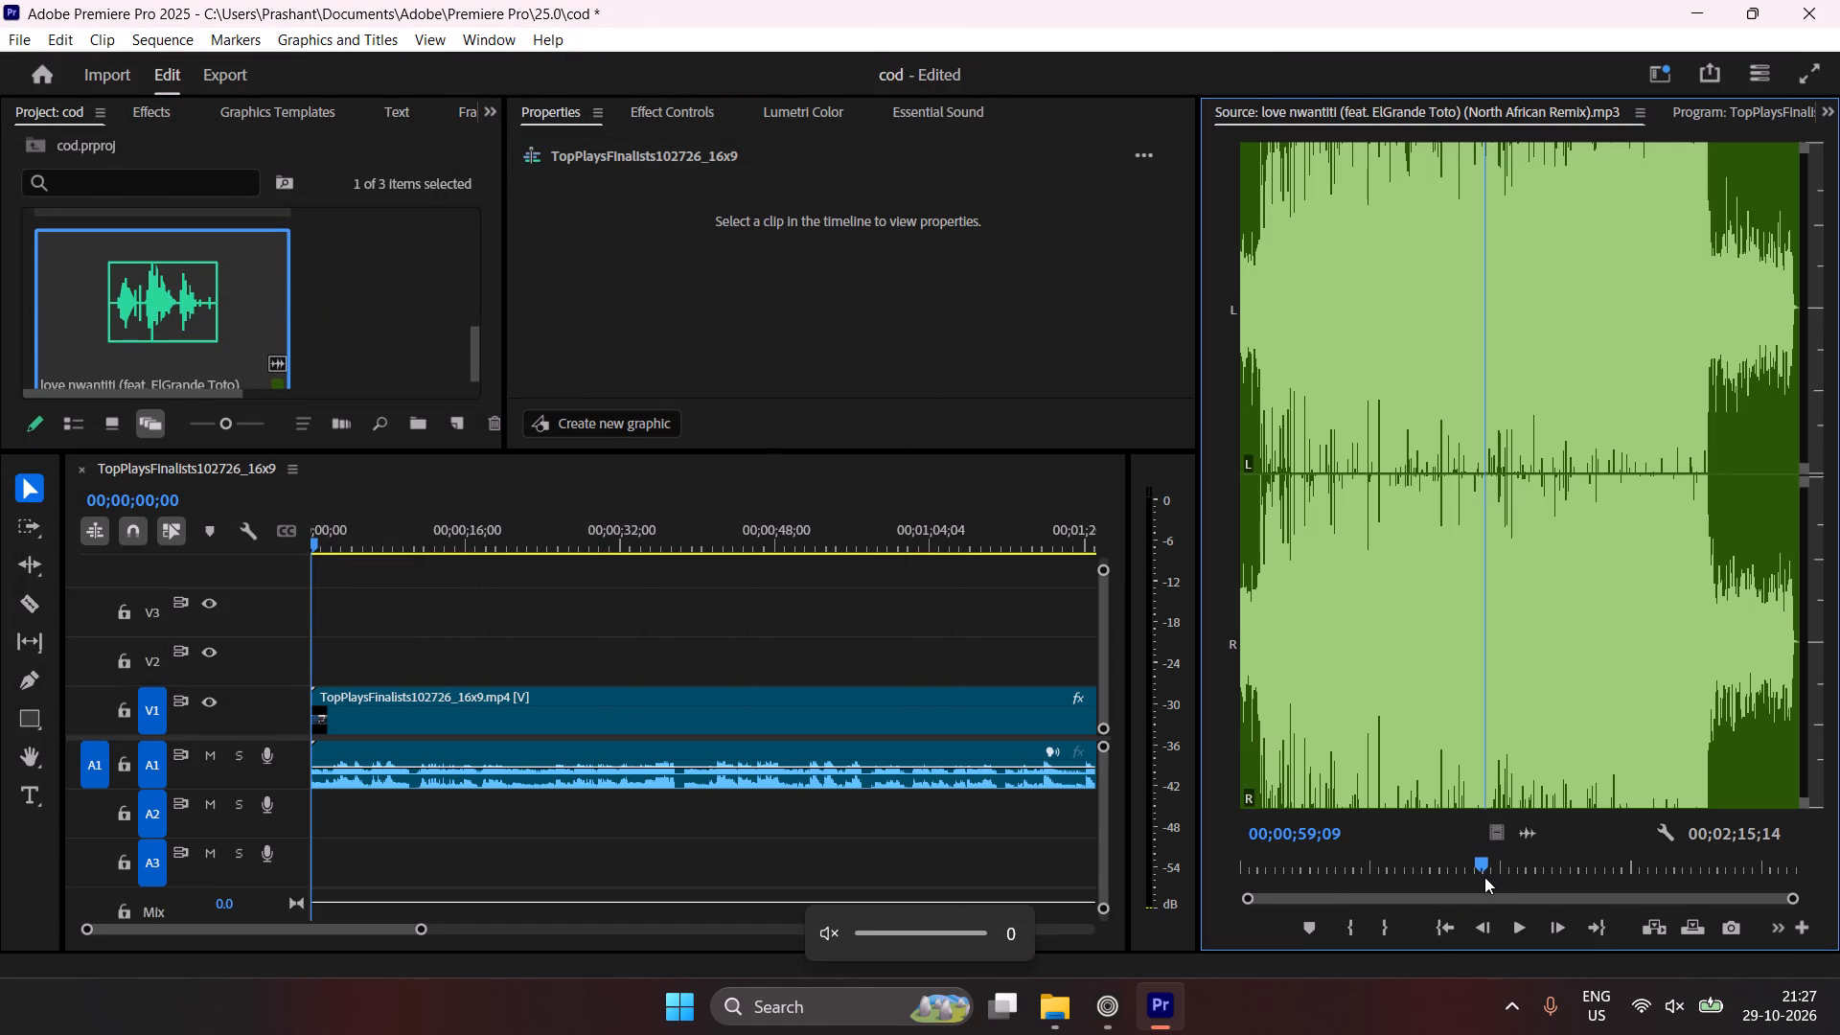
{"action": "key", "text": "space"}
{"action": "key", "text": "space"}
{"action": "key", "text": "space"}
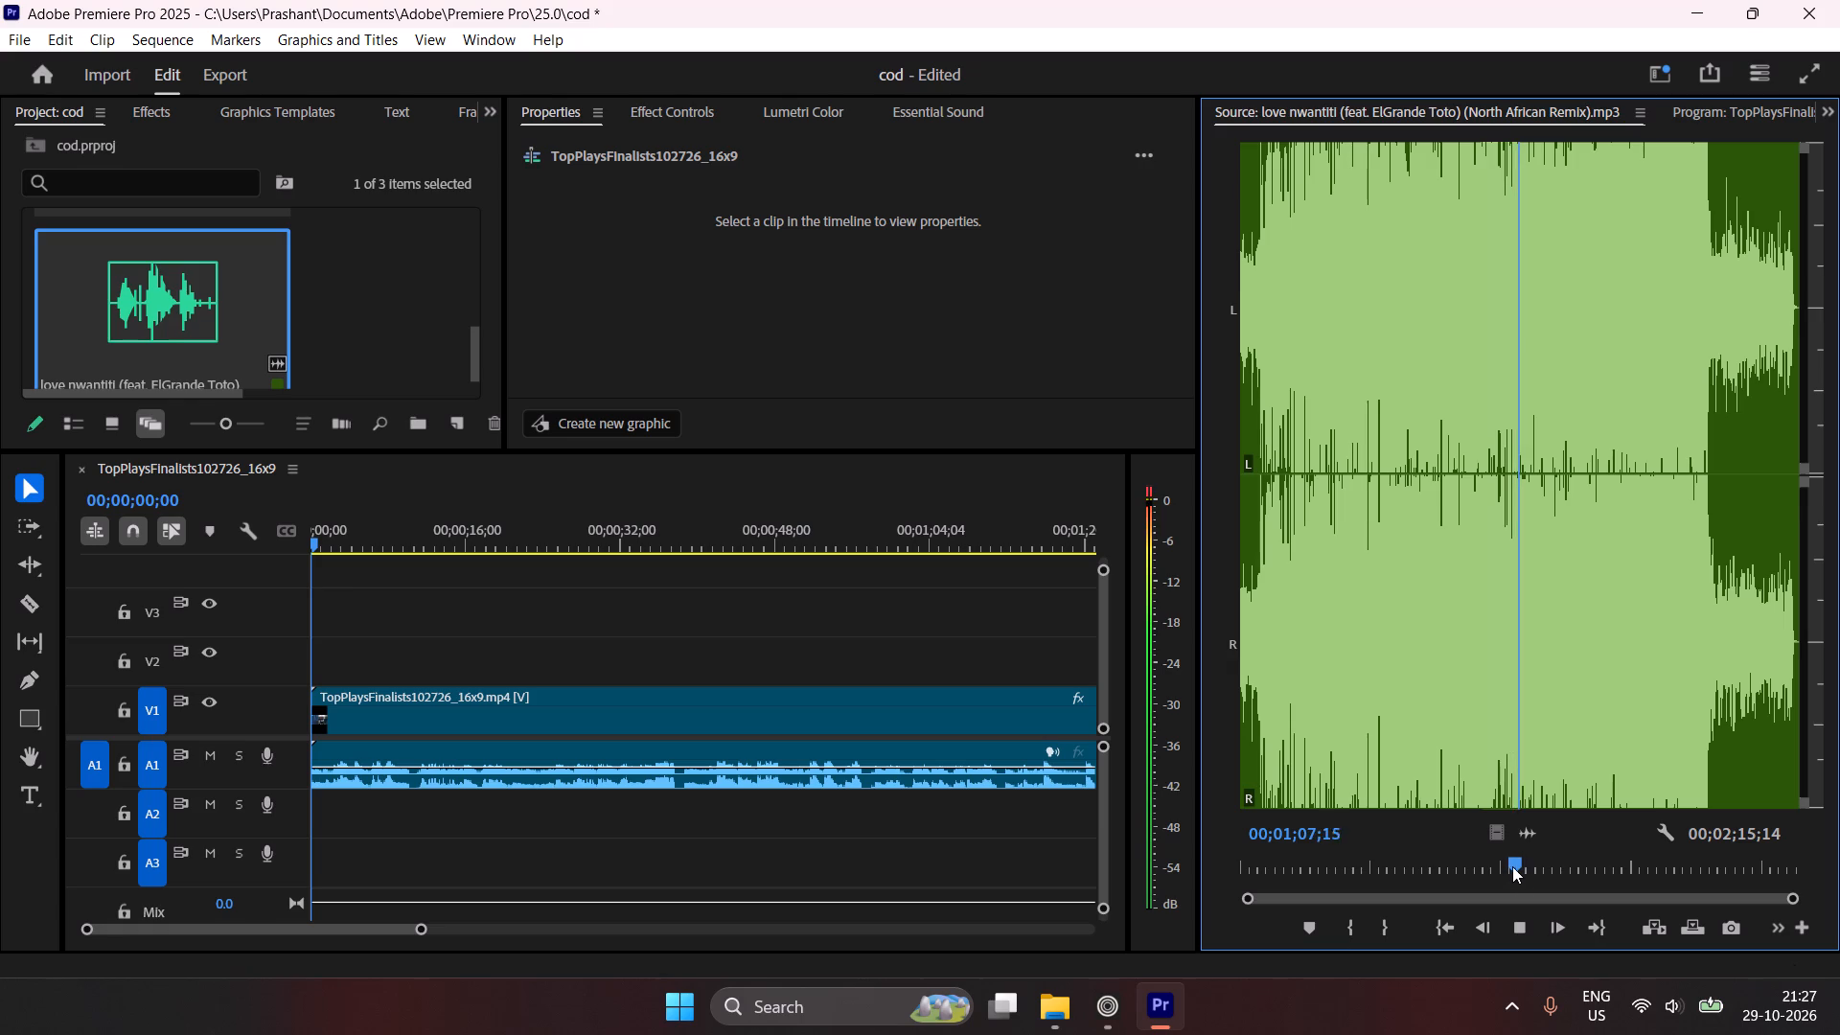
{"action": "left_click_drag", "start_coordinate": [1506, 858], "coordinate": [1460, 873]}
{"action": "key", "text": "space"}
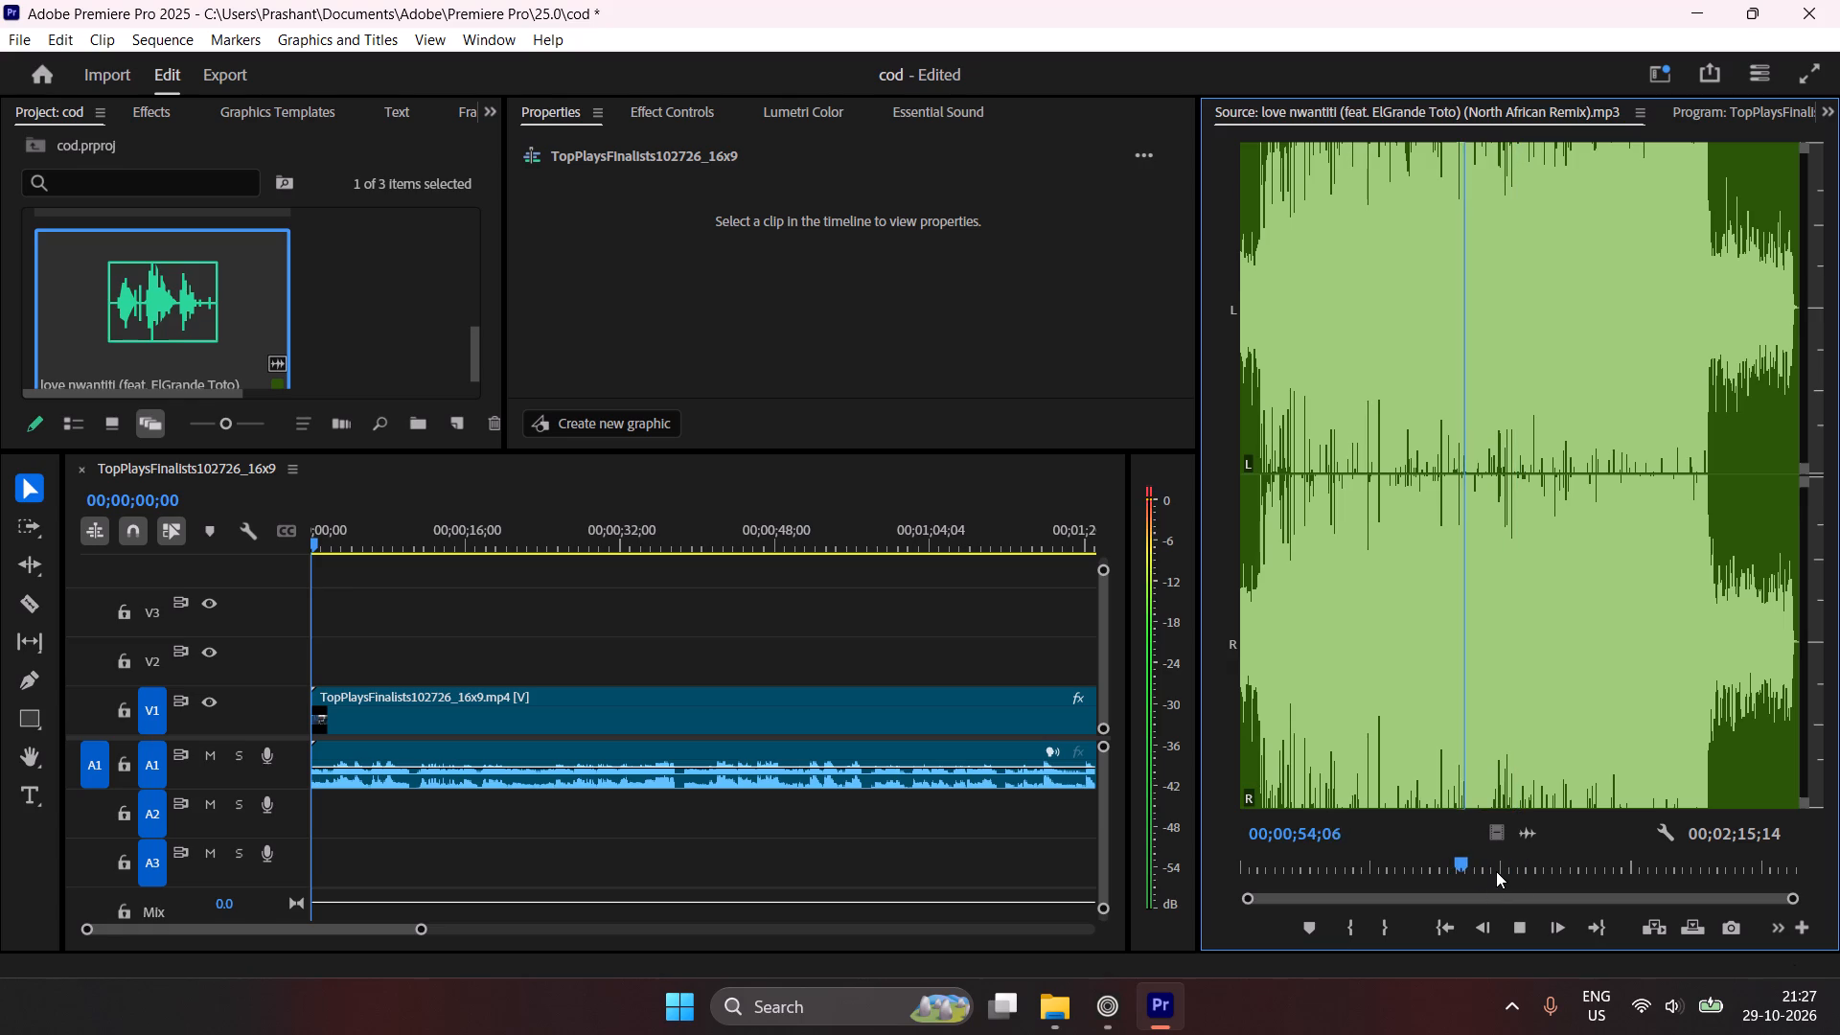
{"action": "key", "text": "space"}
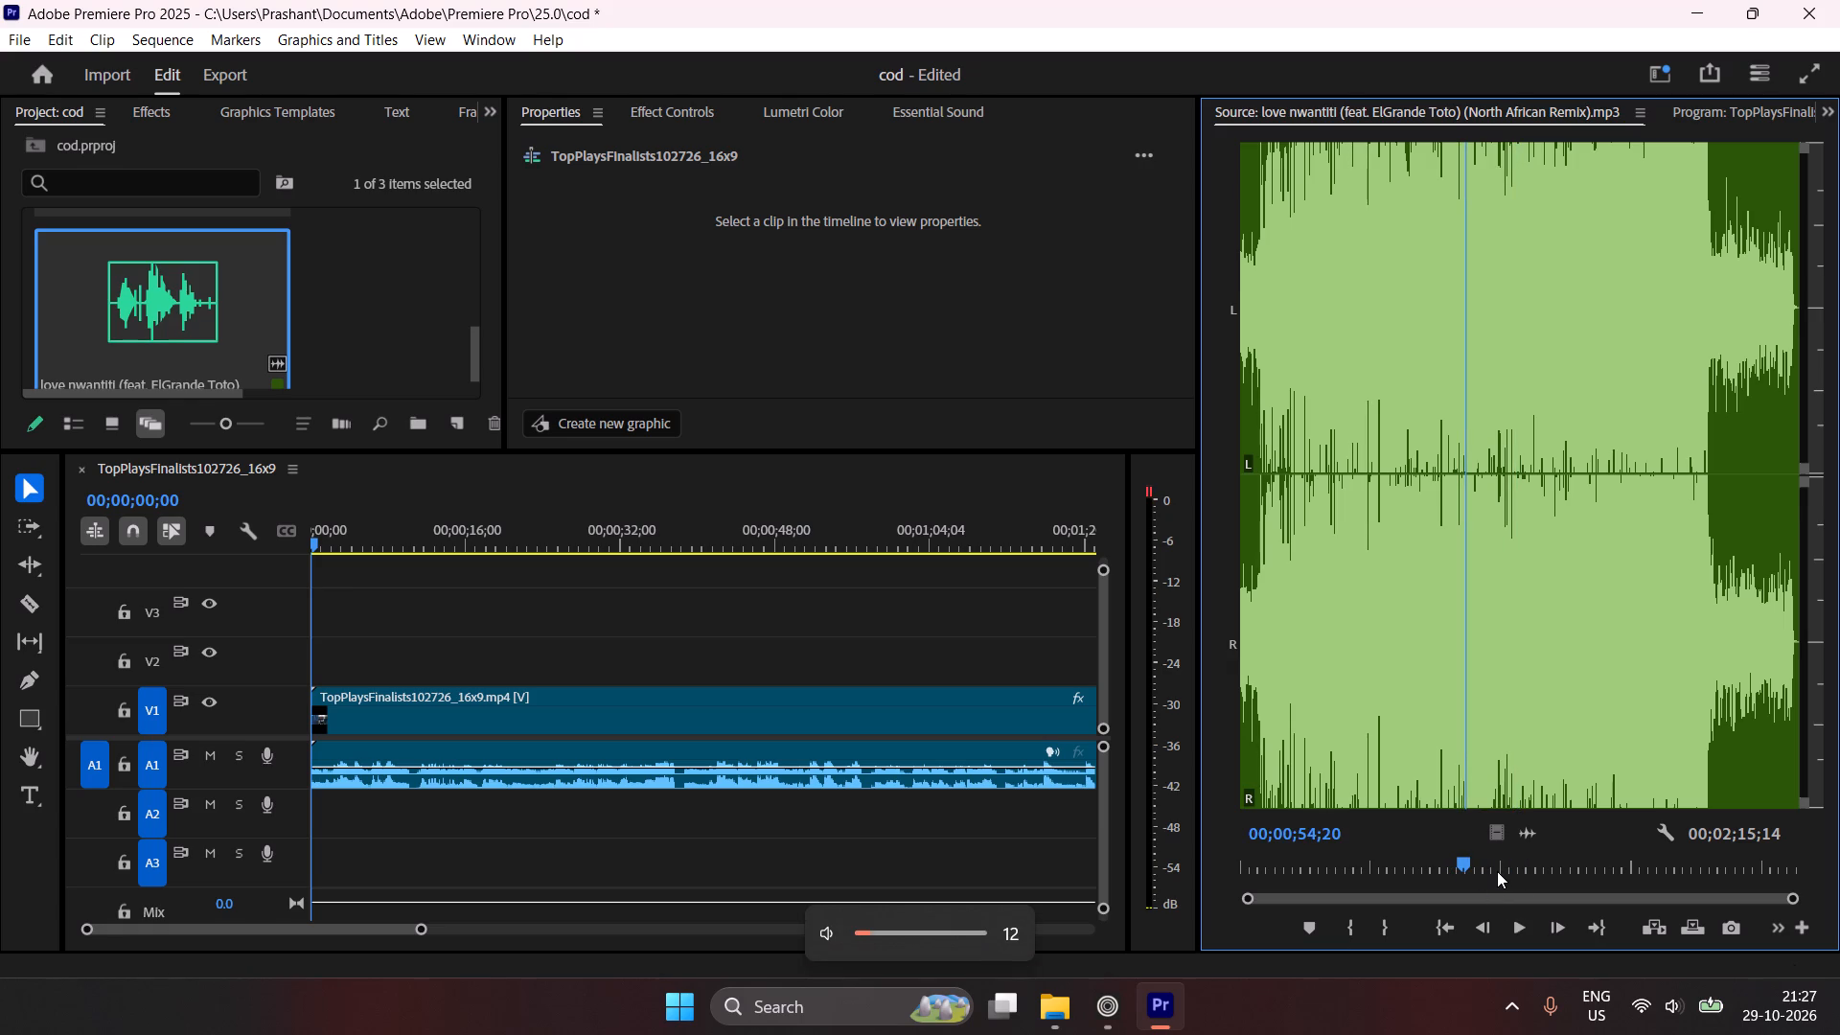
{"action": "key", "text": "space"}
{"action": "key", "text": "space"}
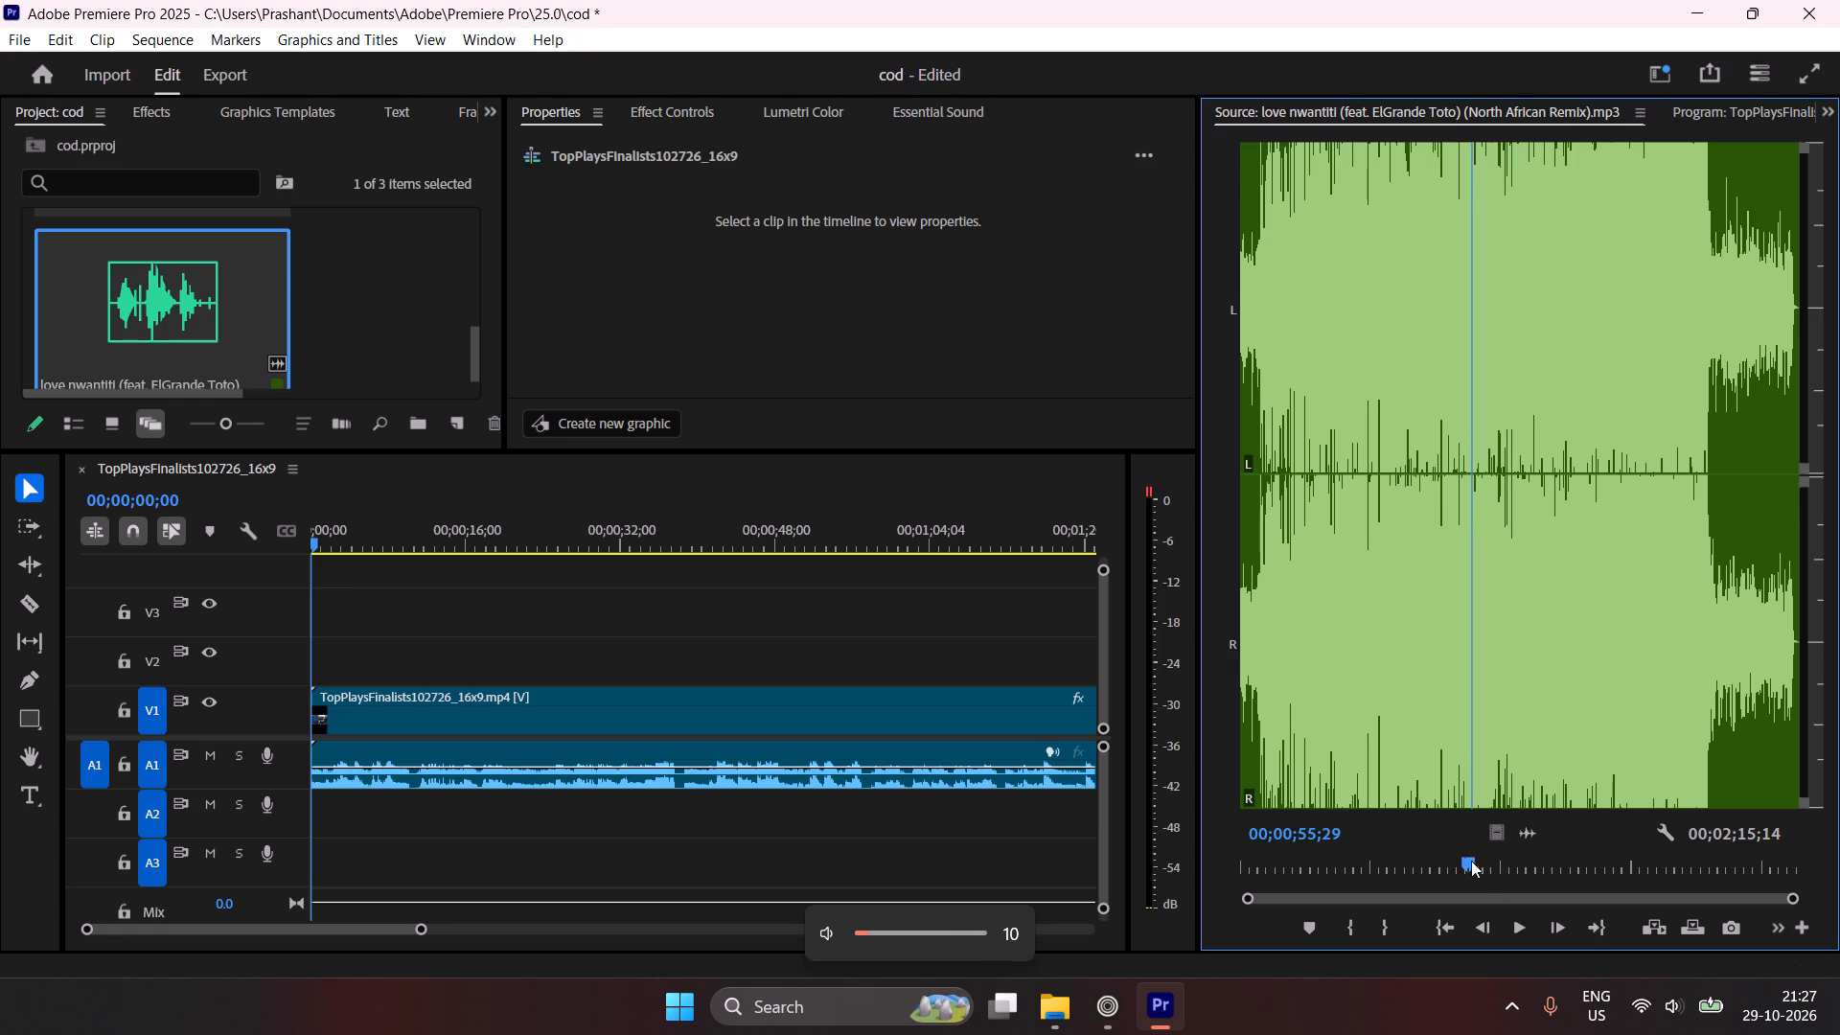
{"action": "left_click_drag", "start_coordinate": [1464, 858], "coordinate": [1460, 871]}
{"action": "left_click", "coordinate": [1355, 931]}
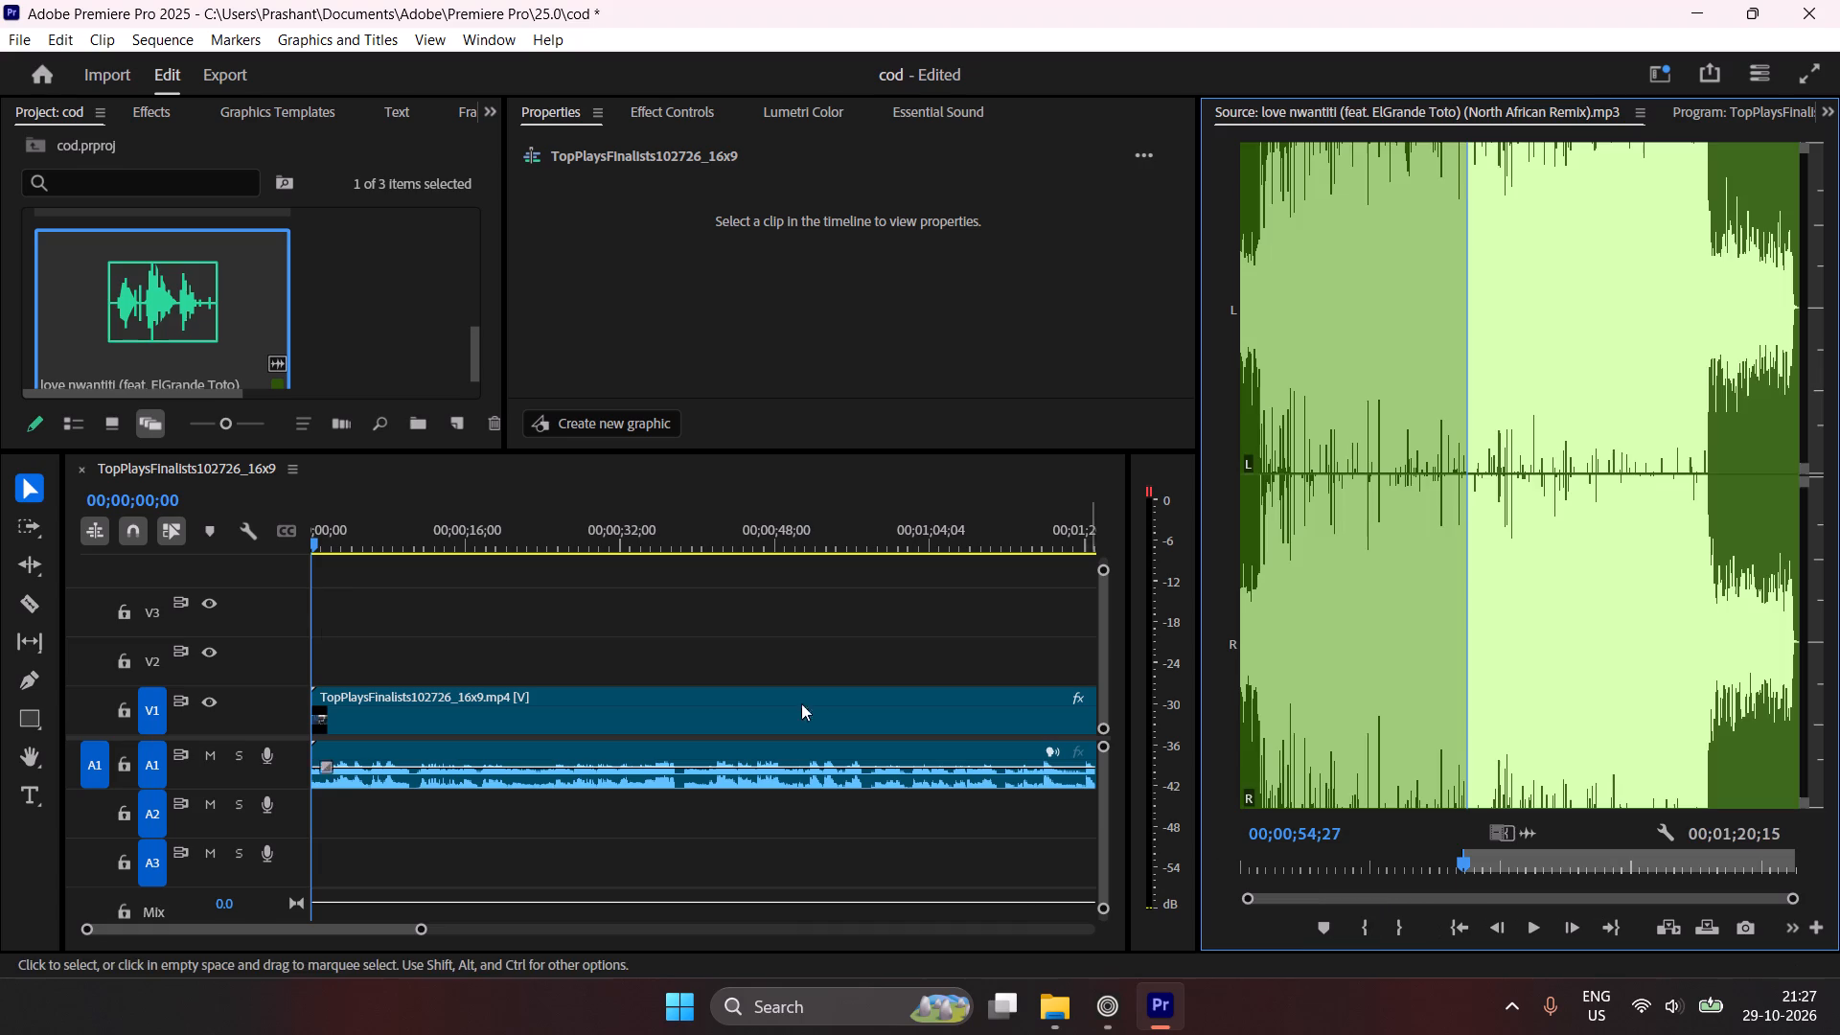
Place the trimmed love nwantiti track on audio track A2 at the start of the sequence.
{"action": "left_click_drag", "start_coordinate": [201, 323], "coordinate": [267, 811]}
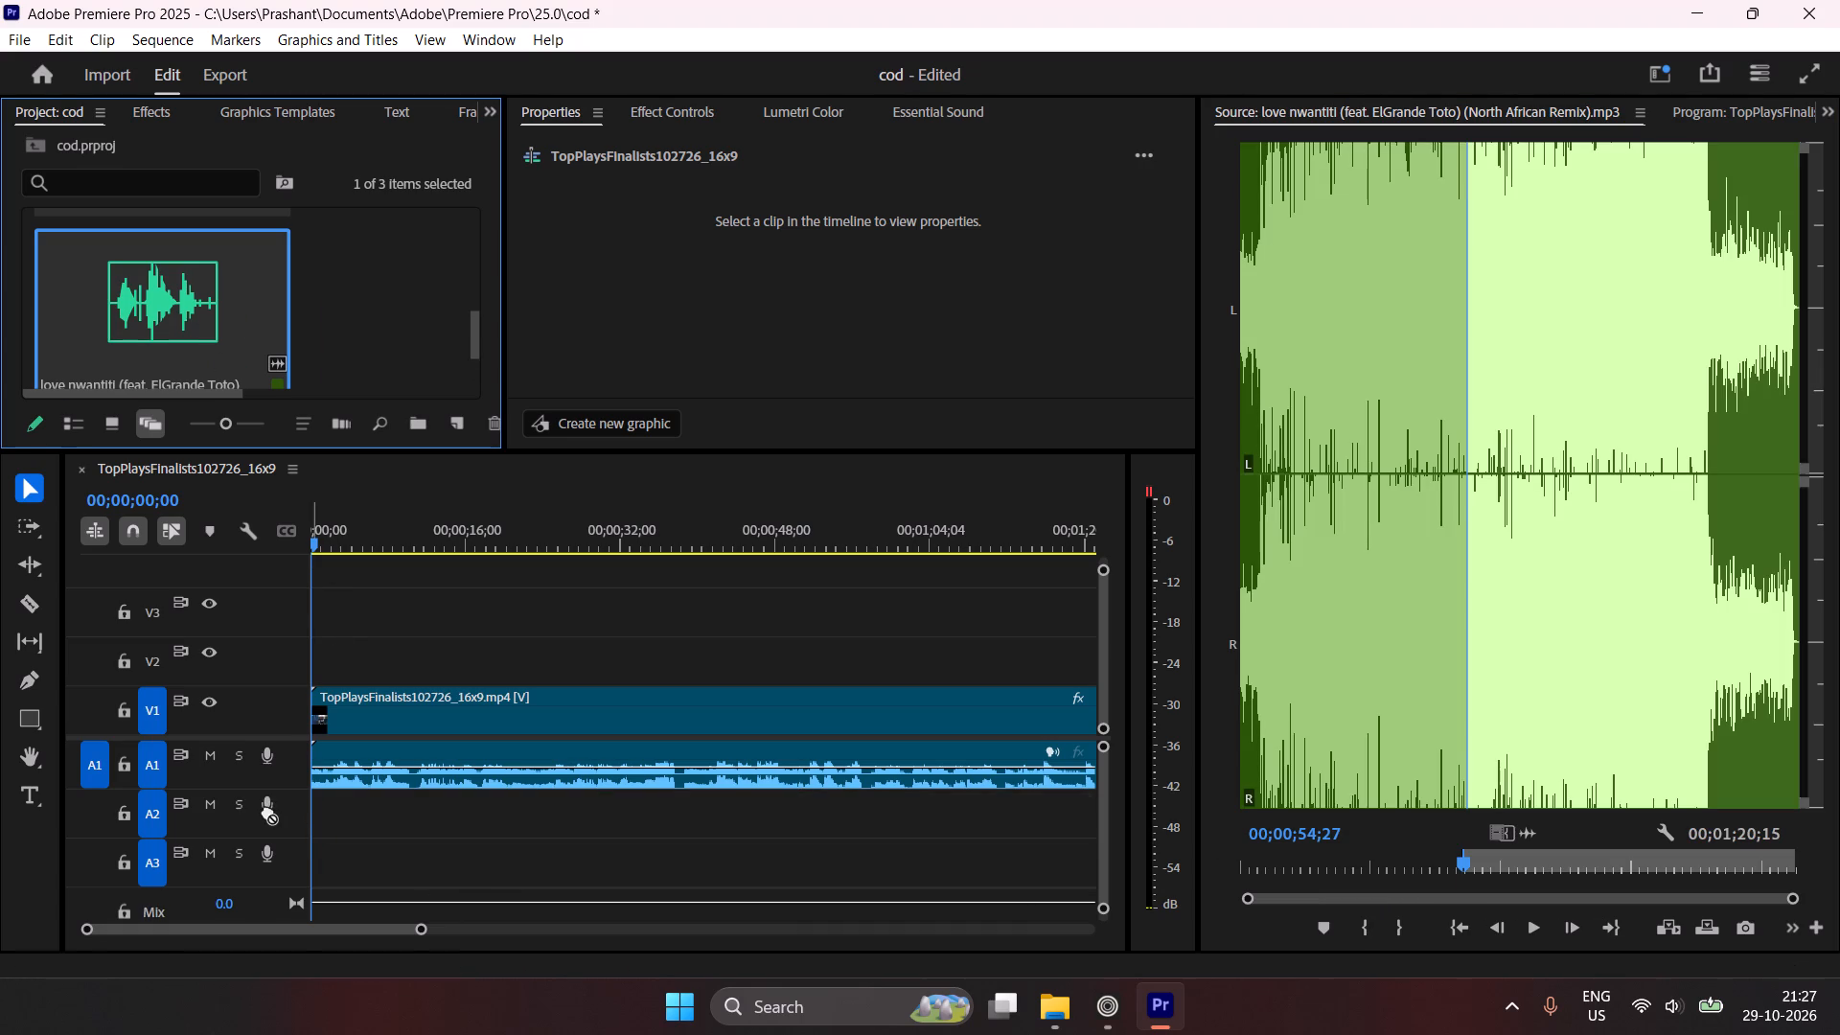
{"action": "left_click_drag", "start_coordinate": [267, 811], "coordinate": [307, 828]}
Play the sequence from the start to review how the music fits the gameplay and look for sections to cut.
{"action": "left_click_drag", "start_coordinate": [349, 533], "coordinate": [307, 538]}
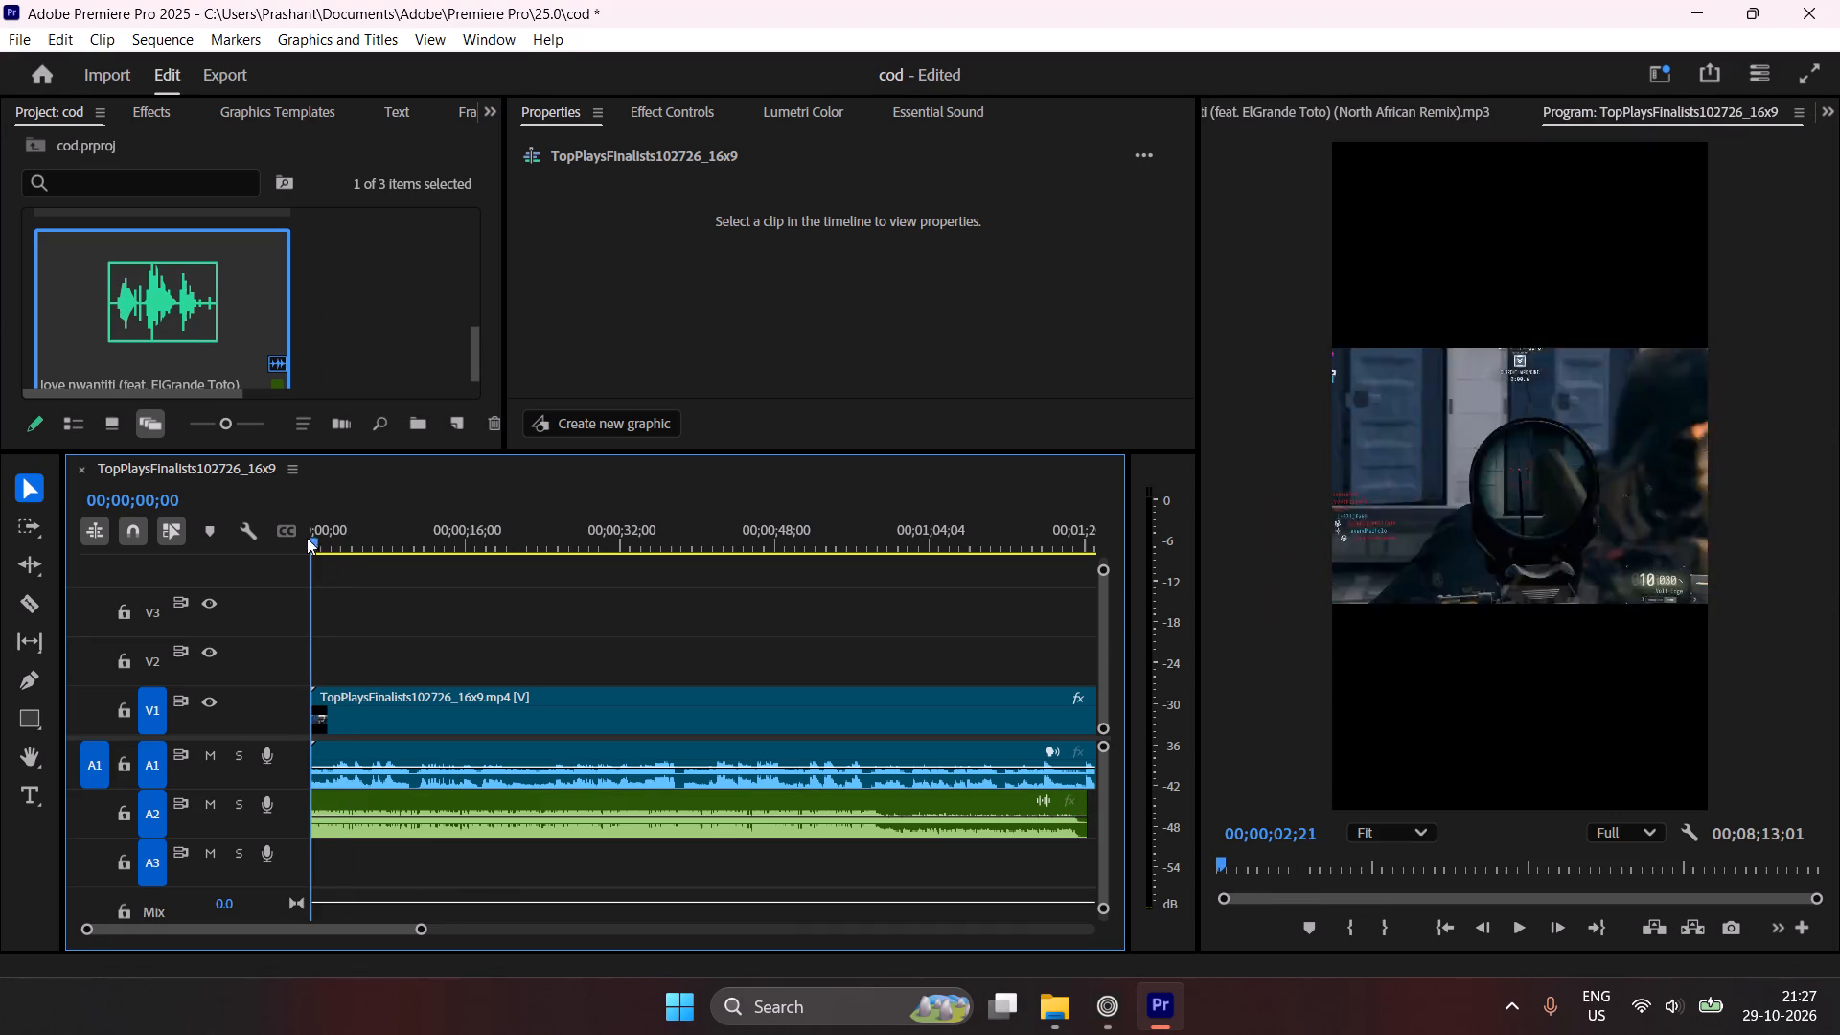
{"action": "left_click_drag", "start_coordinate": [307, 538], "coordinate": [245, 543]}
{"action": "key", "text": "space"}
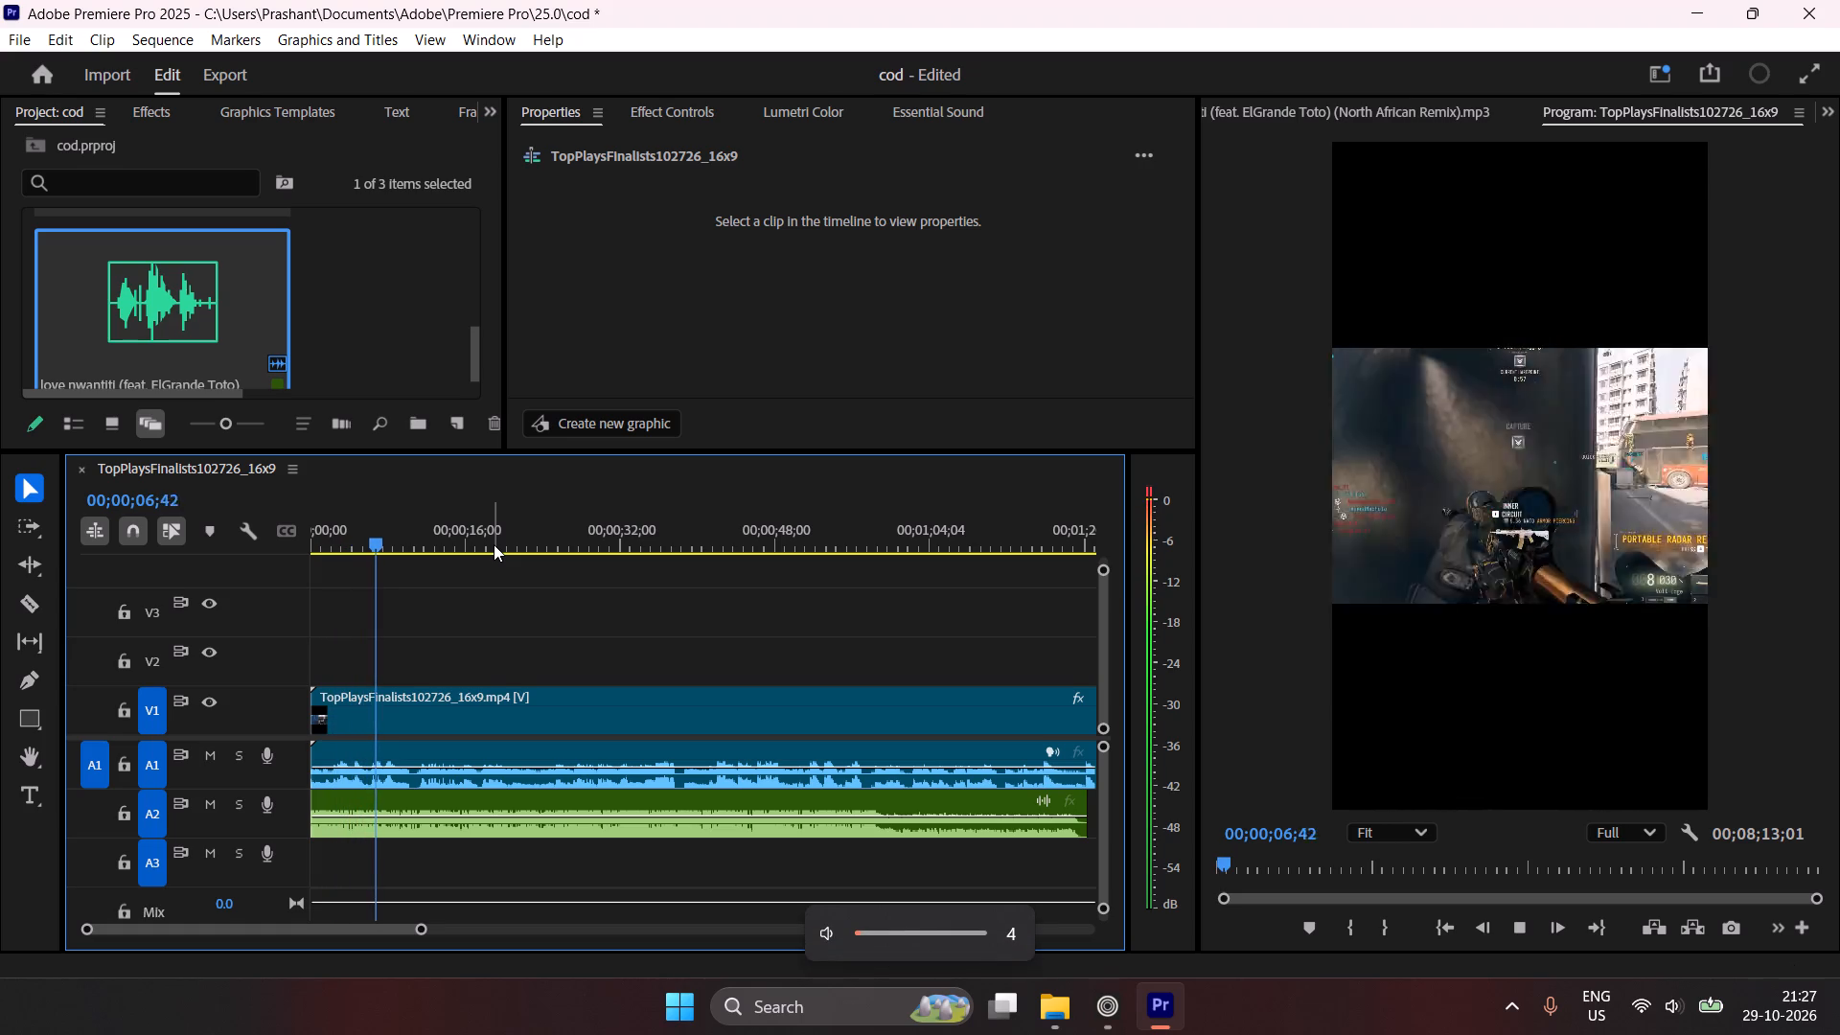
{"action": "key", "text": "space"}
{"action": "key", "text": "space"}
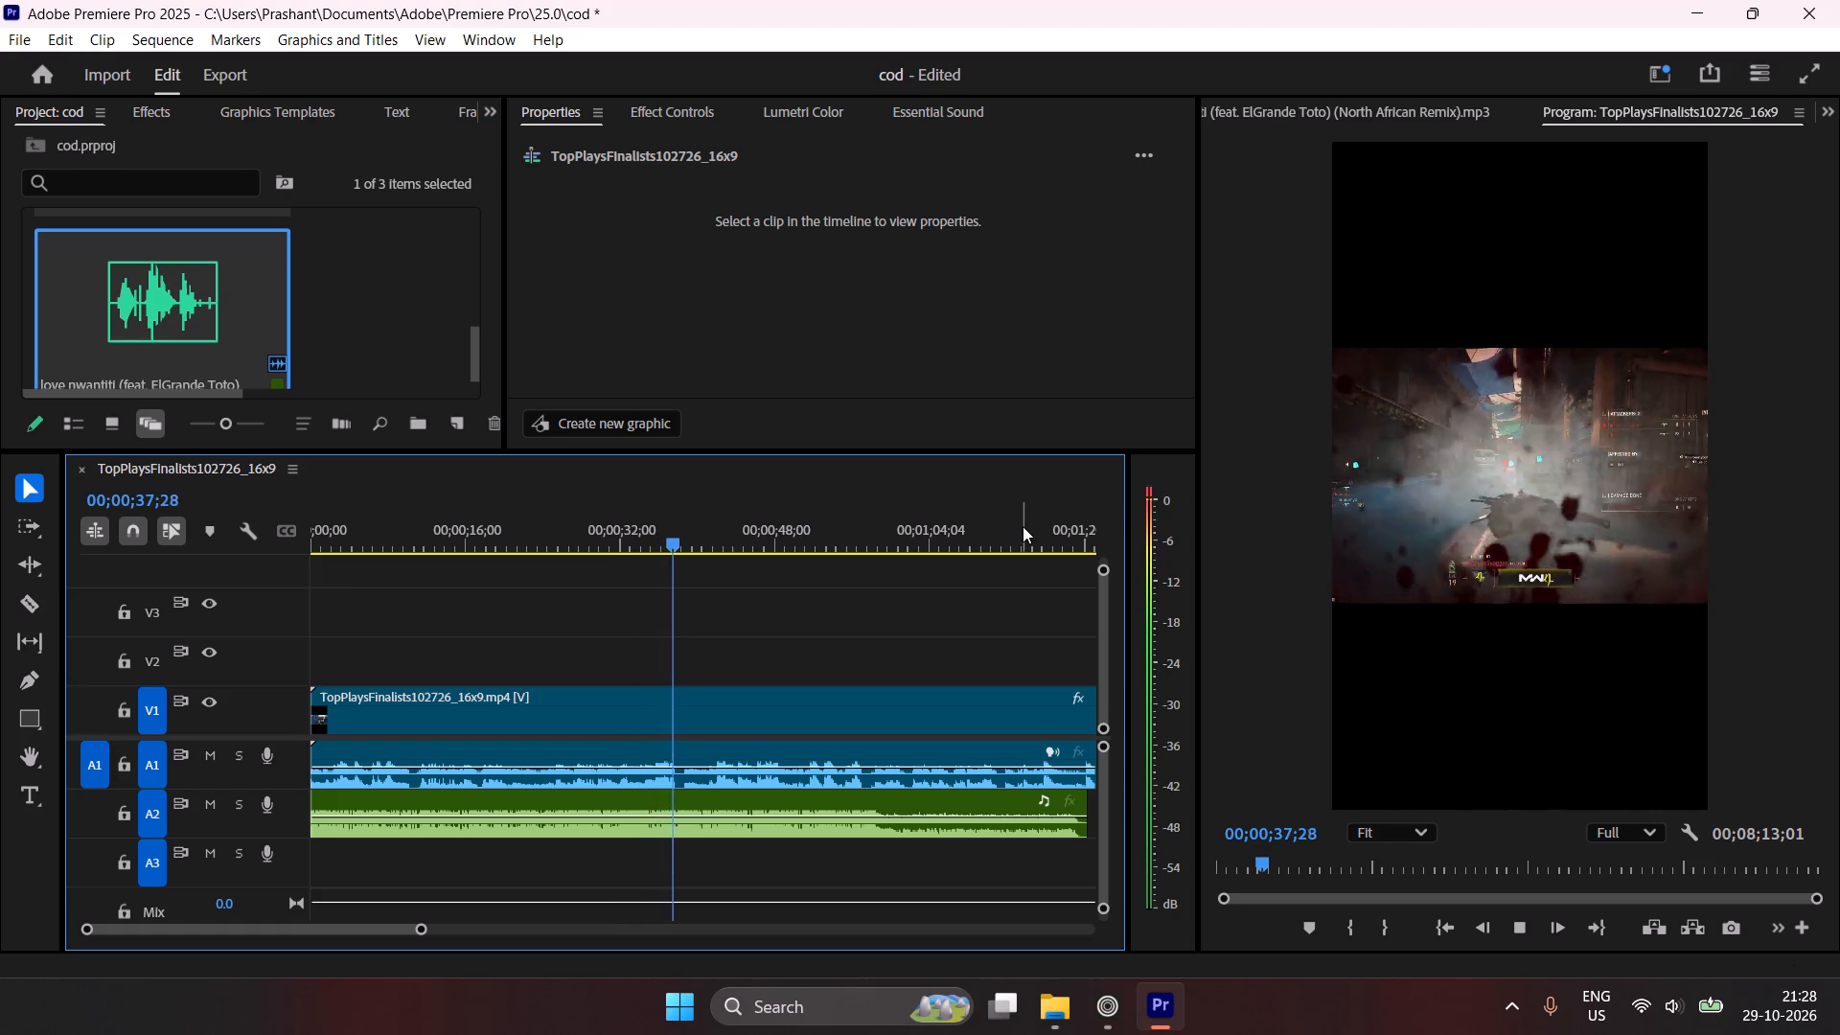
{"action": "key", "text": "space"}
{"action": "left_click_drag", "start_coordinate": [676, 543], "coordinate": [666, 549]}
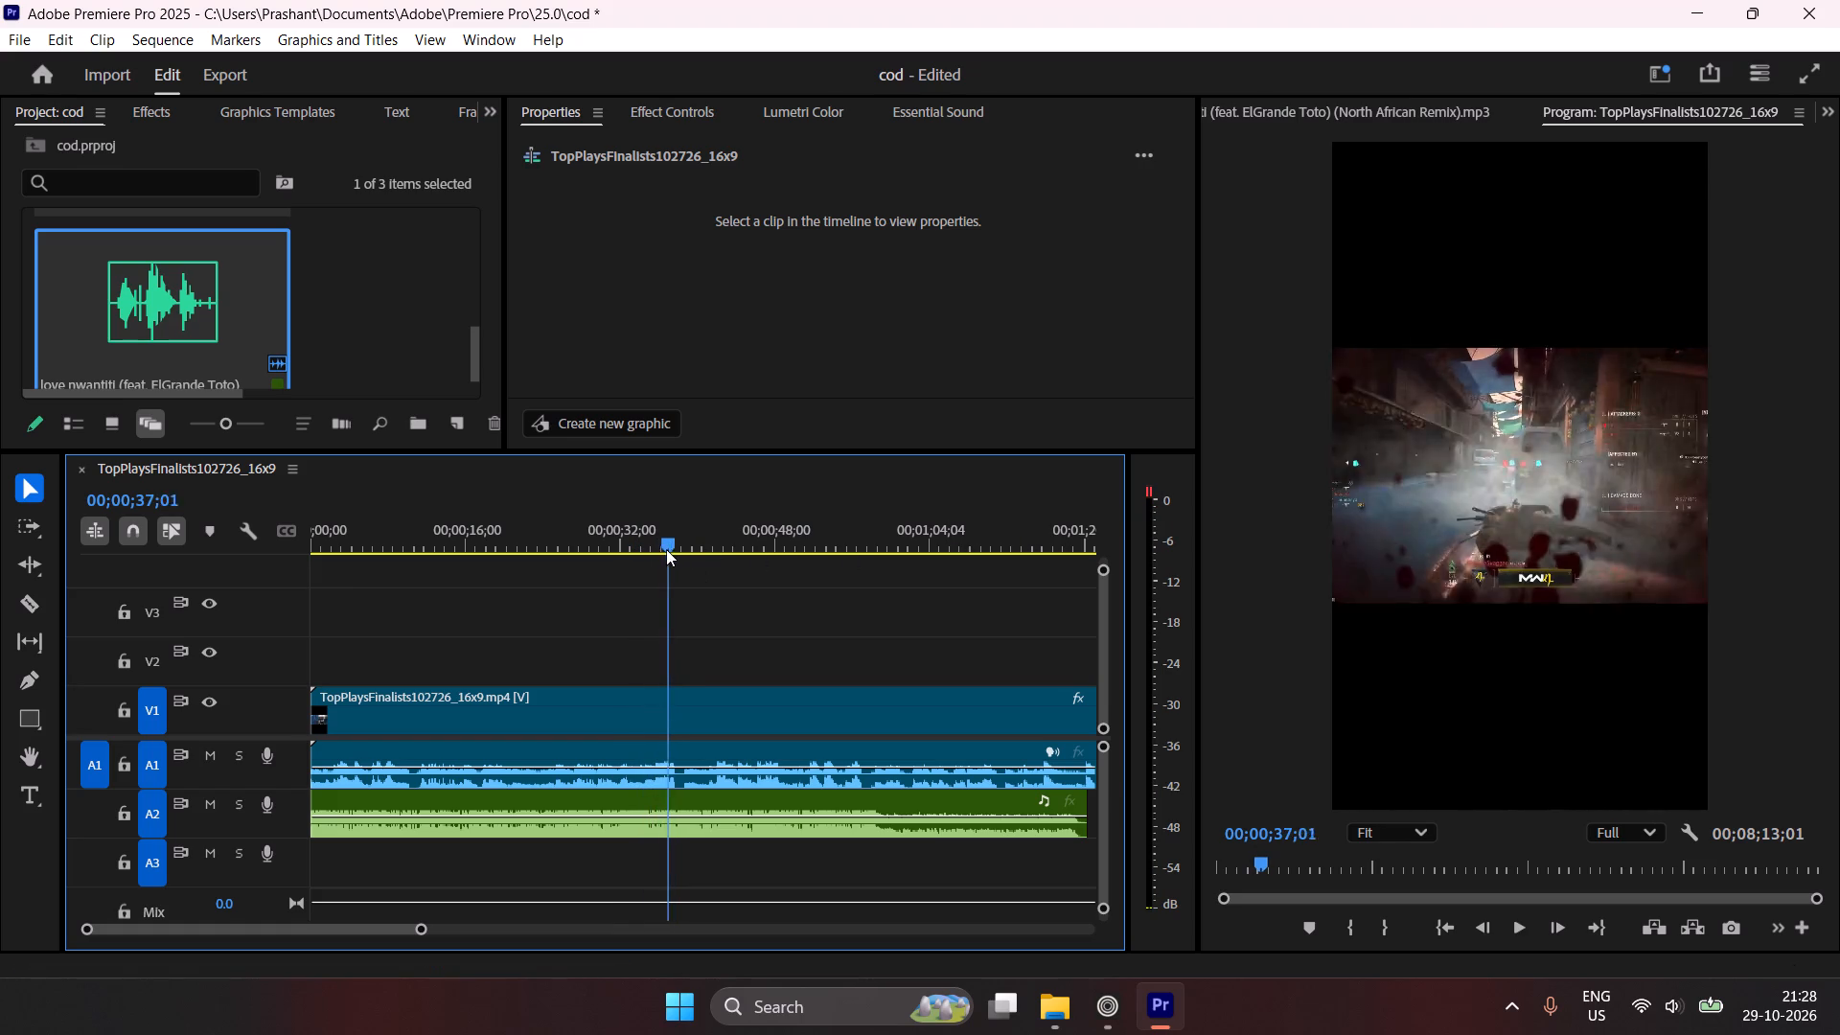
{"action": "left_click_drag", "start_coordinate": [666, 549], "coordinate": [166, 616]}
{"action": "key", "text": "space"}
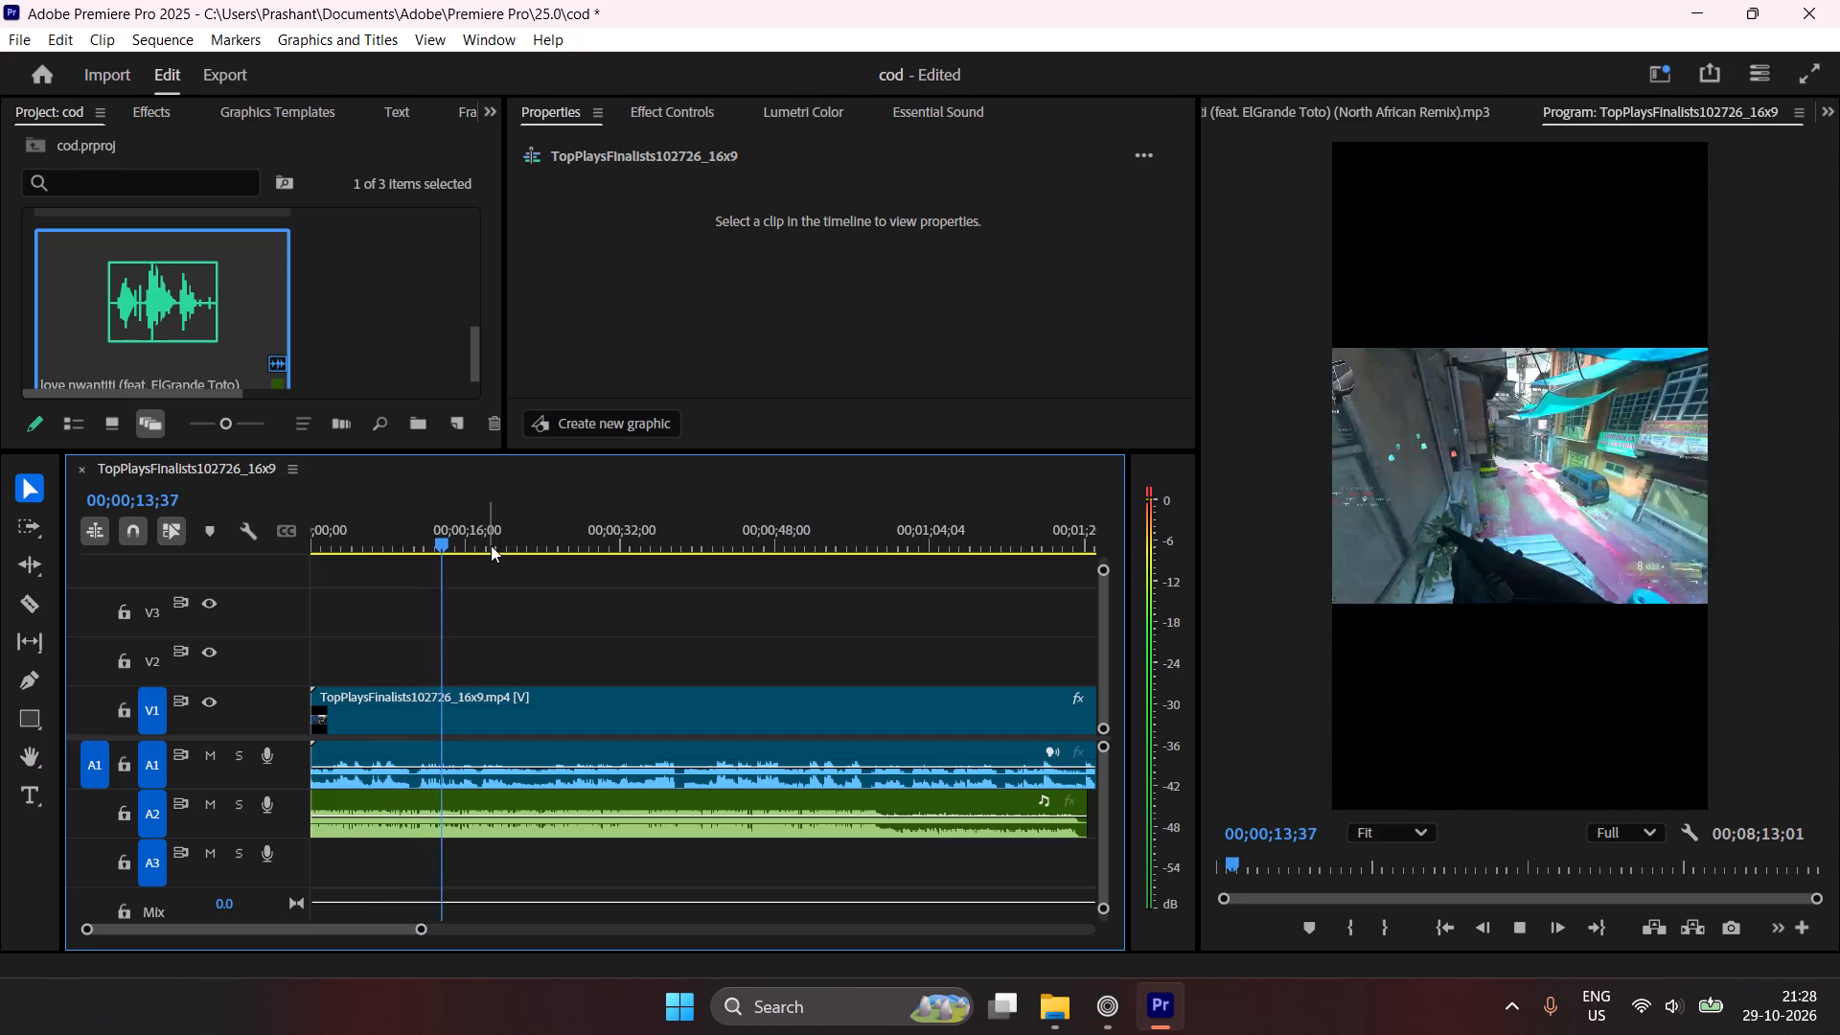
{"action": "key", "text": "space"}
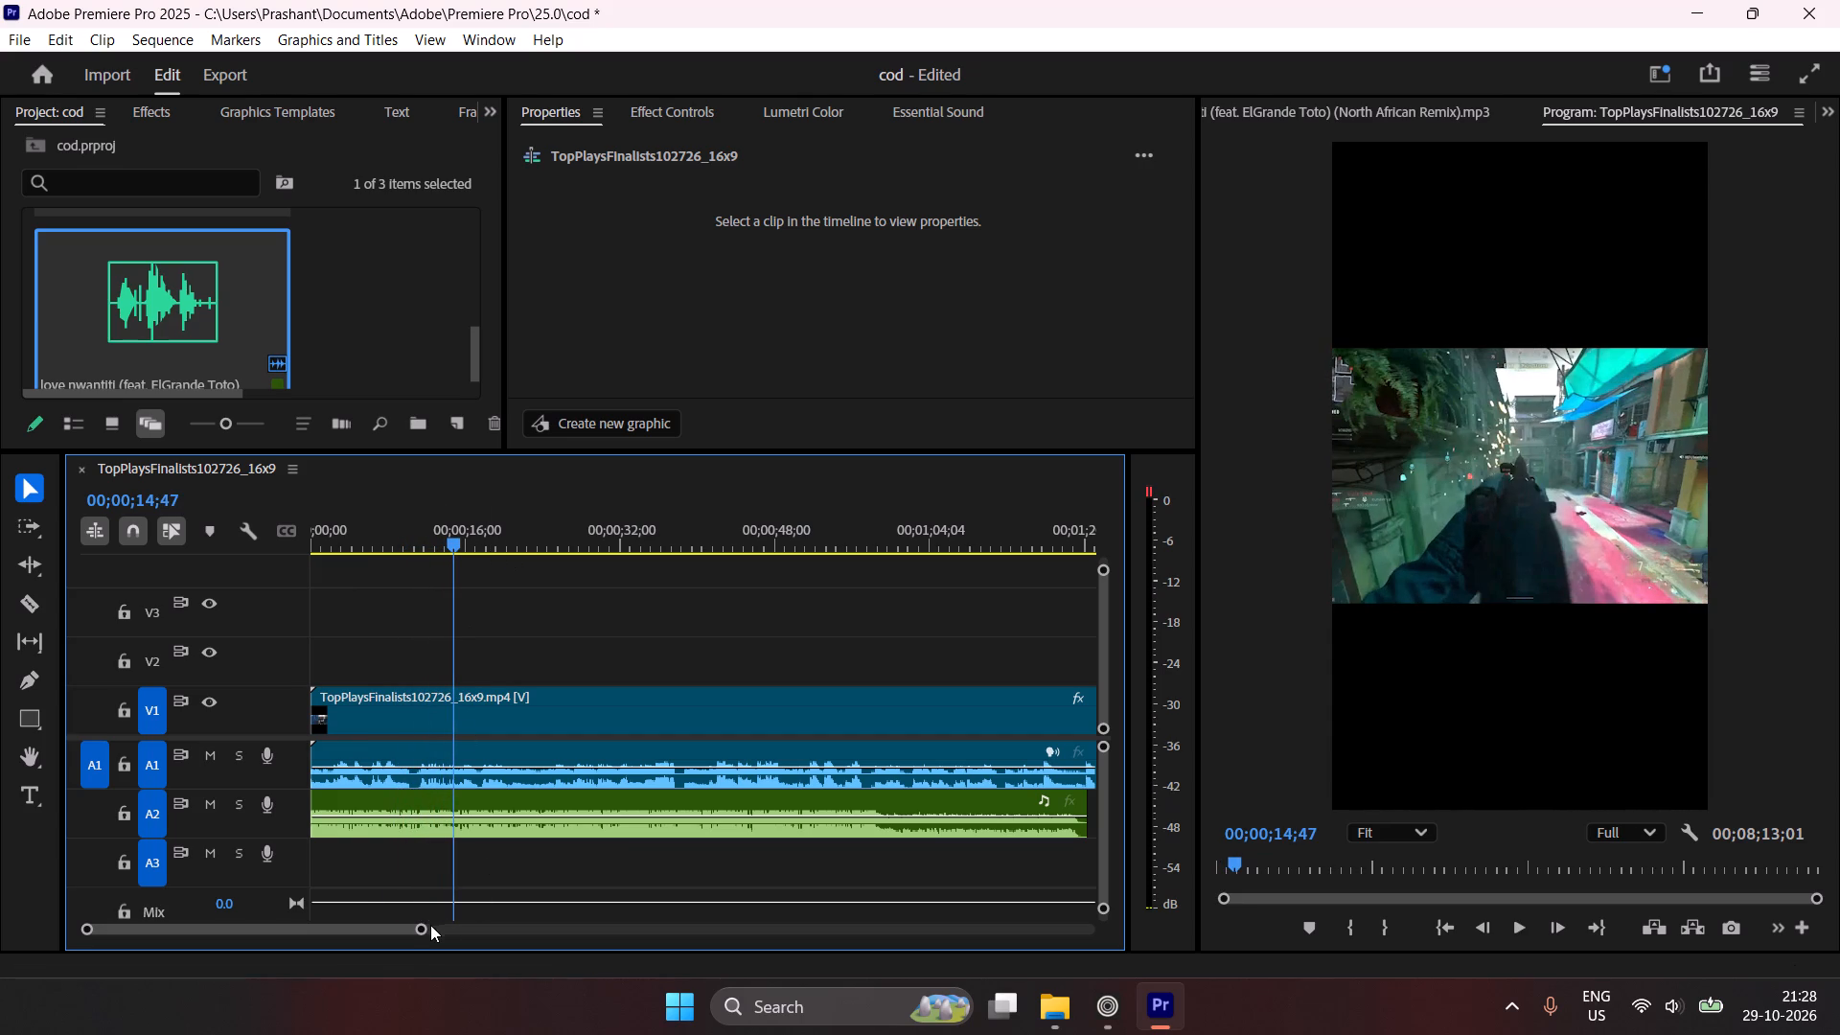
Split the gameplay clip at 00;00;10;01 and 00;00;11;15 and ripple delete the segment between the cuts.
{"action": "left_click_drag", "start_coordinate": [420, 930], "coordinate": [381, 936]}
{"action": "left_click_drag", "start_coordinate": [566, 528], "coordinate": [495, 623]}
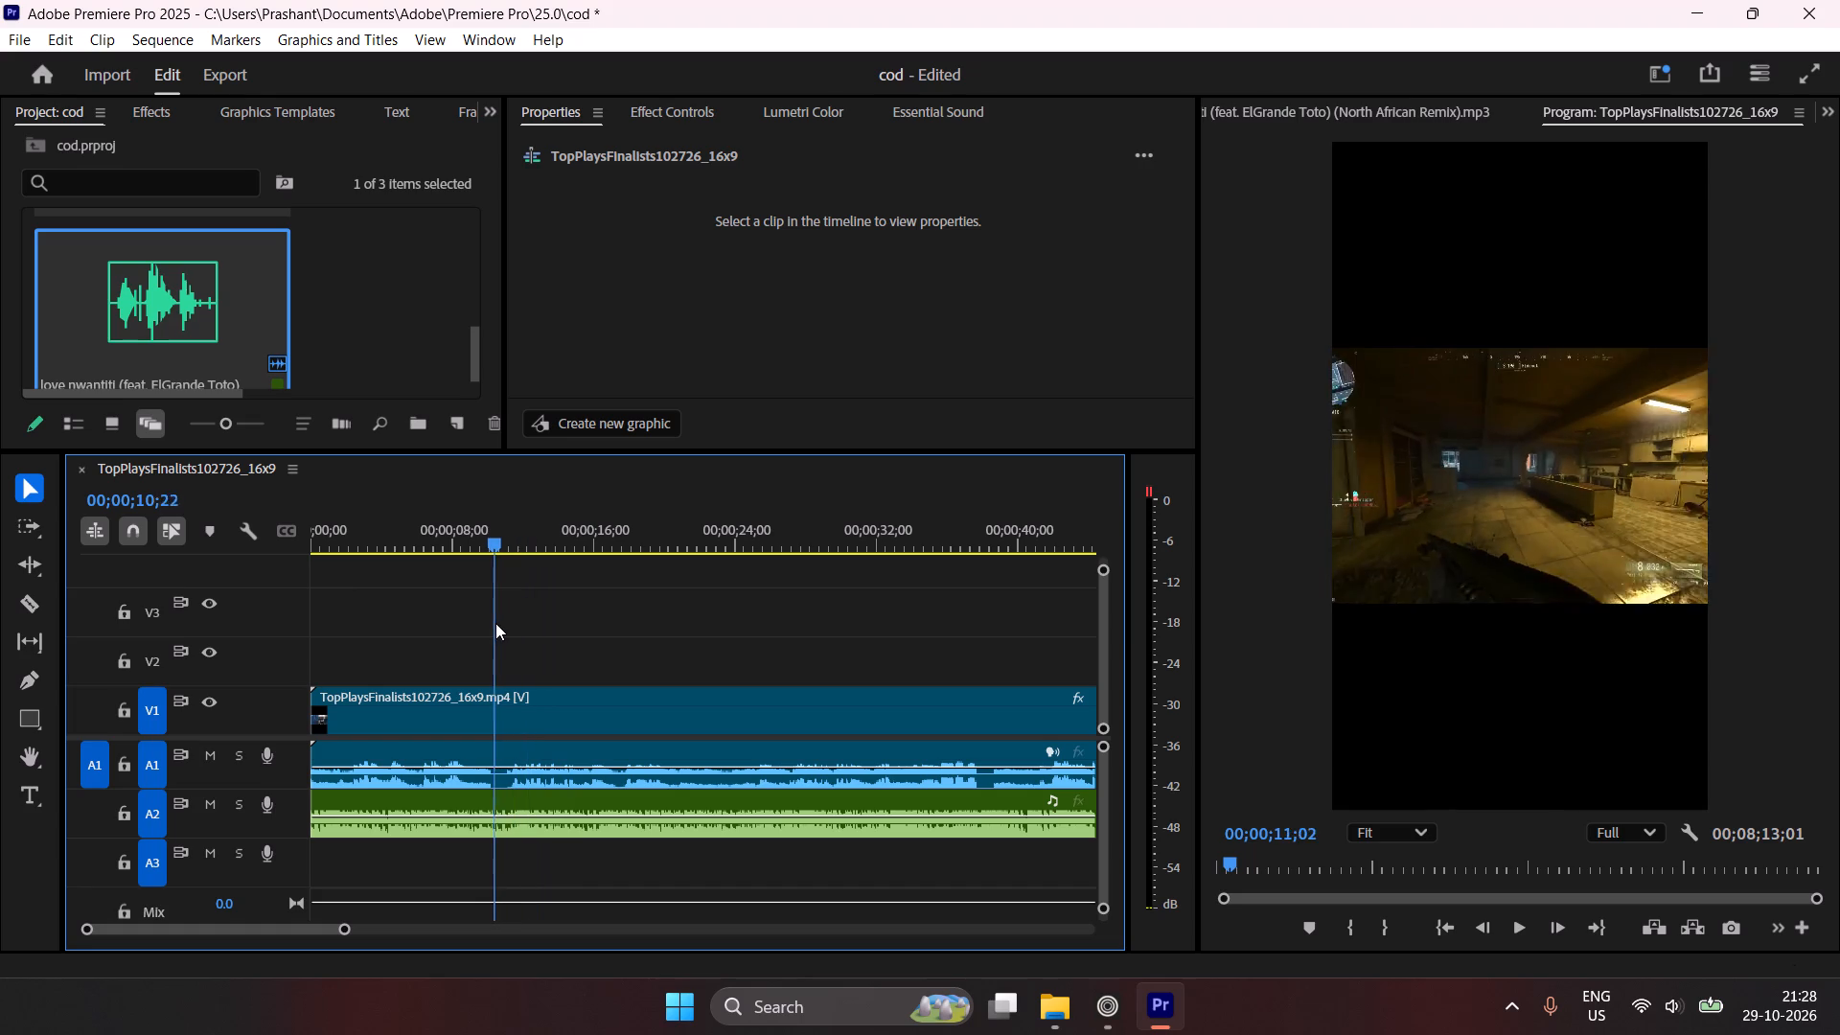
{"action": "left_click_drag", "start_coordinate": [495, 623], "coordinate": [491, 632]}
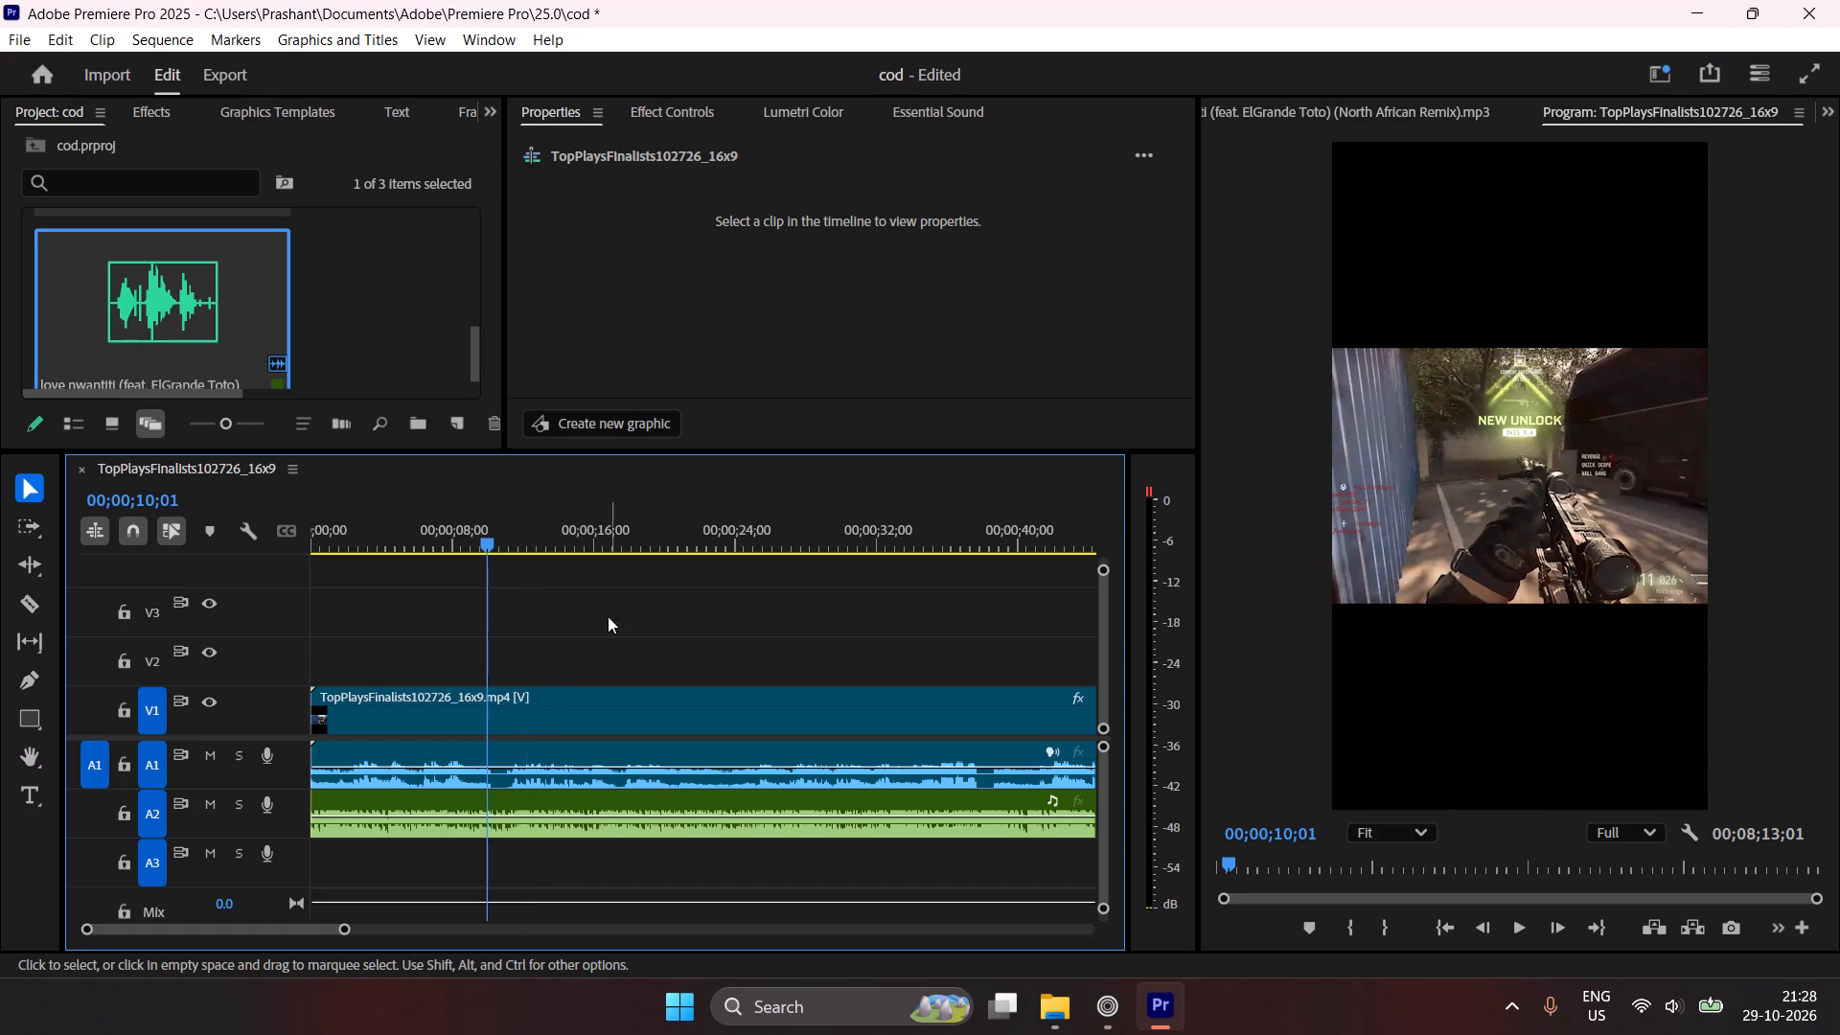
{"action": "key", "text": "c"}
{"action": "left_click", "coordinate": [493, 701]}
{"action": "left_click_drag", "start_coordinate": [510, 540], "coordinate": [513, 554]}
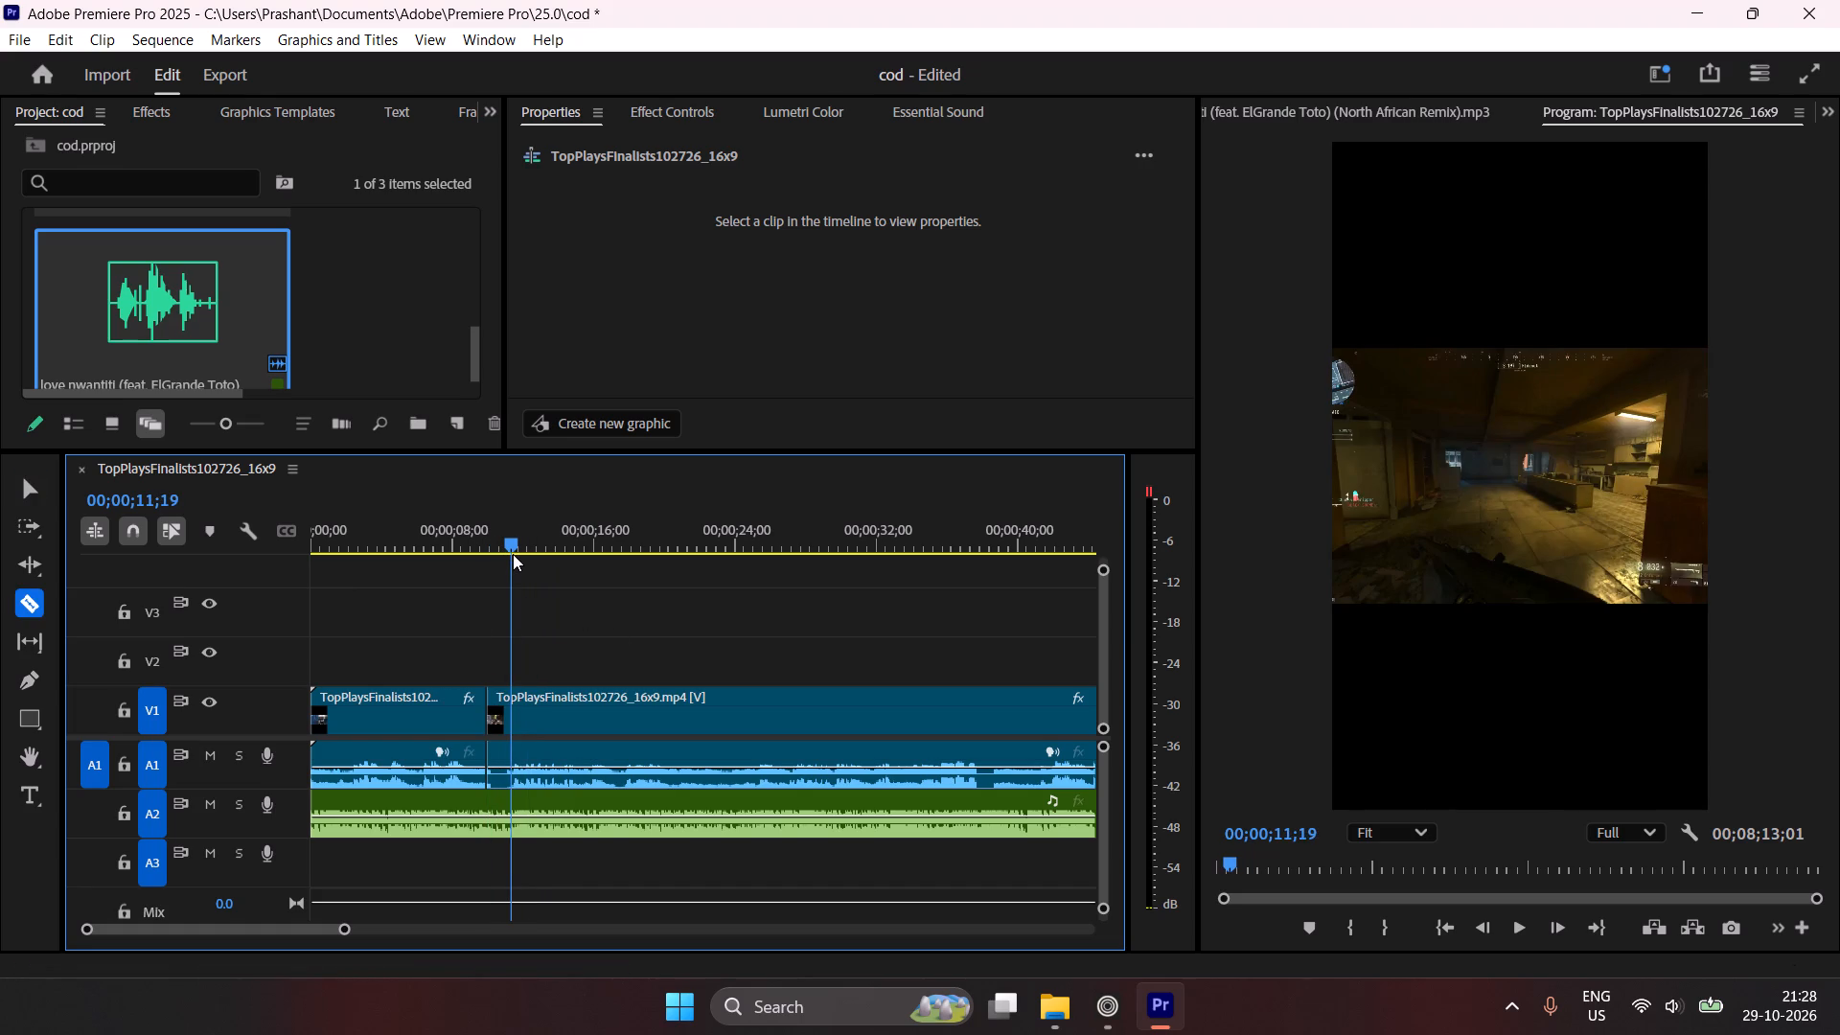
{"action": "left_click_drag", "start_coordinate": [513, 554], "coordinate": [512, 561]}
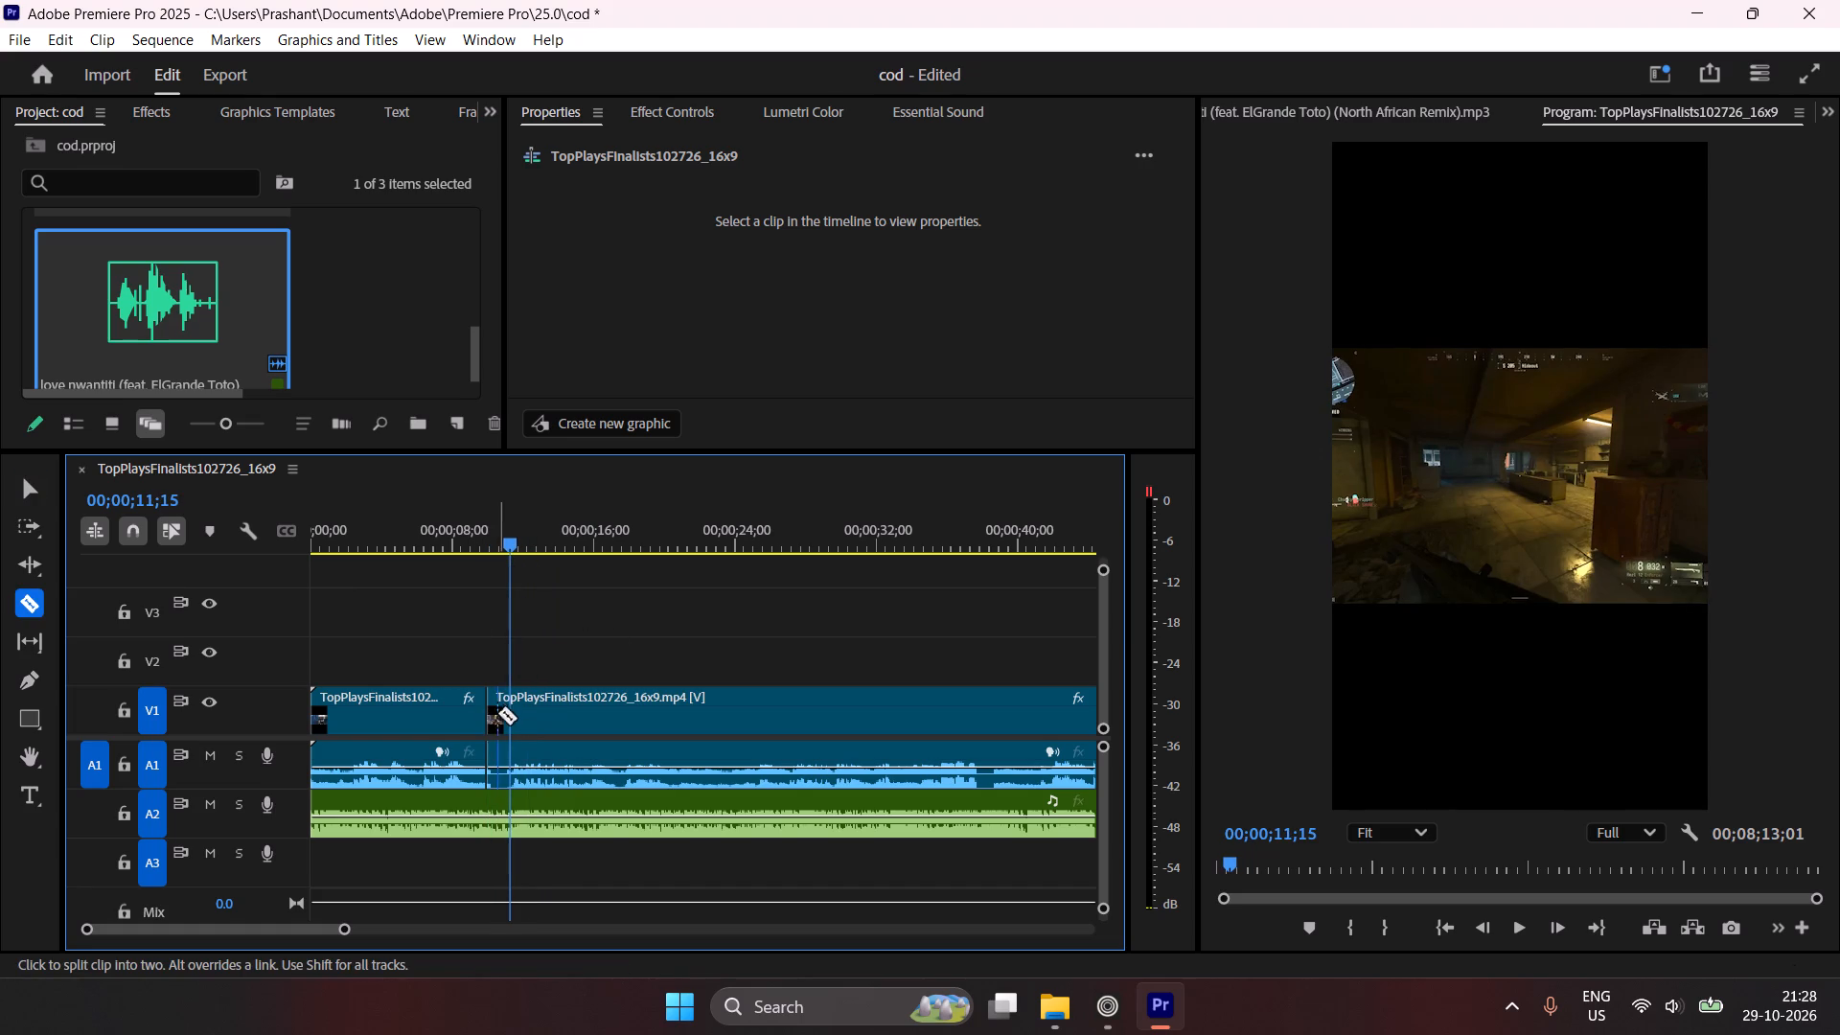
{"action": "left_click", "coordinate": [510, 712]}
{"action": "right_click", "coordinate": [499, 719]}
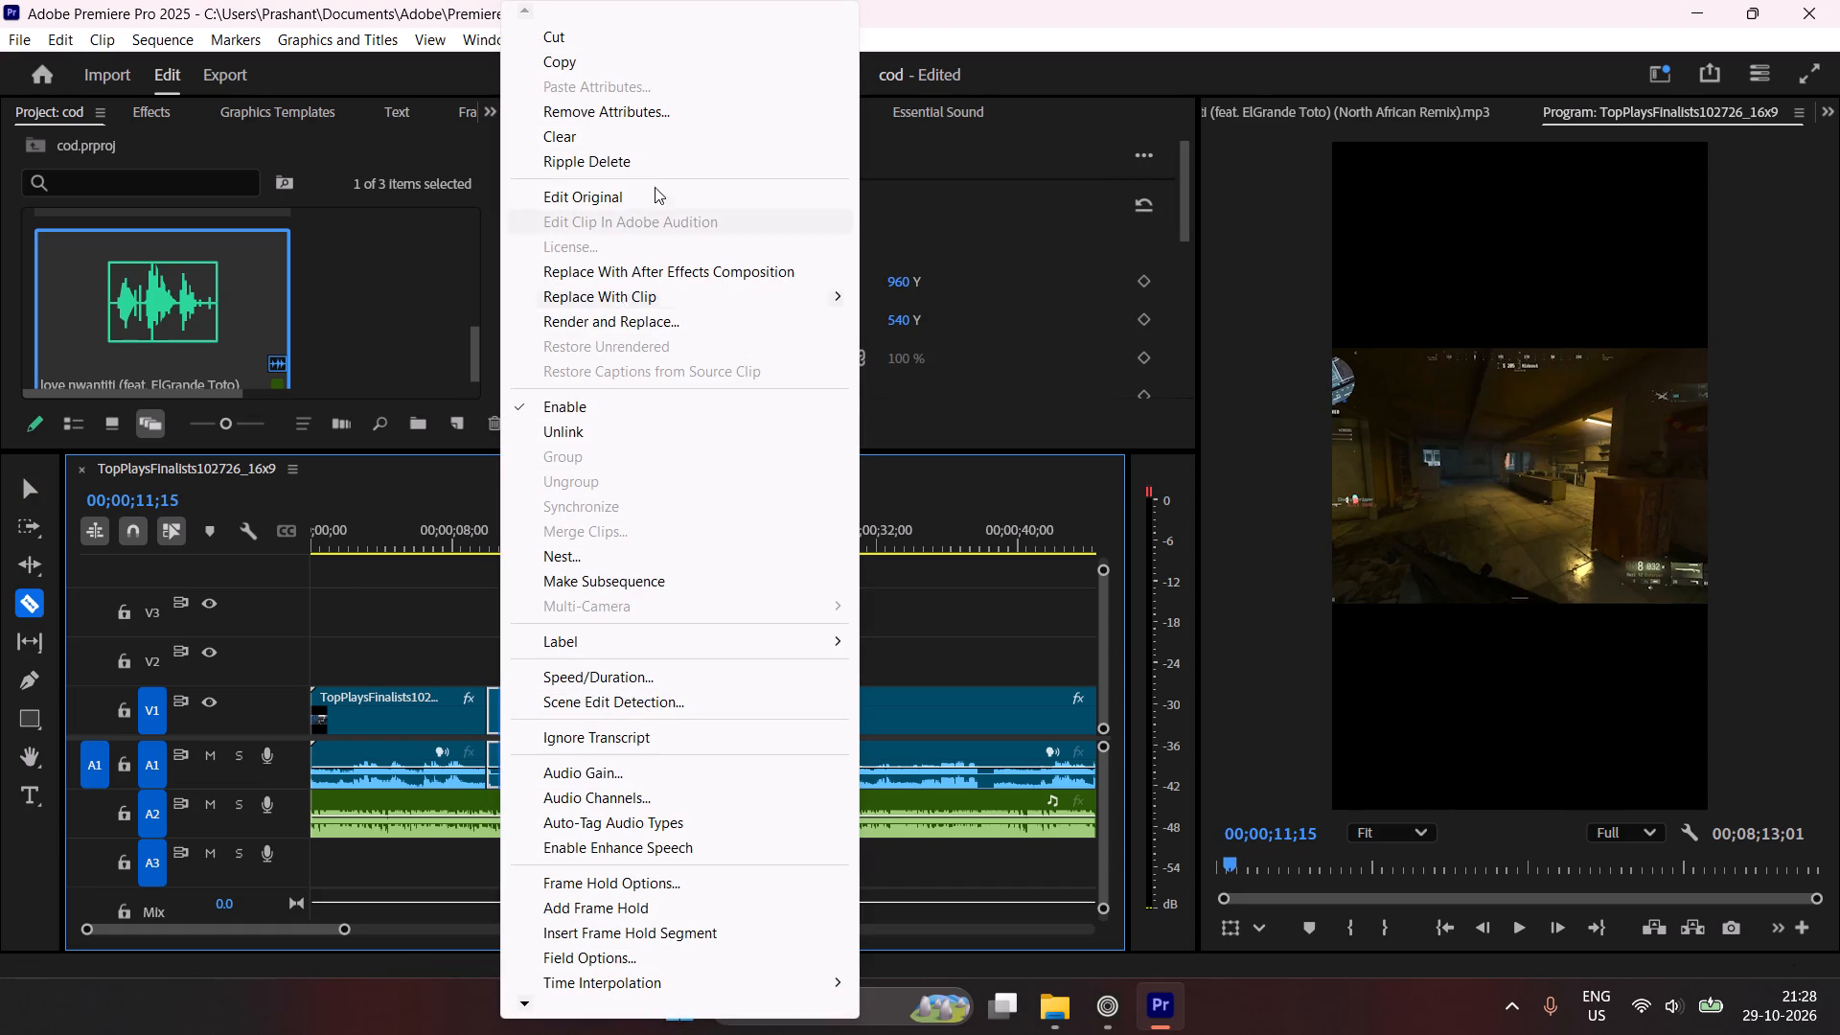
{"action": "left_click", "coordinate": [636, 161]}
{"action": "key", "text": "v"}
Replay the sequence opening, stop at 00;00;03;13, and add the title text "This is peak Call of Duty" above the gameplay.
{"action": "left_click_drag", "start_coordinate": [431, 537], "coordinate": [356, 555]}
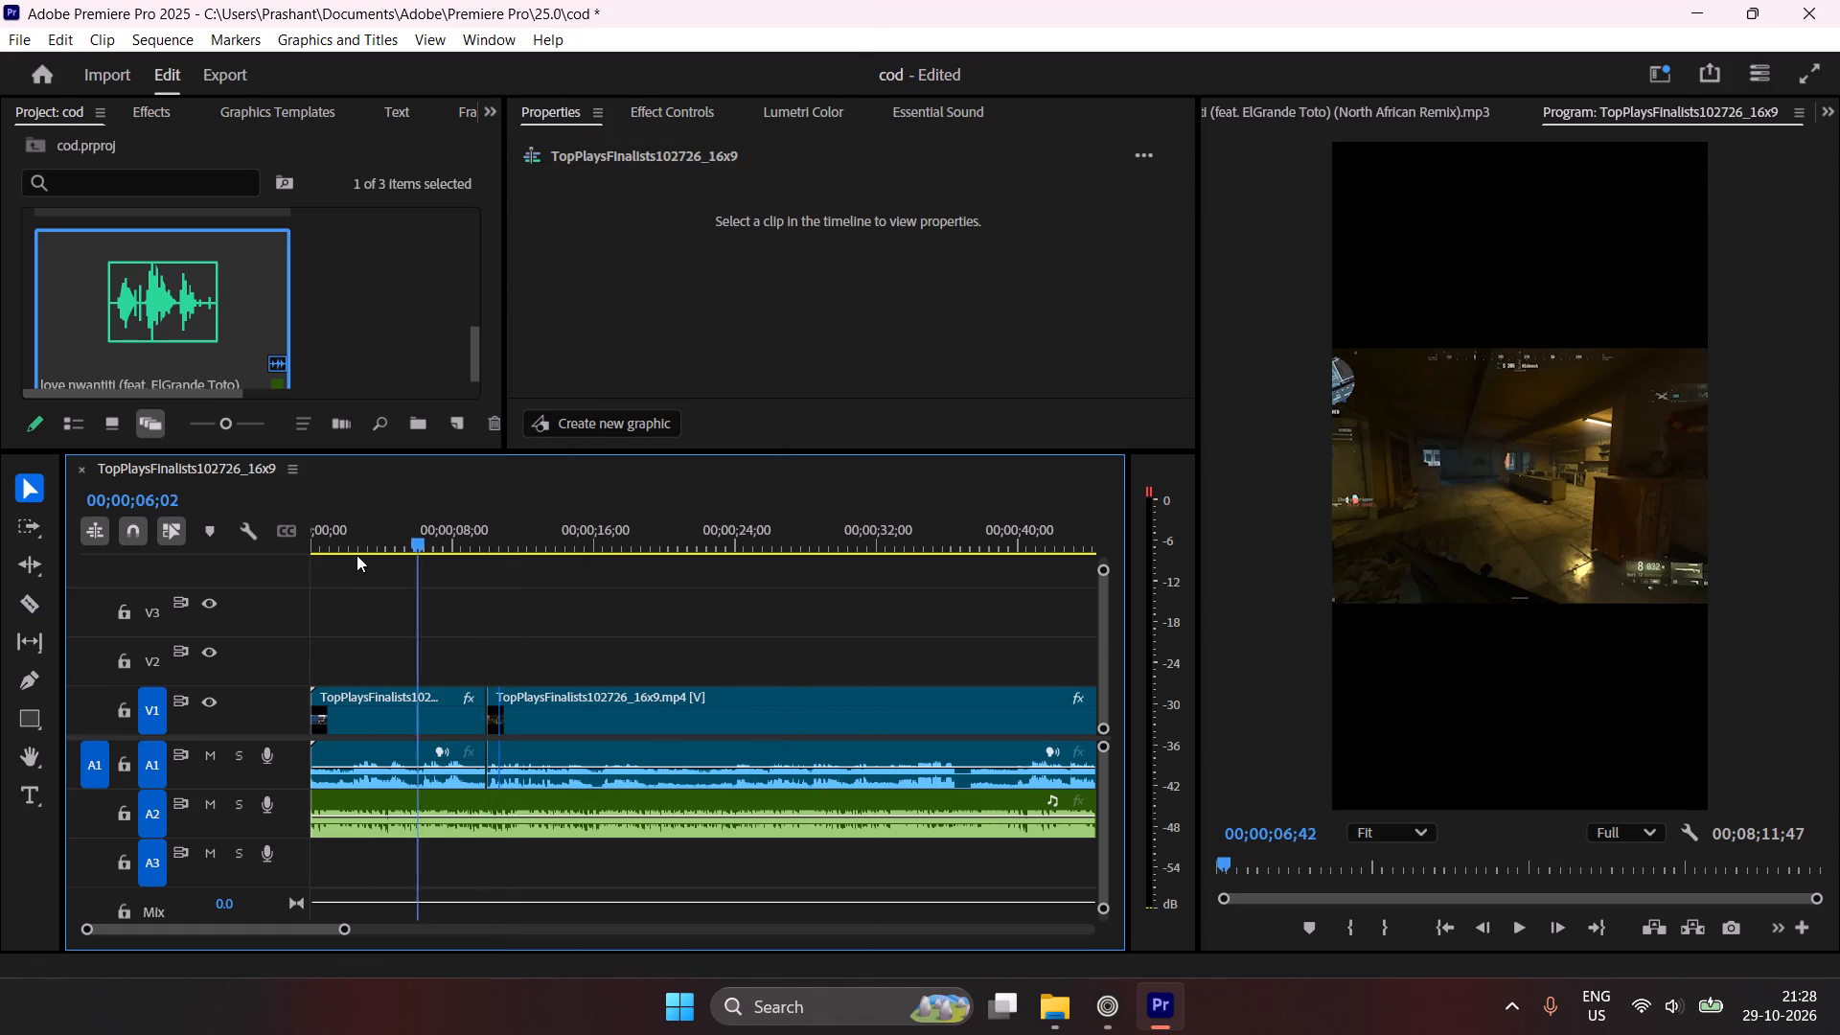
{"action": "left_click_drag", "start_coordinate": [356, 555], "coordinate": [189, 603]}
{"action": "key", "text": "space"}
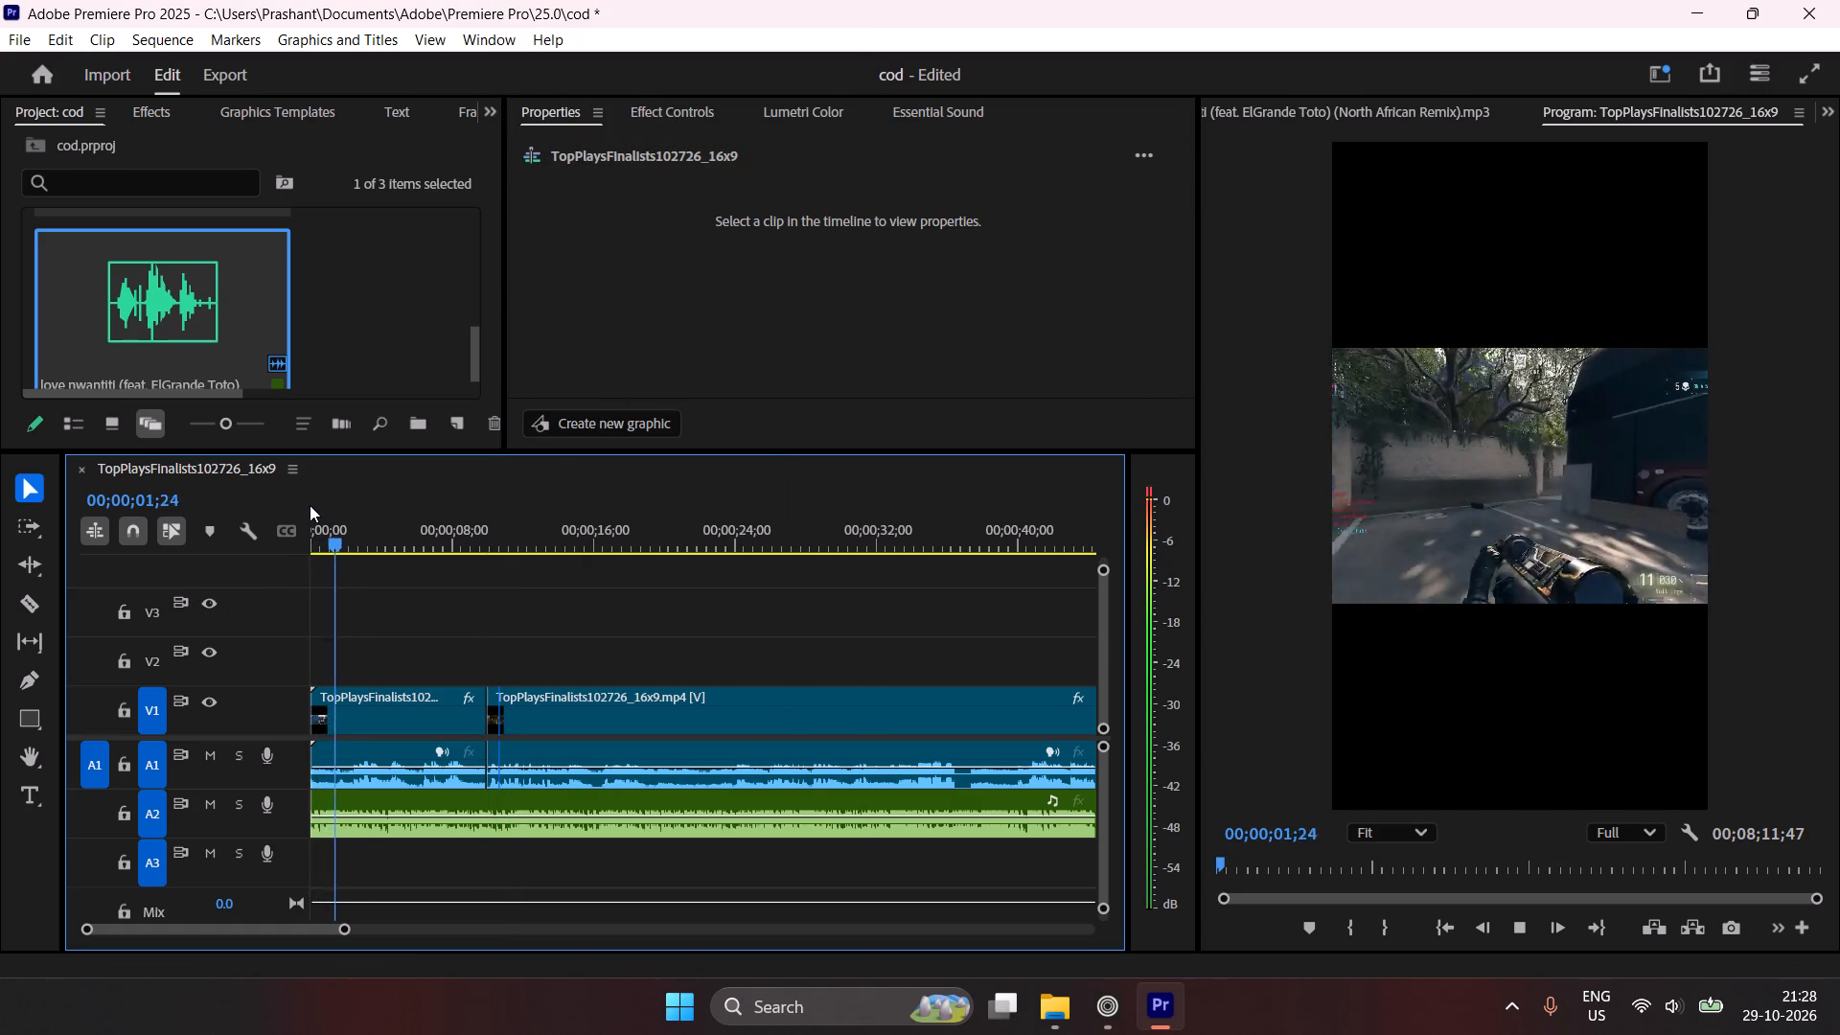
{"action": "key", "text": "space"}
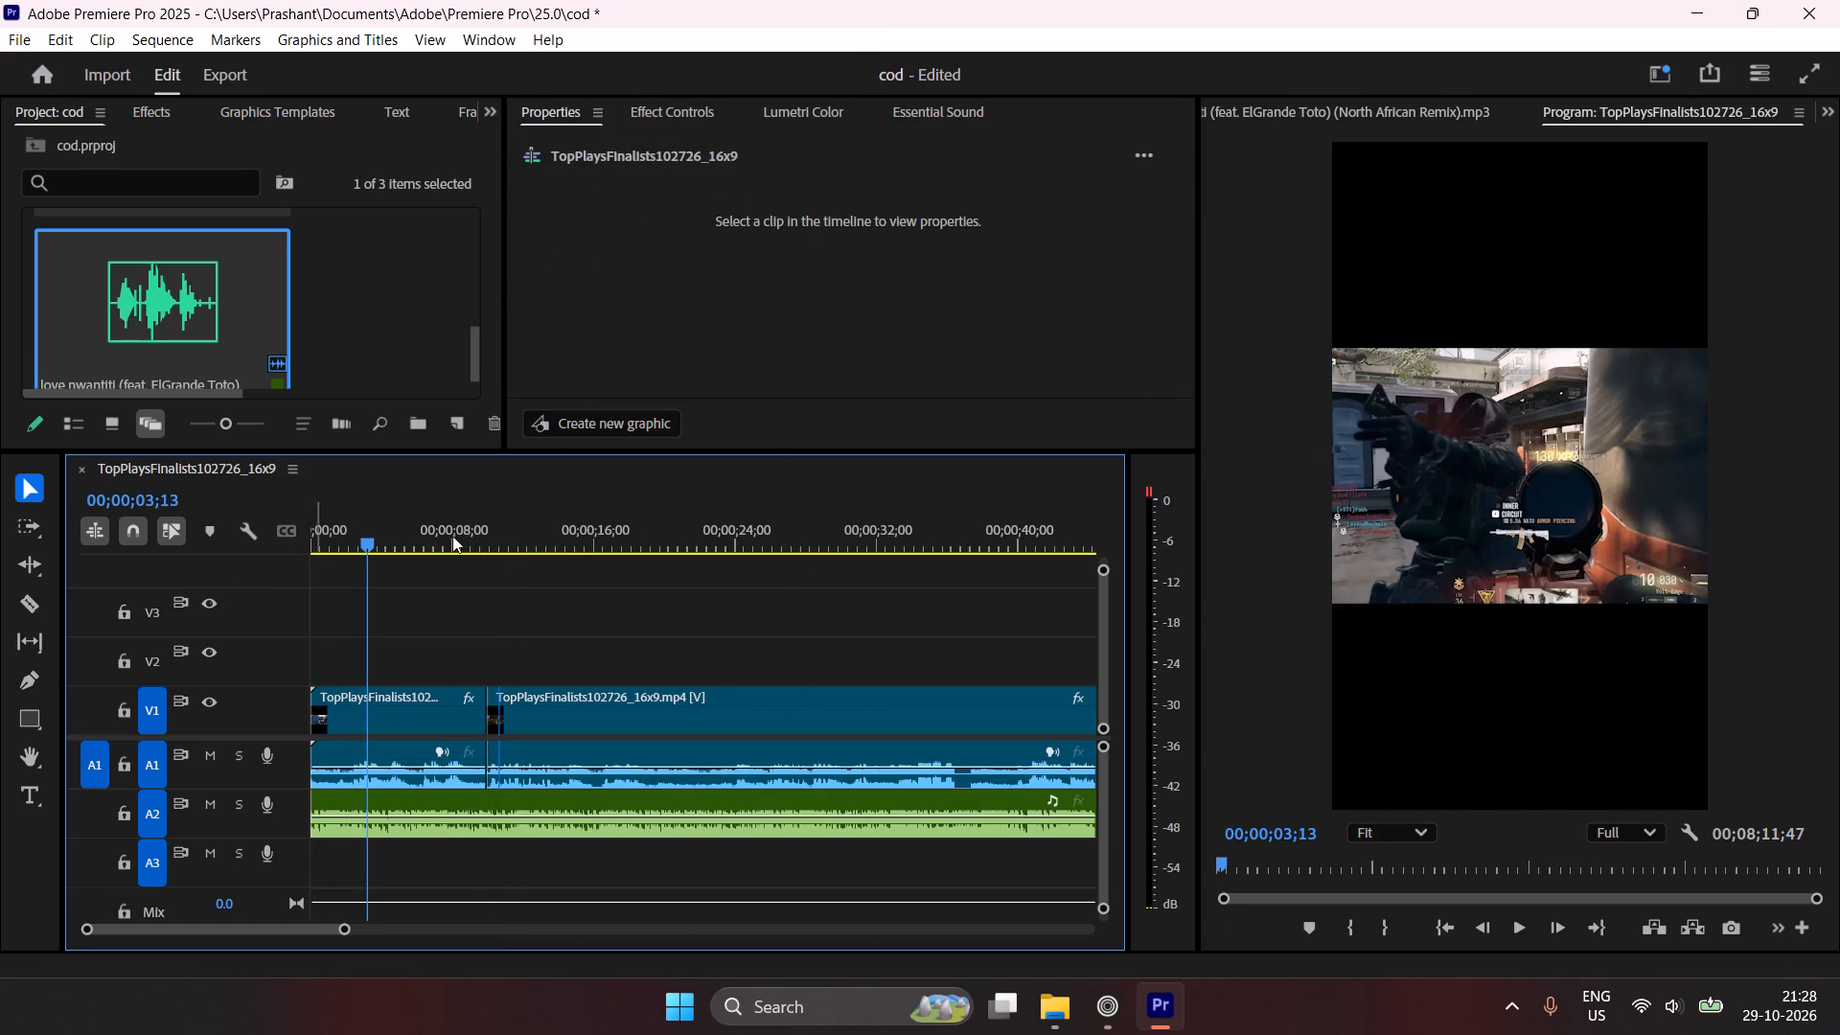
{"action": "left_click", "coordinate": [32, 790]}
{"action": "left_click", "coordinate": [1462, 302]}
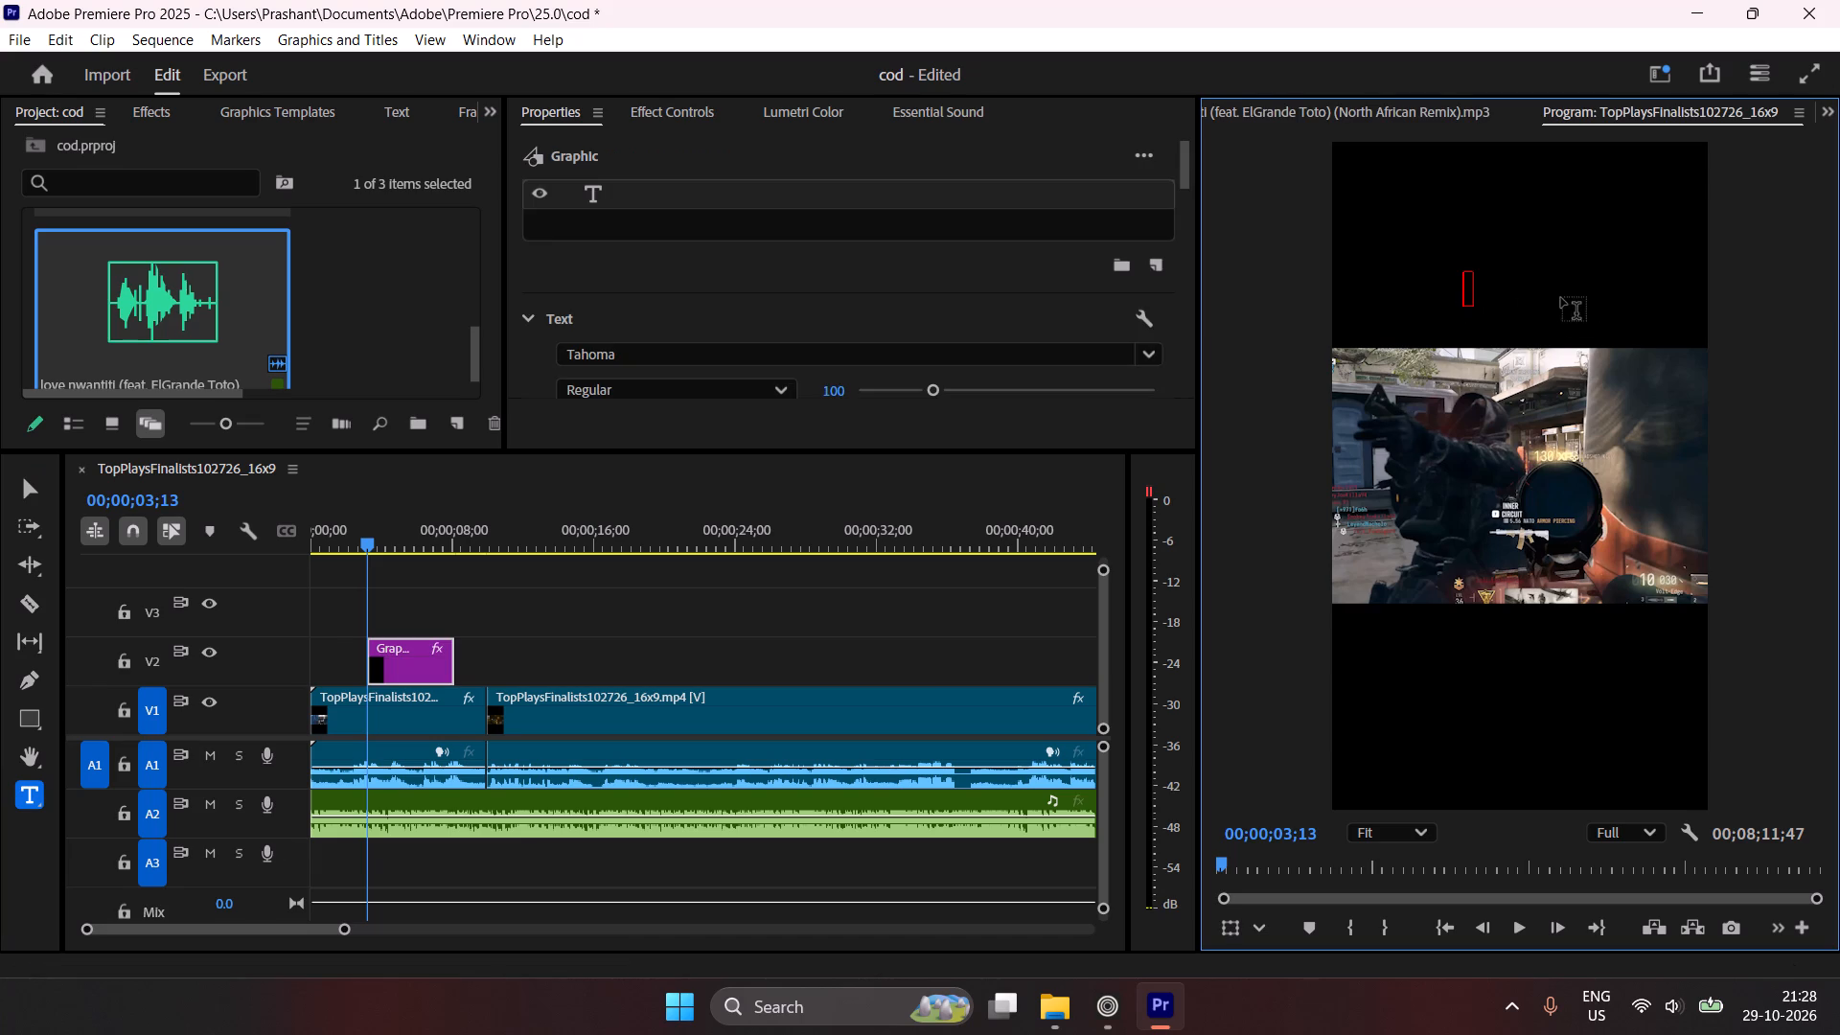
{"action": "key", "text": "ctrl+v"}
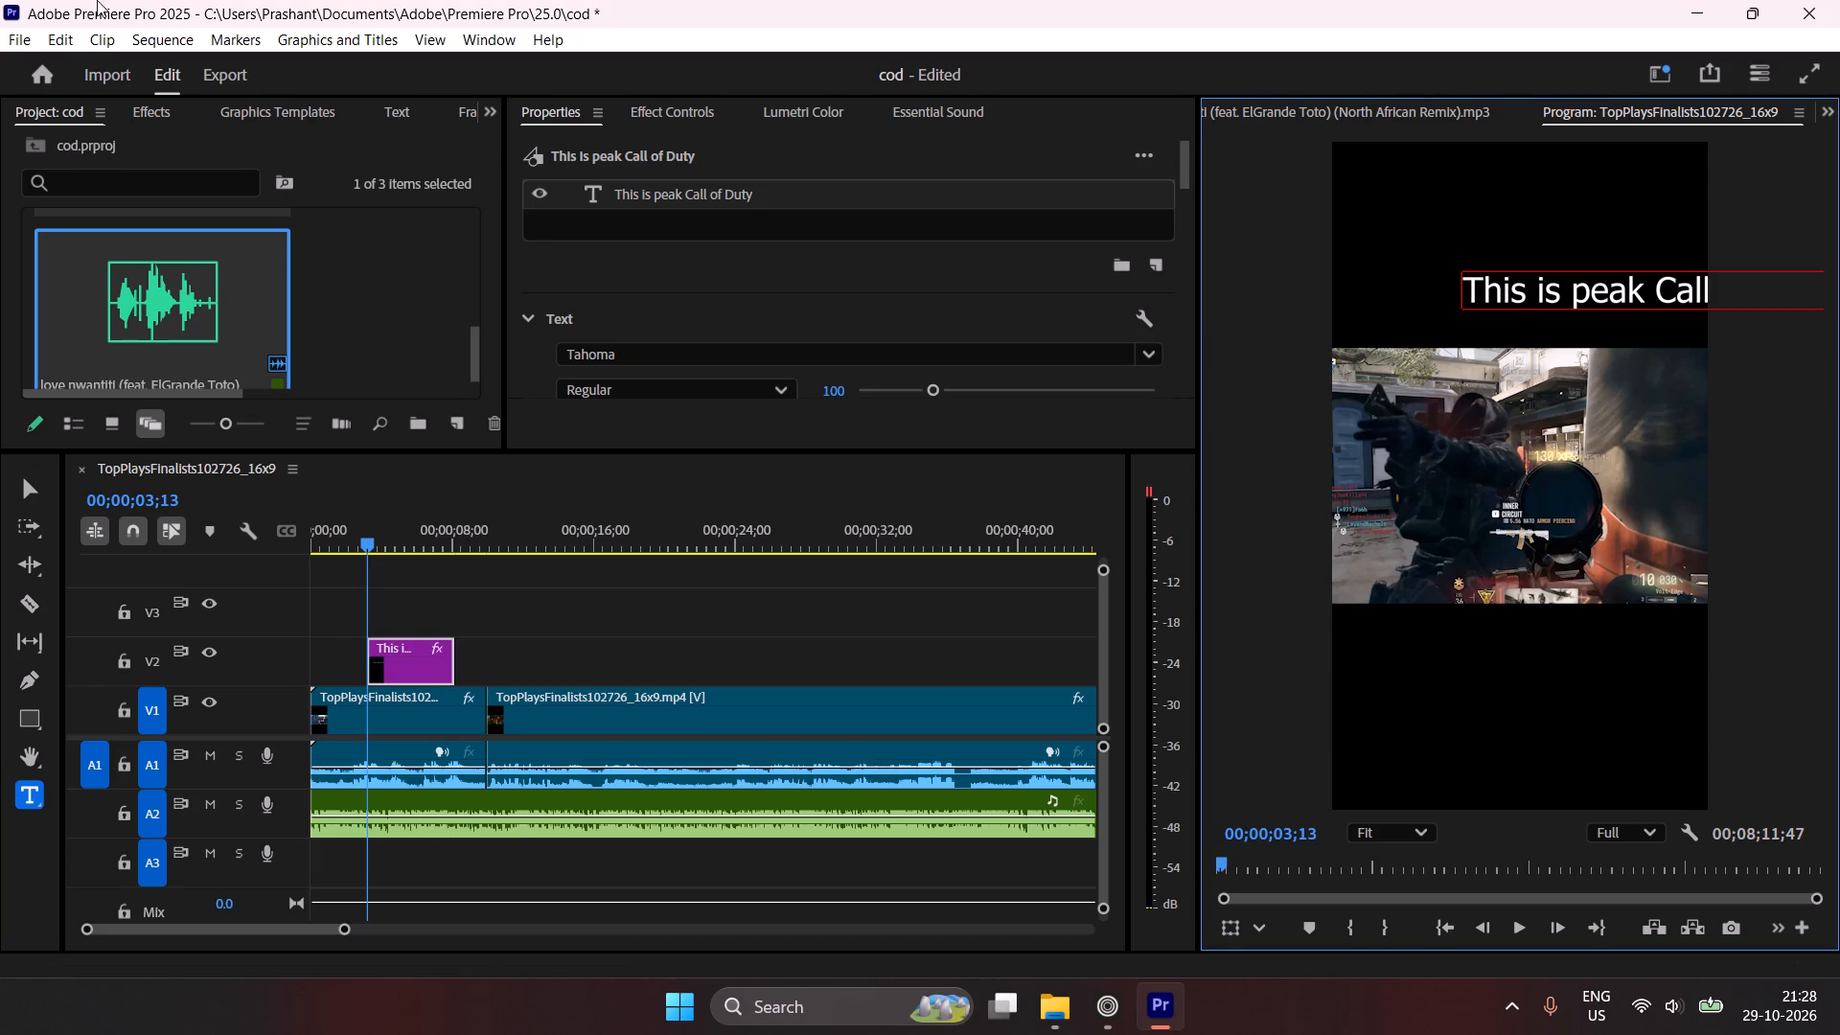
{"action": "left_click", "coordinate": [33, 484]}
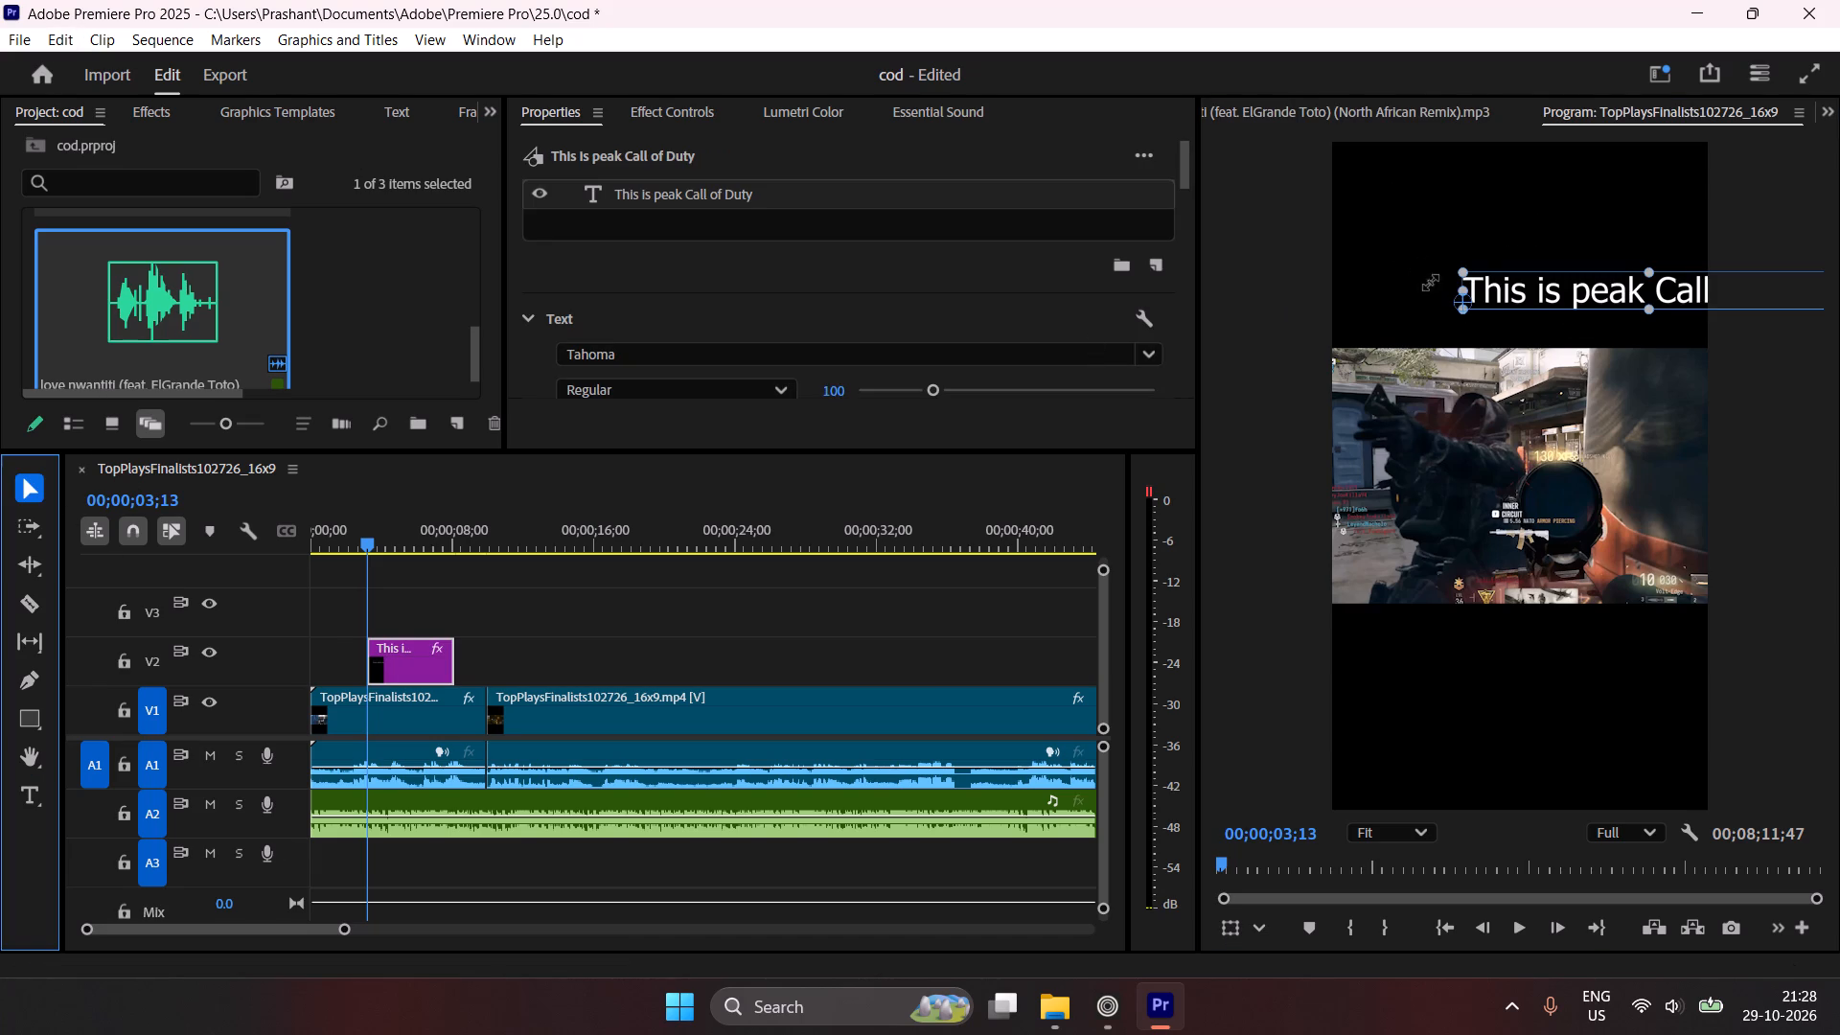
Move the title so the whole text fits inside the frame just above the gameplay.
{"action": "left_click_drag", "start_coordinate": [1563, 294], "coordinate": [1441, 322]}
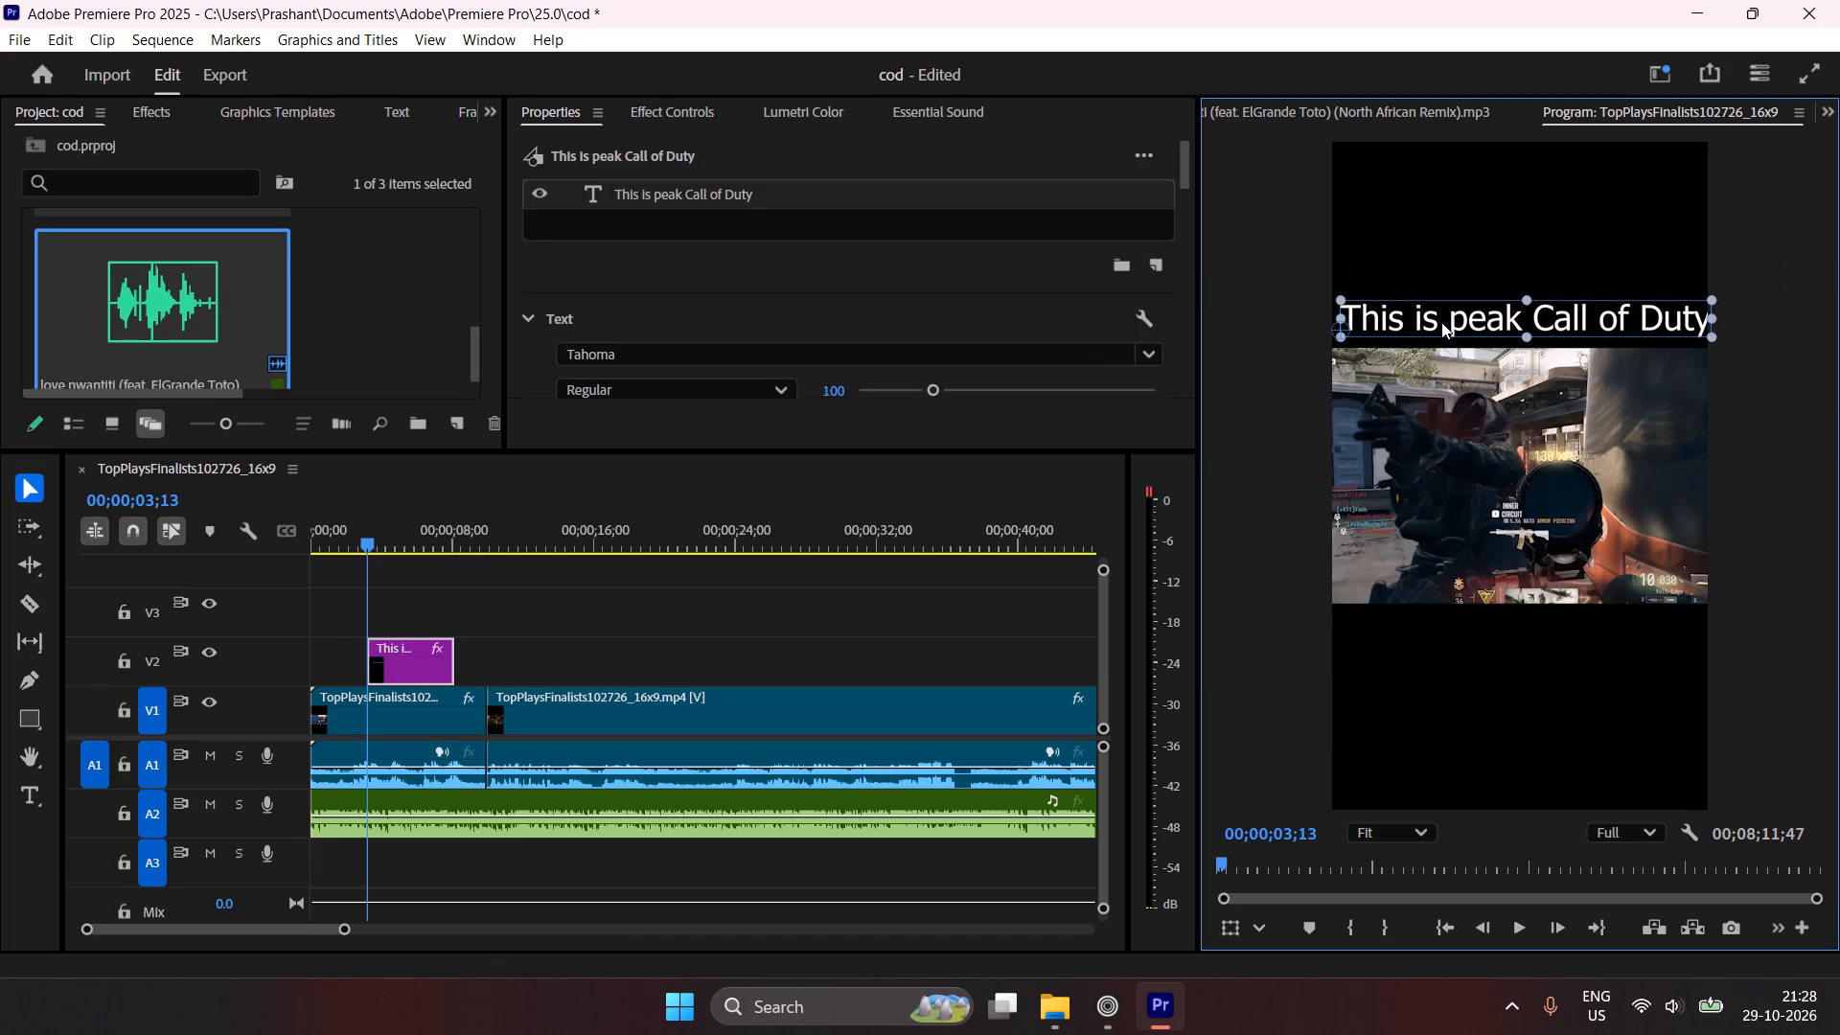
{"action": "left_click_drag", "start_coordinate": [1441, 322], "coordinate": [1442, 325]}
Set the title text's font to CocogooseProTrial Darkmode and its size to 73.
{"action": "double_click", "coordinate": [1443, 319]}
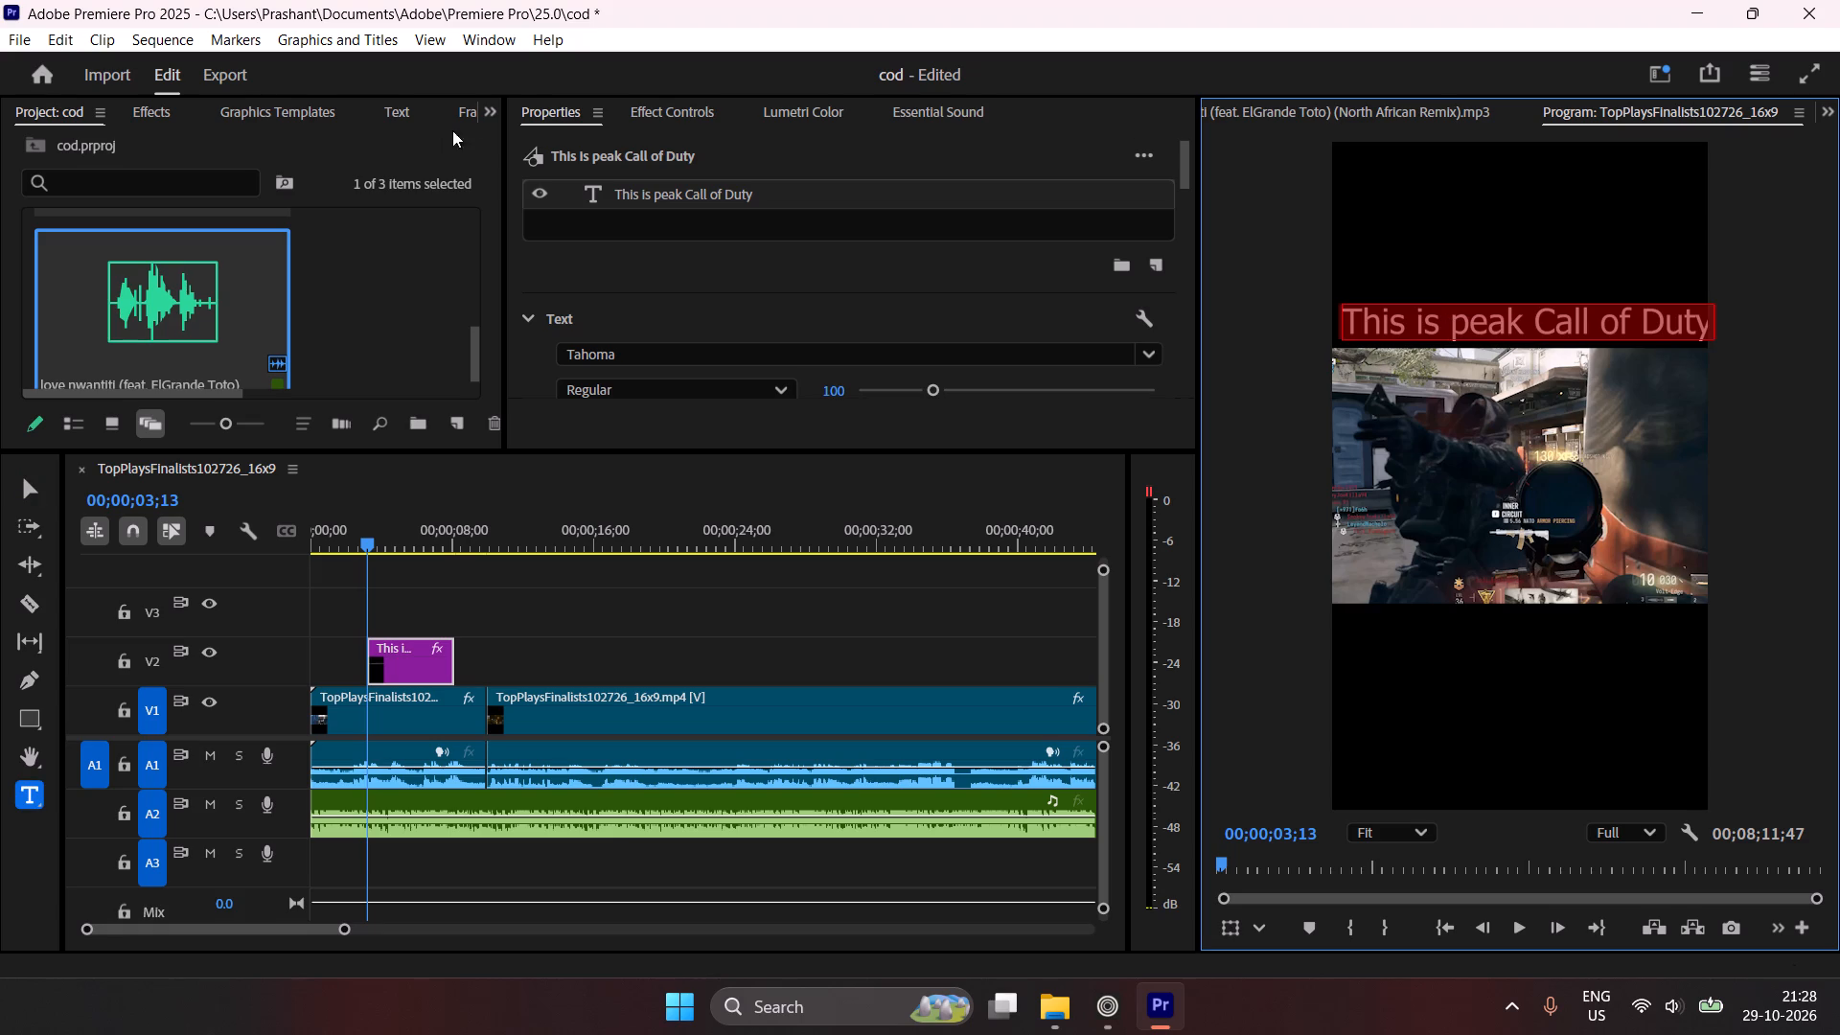
{"action": "scroll", "coordinate": [971, 296], "scroll_direction": "down", "scroll_amount": 3}
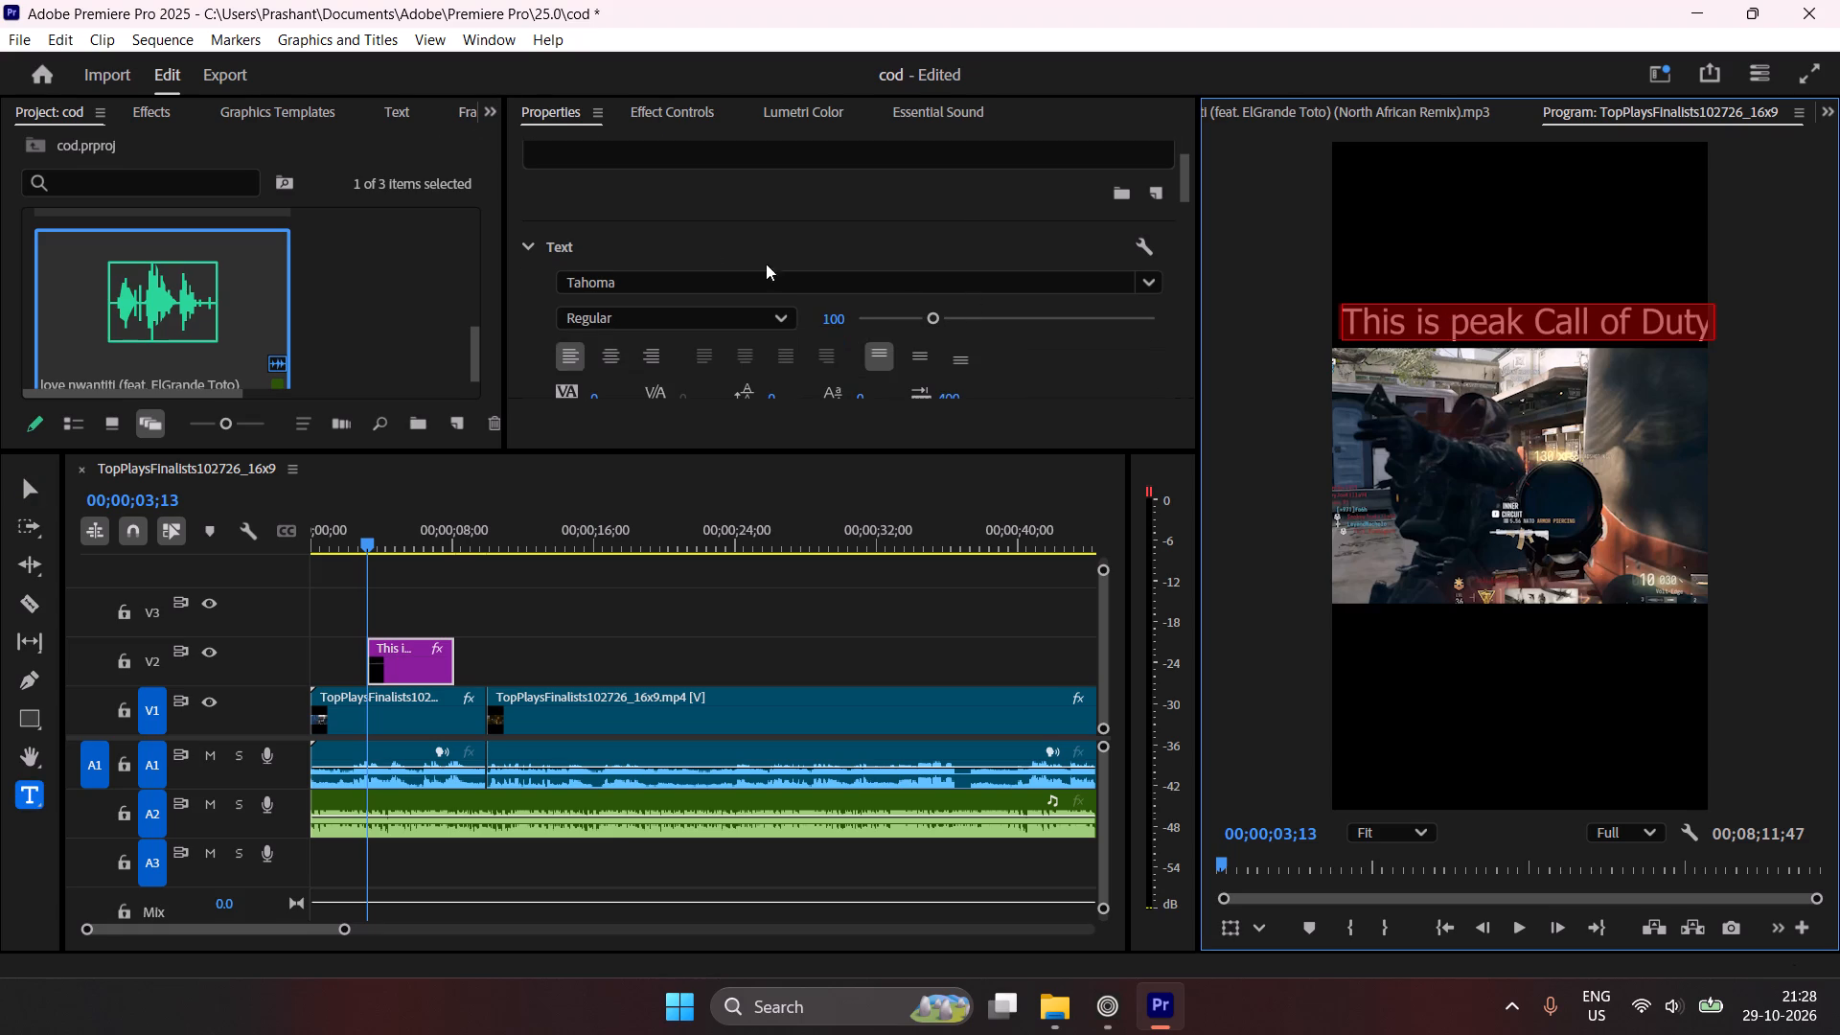
{"action": "left_click", "coordinate": [671, 275]}
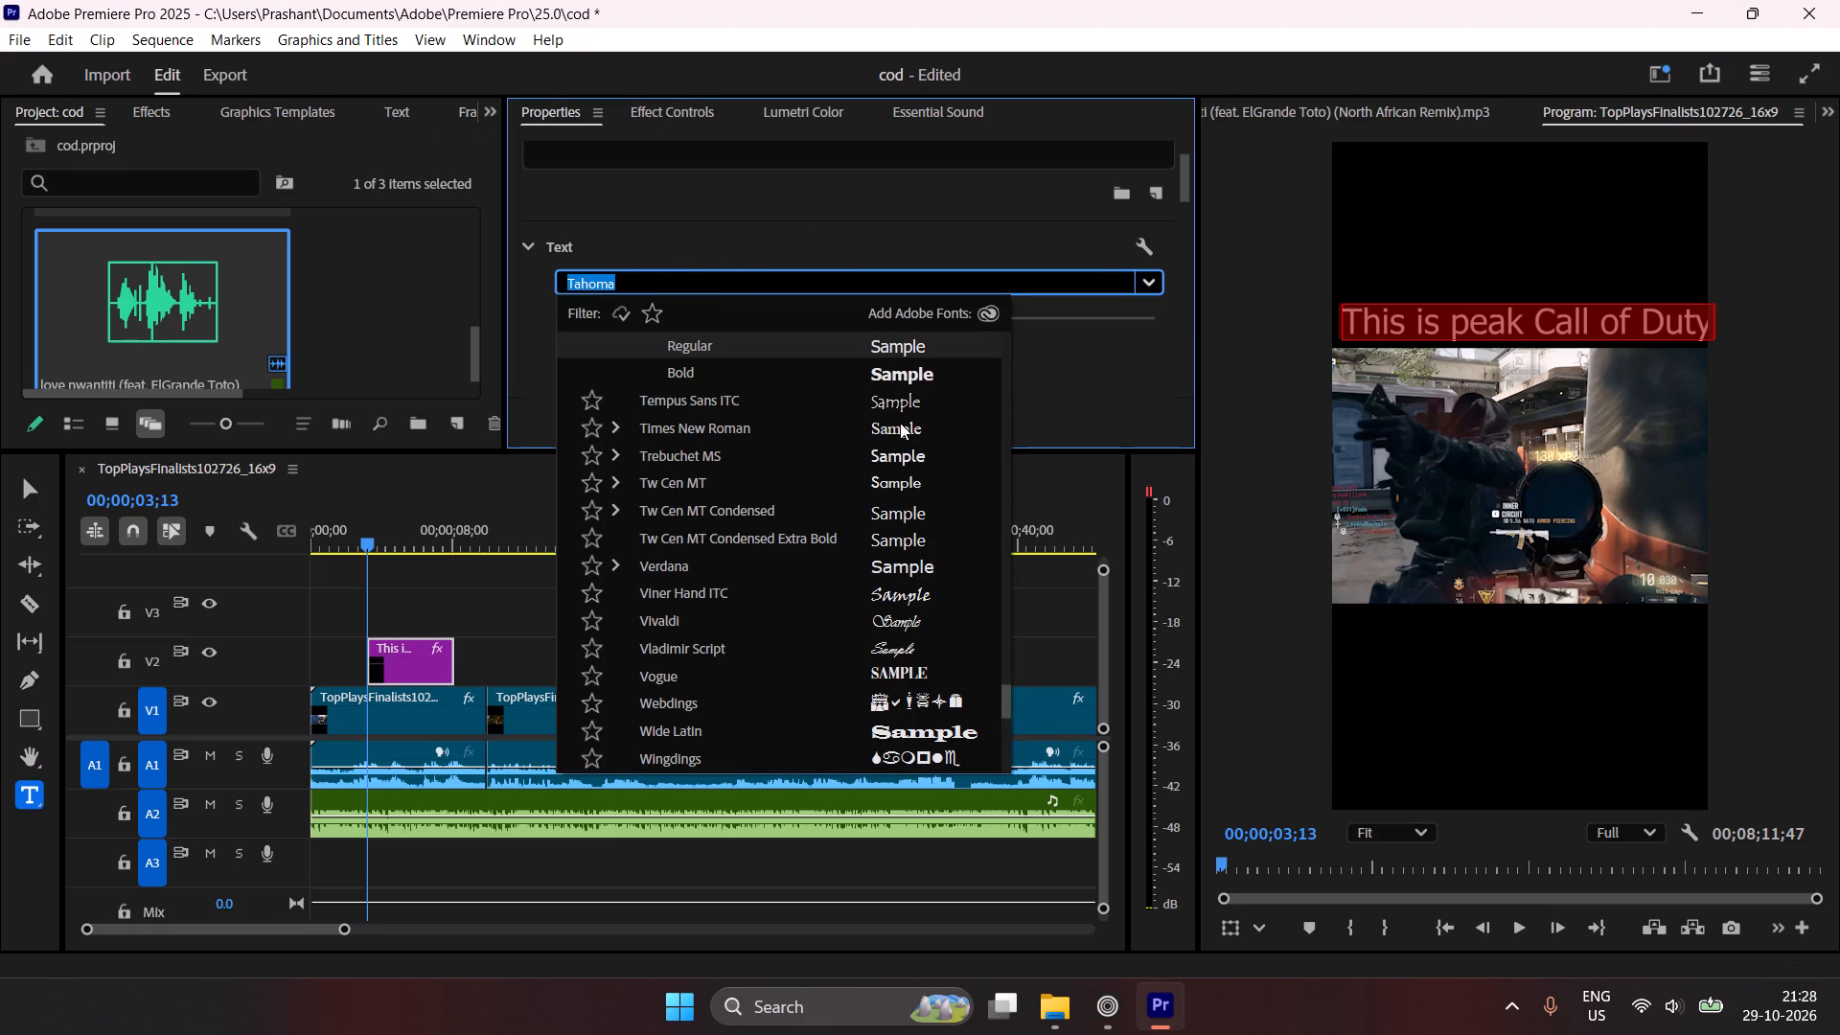
{"action": "left_click", "coordinate": [885, 379]}
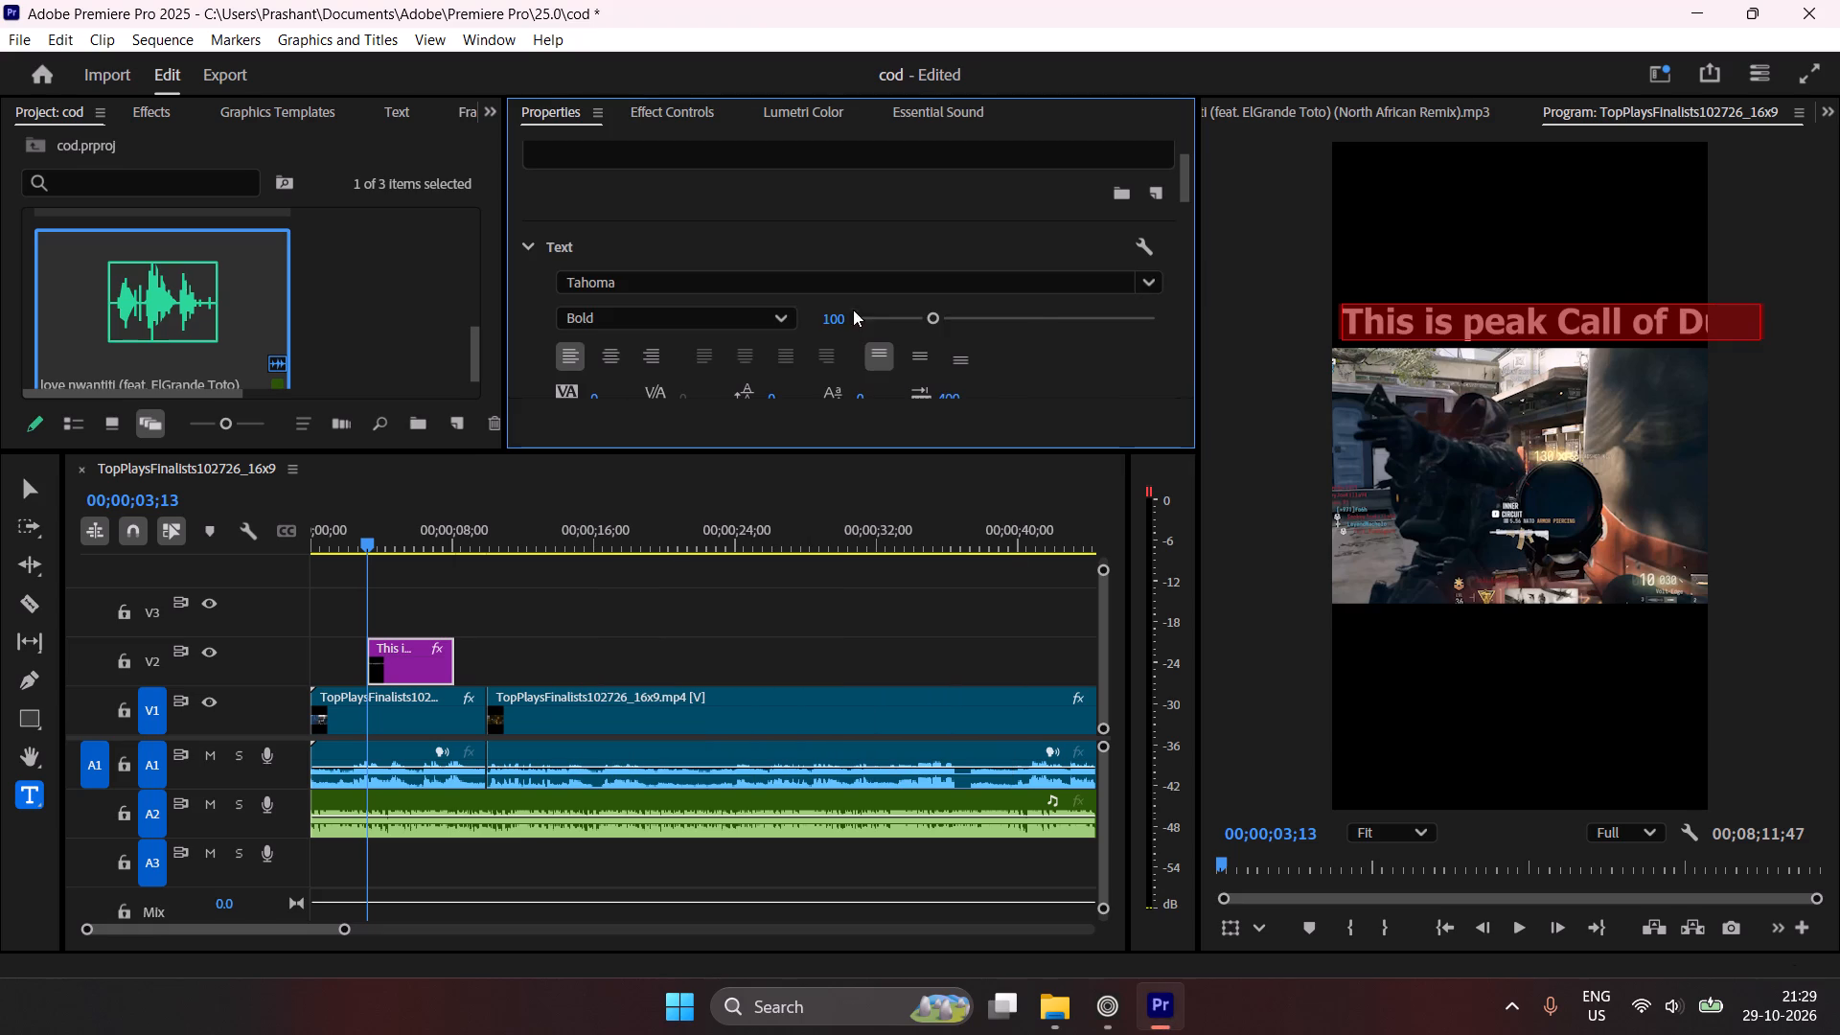
{"action": "left_click", "coordinate": [739, 287]}
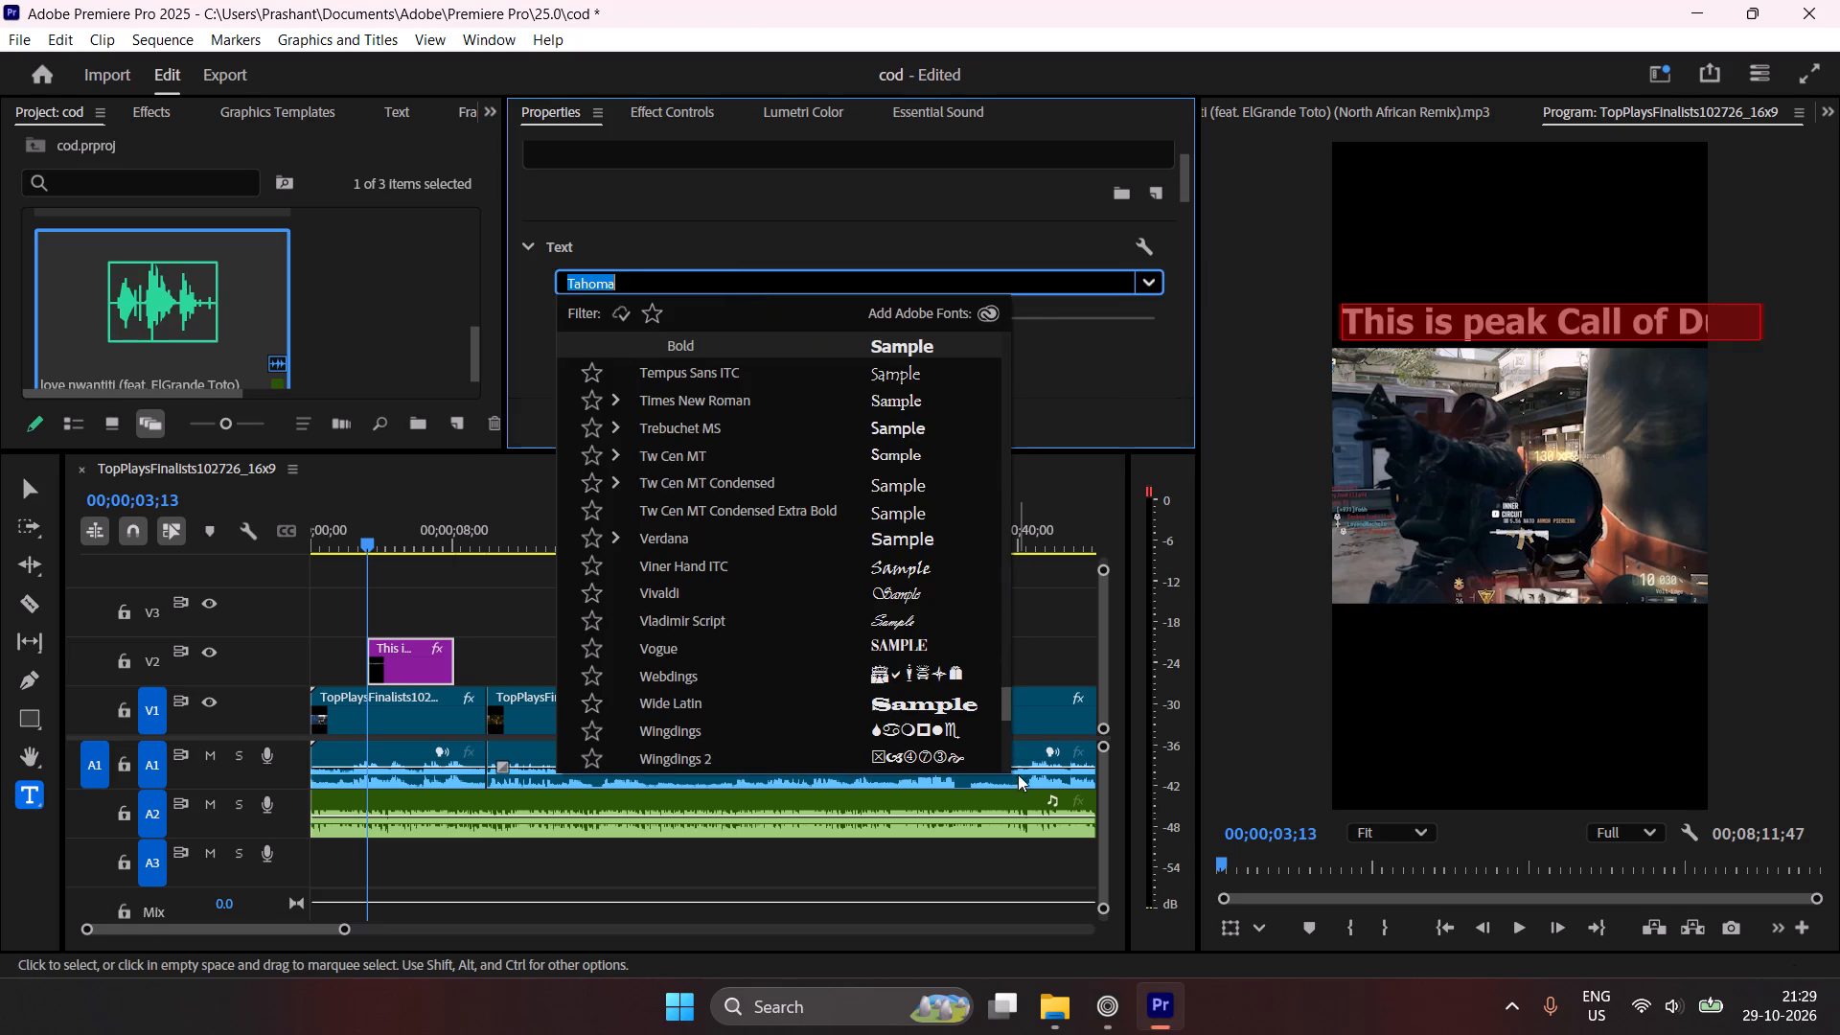
{"action": "left_click_drag", "start_coordinate": [1006, 708], "coordinate": [1006, 344]}
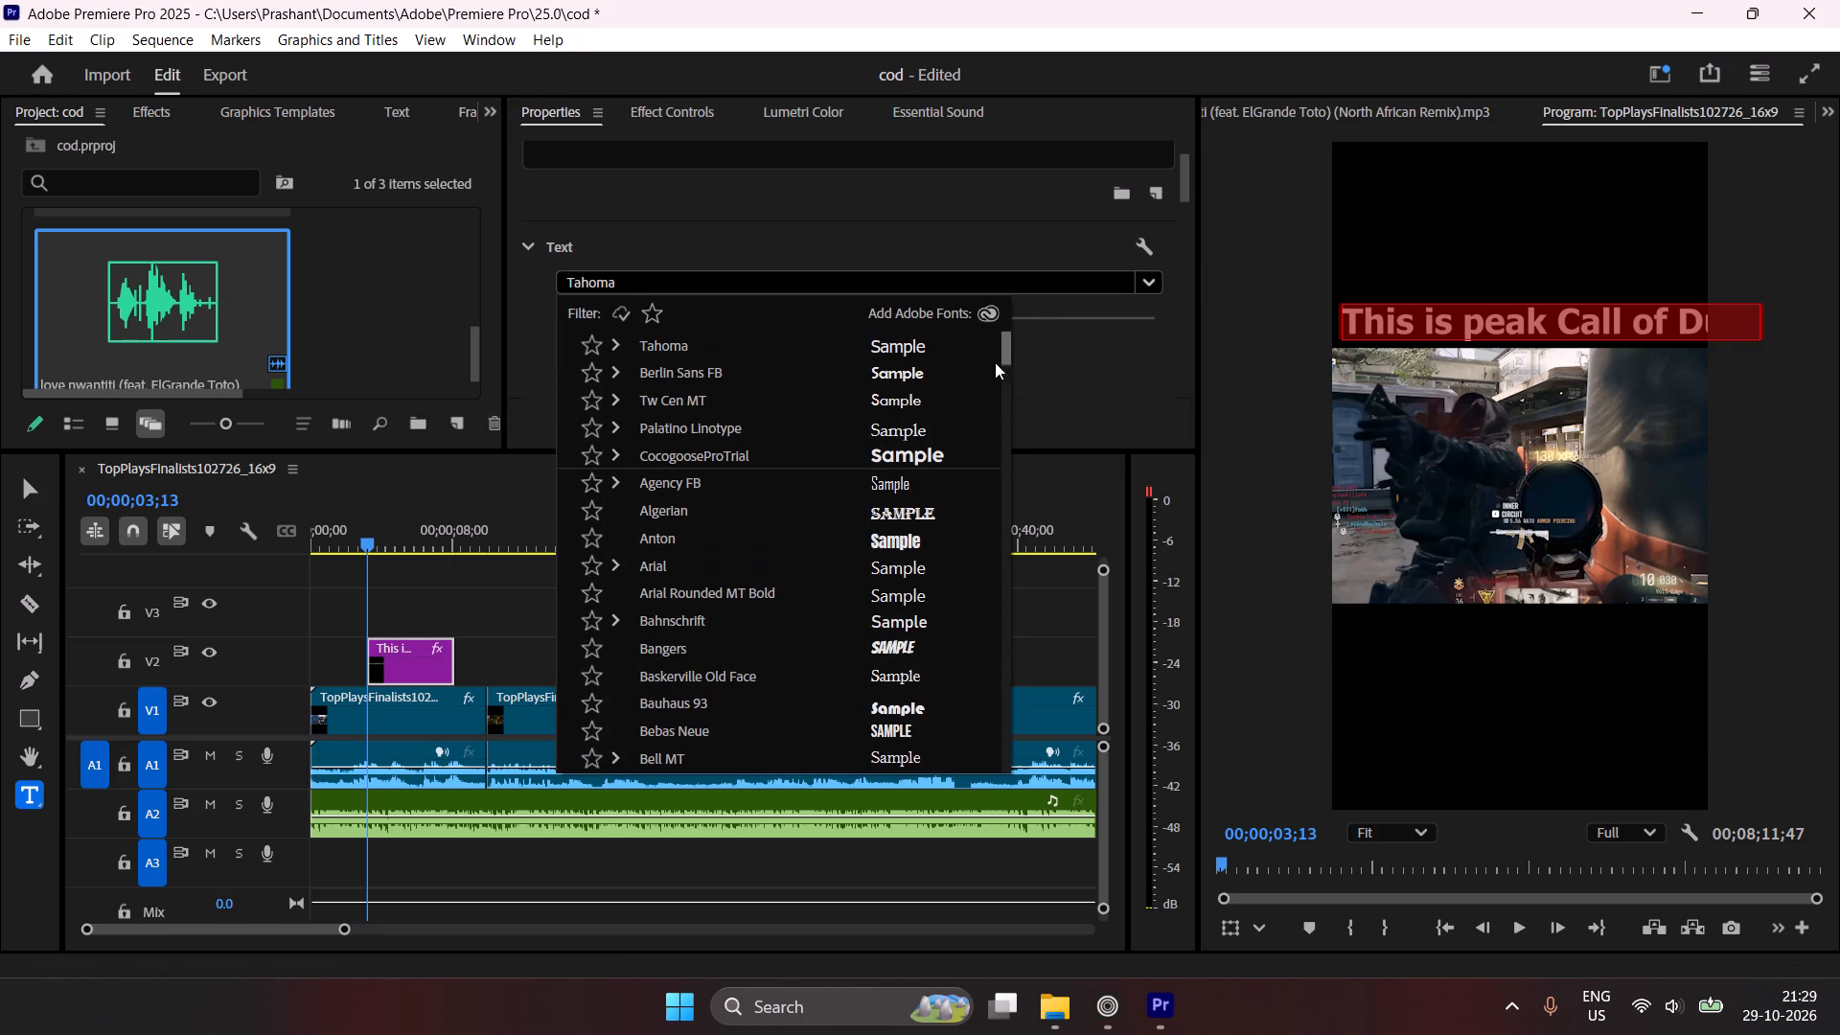
{"action": "left_click", "coordinate": [914, 457]}
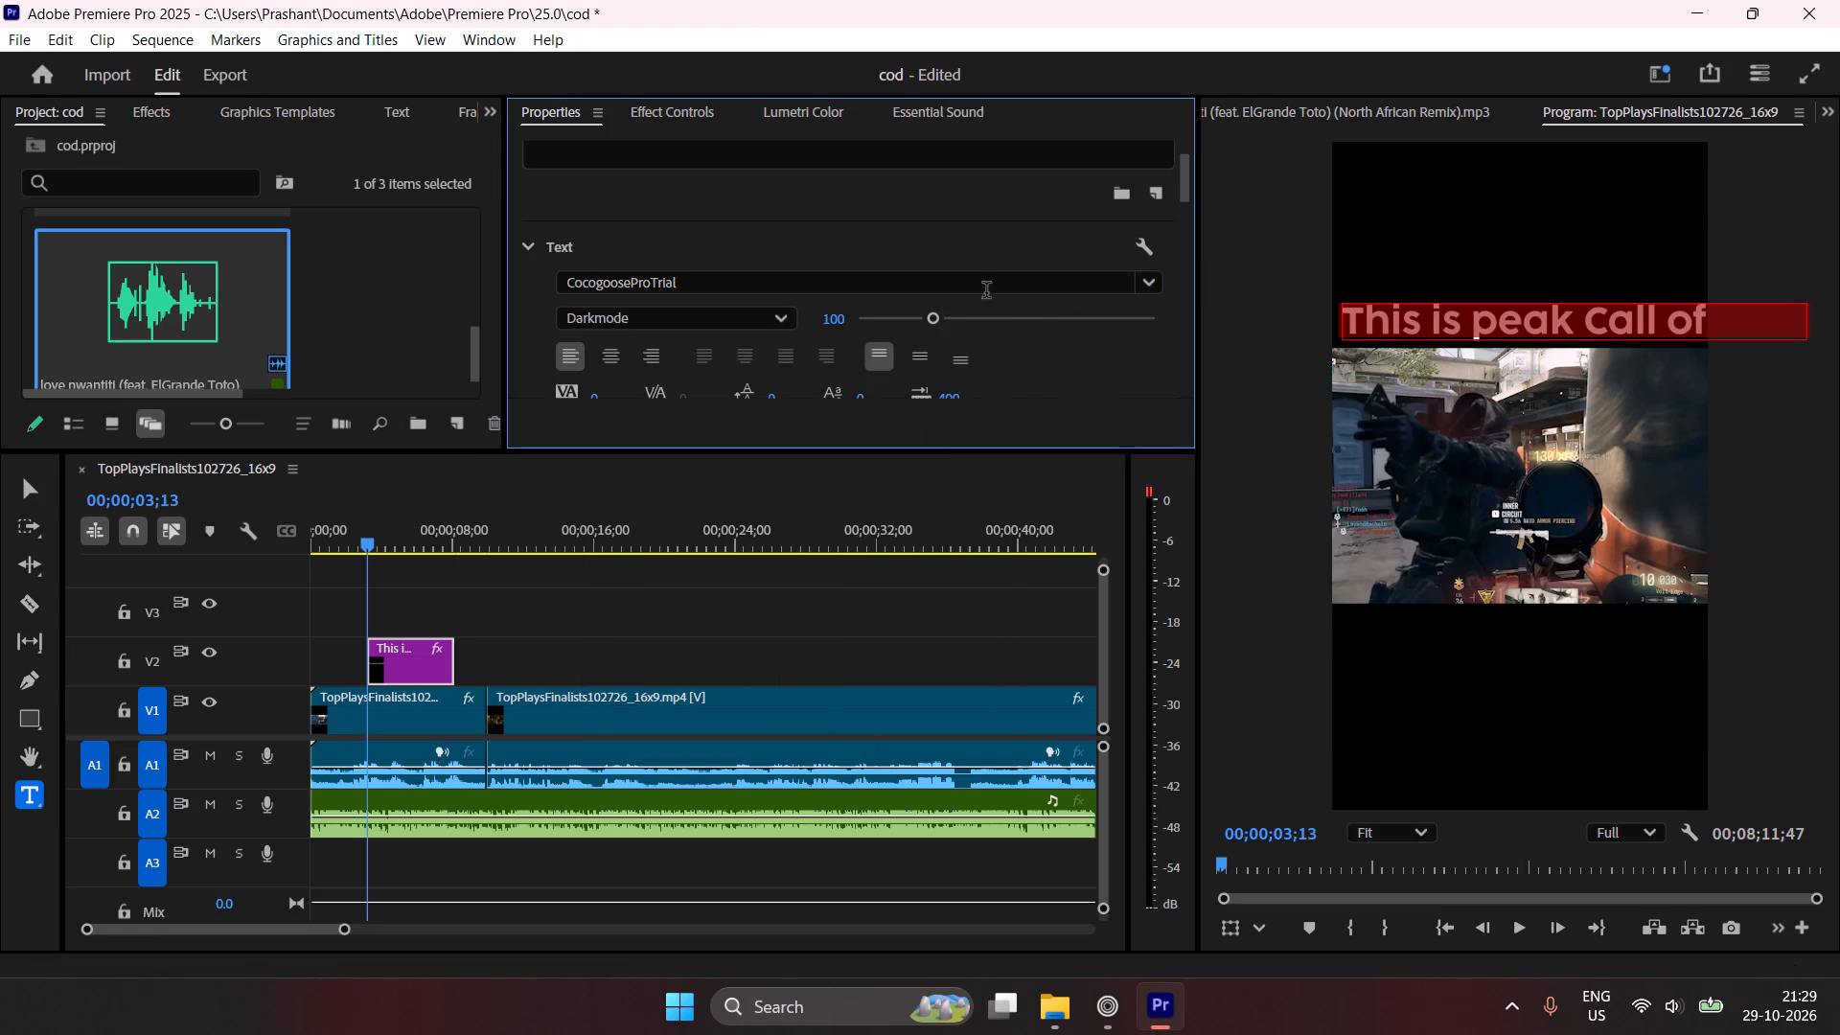
{"action": "left_click_drag", "start_coordinate": [1181, 176], "coordinate": [1182, 199]}
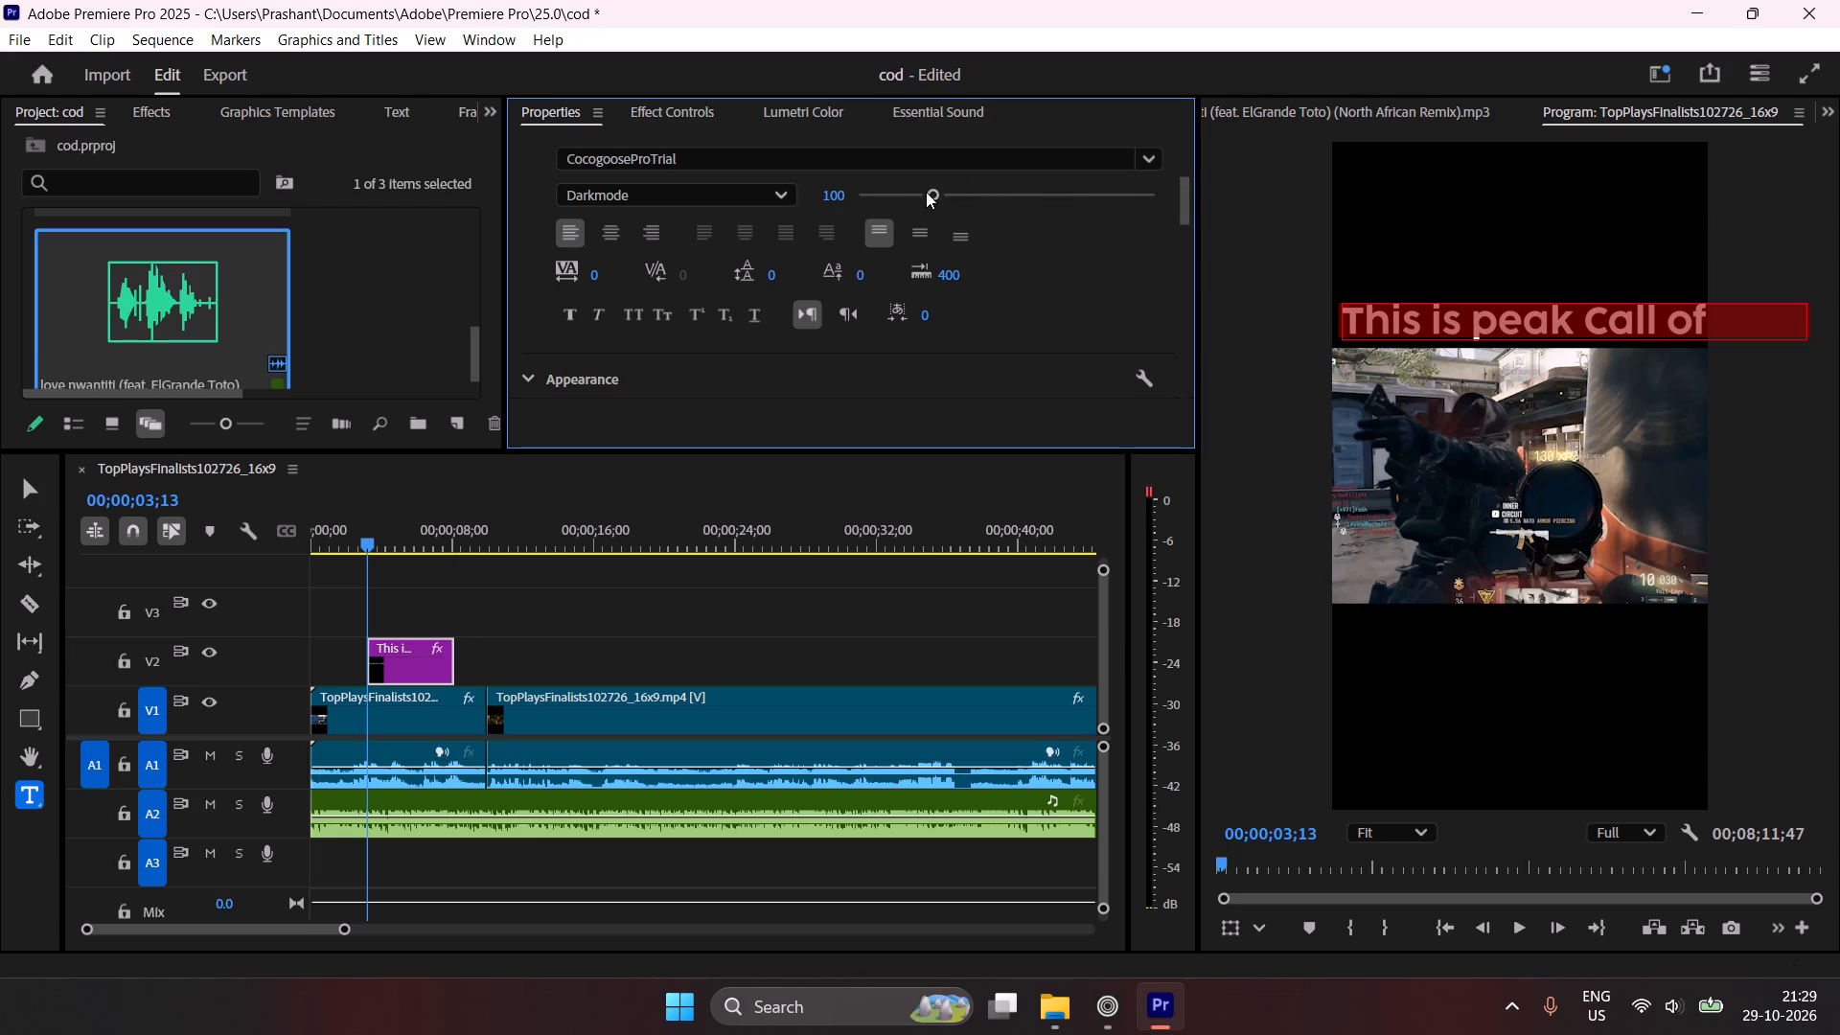
{"action": "left_click_drag", "start_coordinate": [926, 192], "coordinate": [912, 195]}
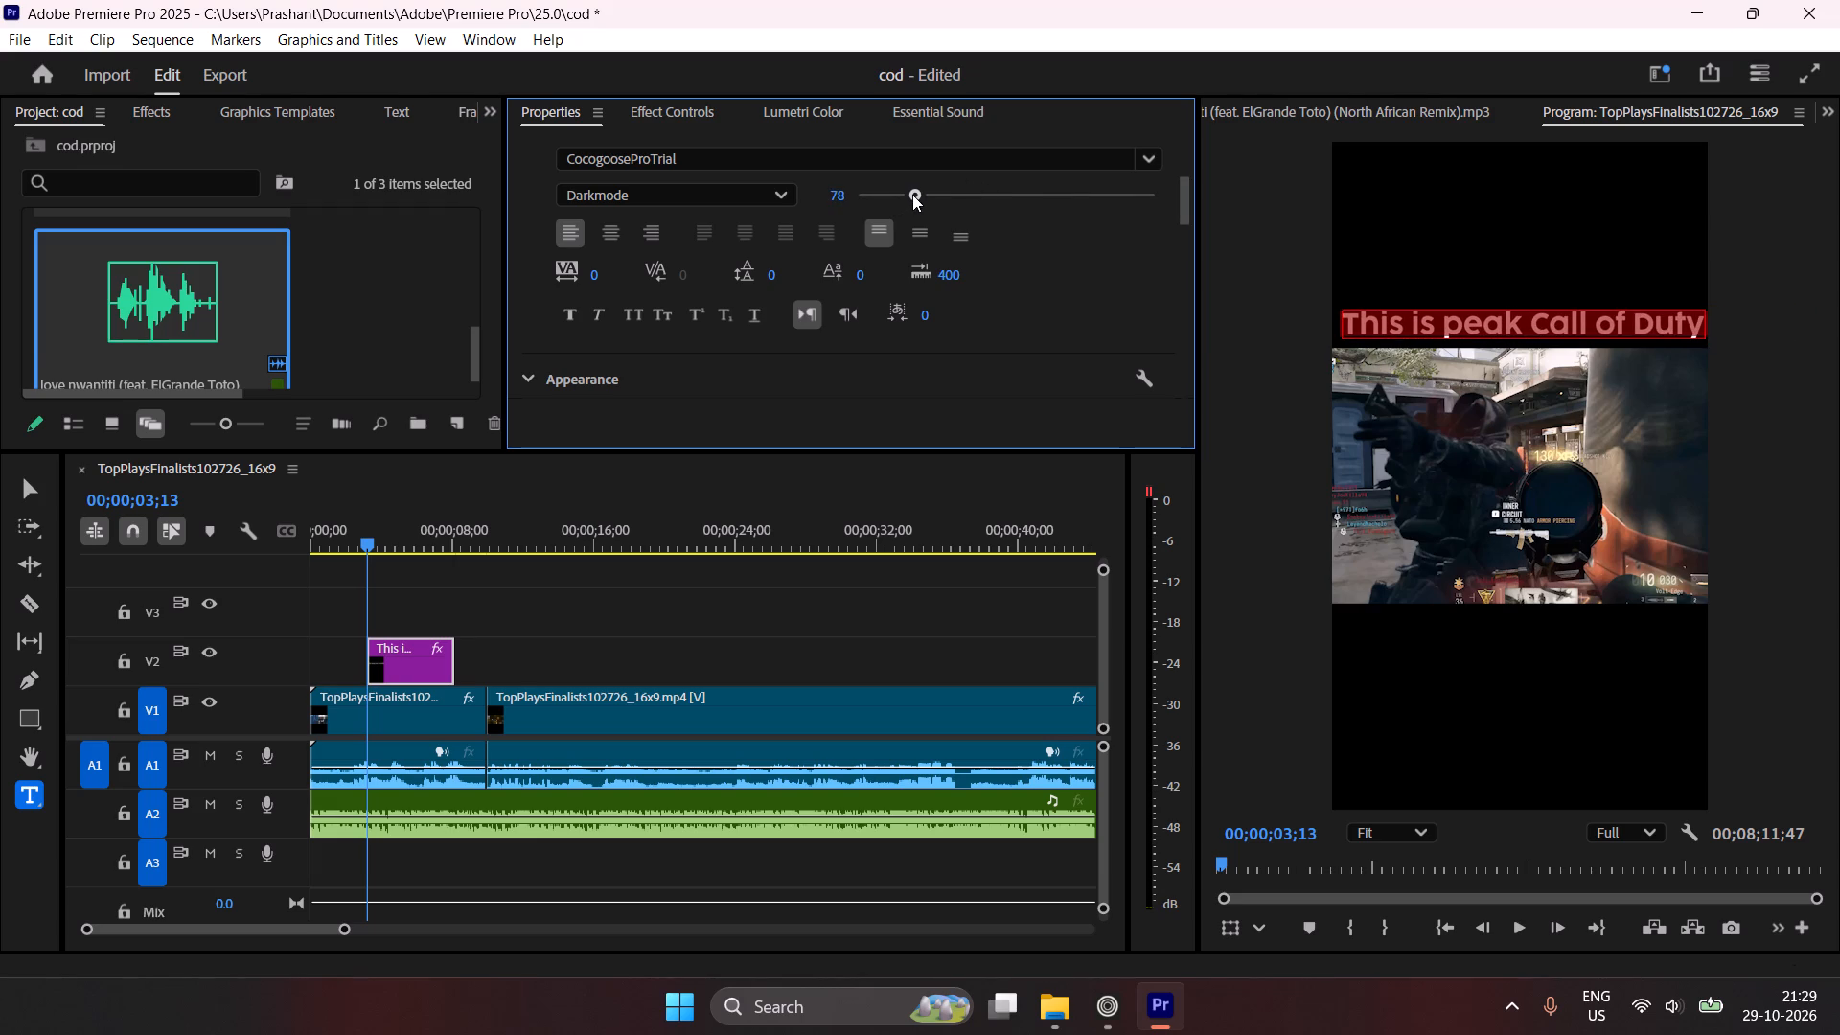
{"action": "left_click_drag", "start_coordinate": [912, 195], "coordinate": [909, 199]}
Center-align the title text and align it to the horizontal center of the frame.
{"action": "left_click", "coordinate": [608, 230]}
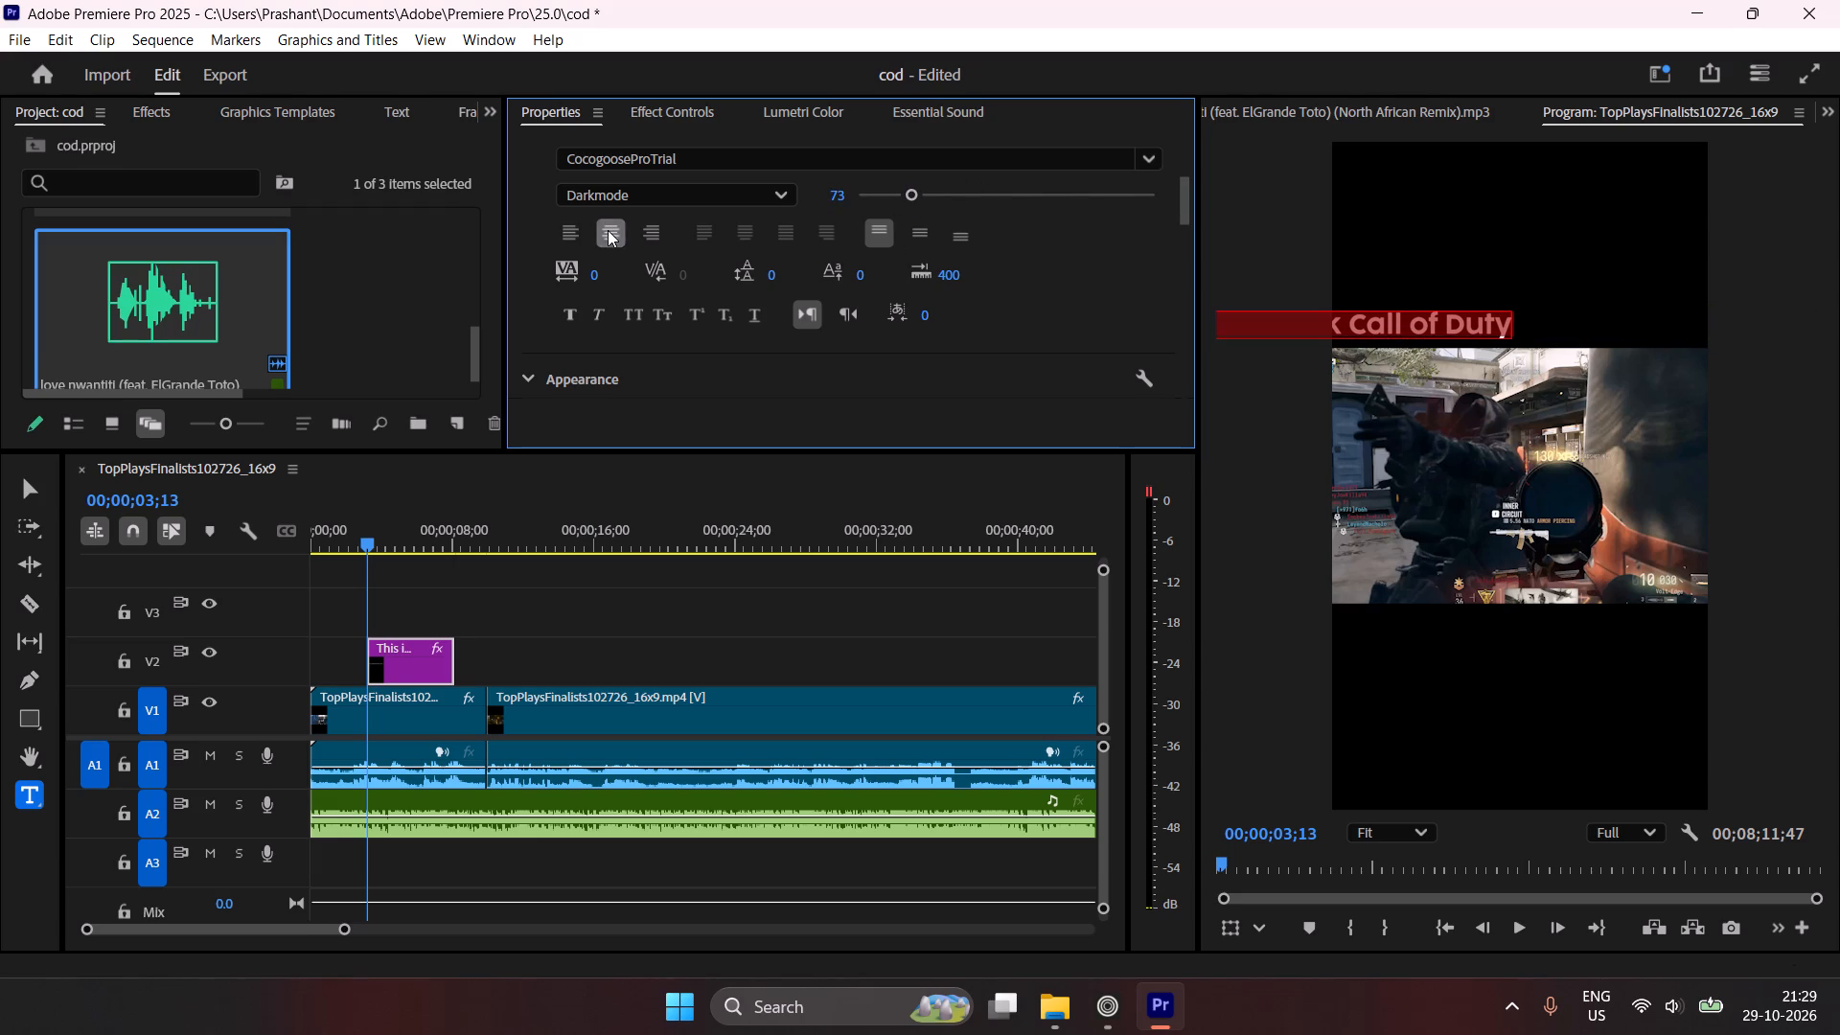
{"action": "scroll", "coordinate": [1072, 244], "scroll_direction": "down", "scroll_amount": 3}
{"action": "left_click_drag", "start_coordinate": [1184, 216], "coordinate": [1184, 227]}
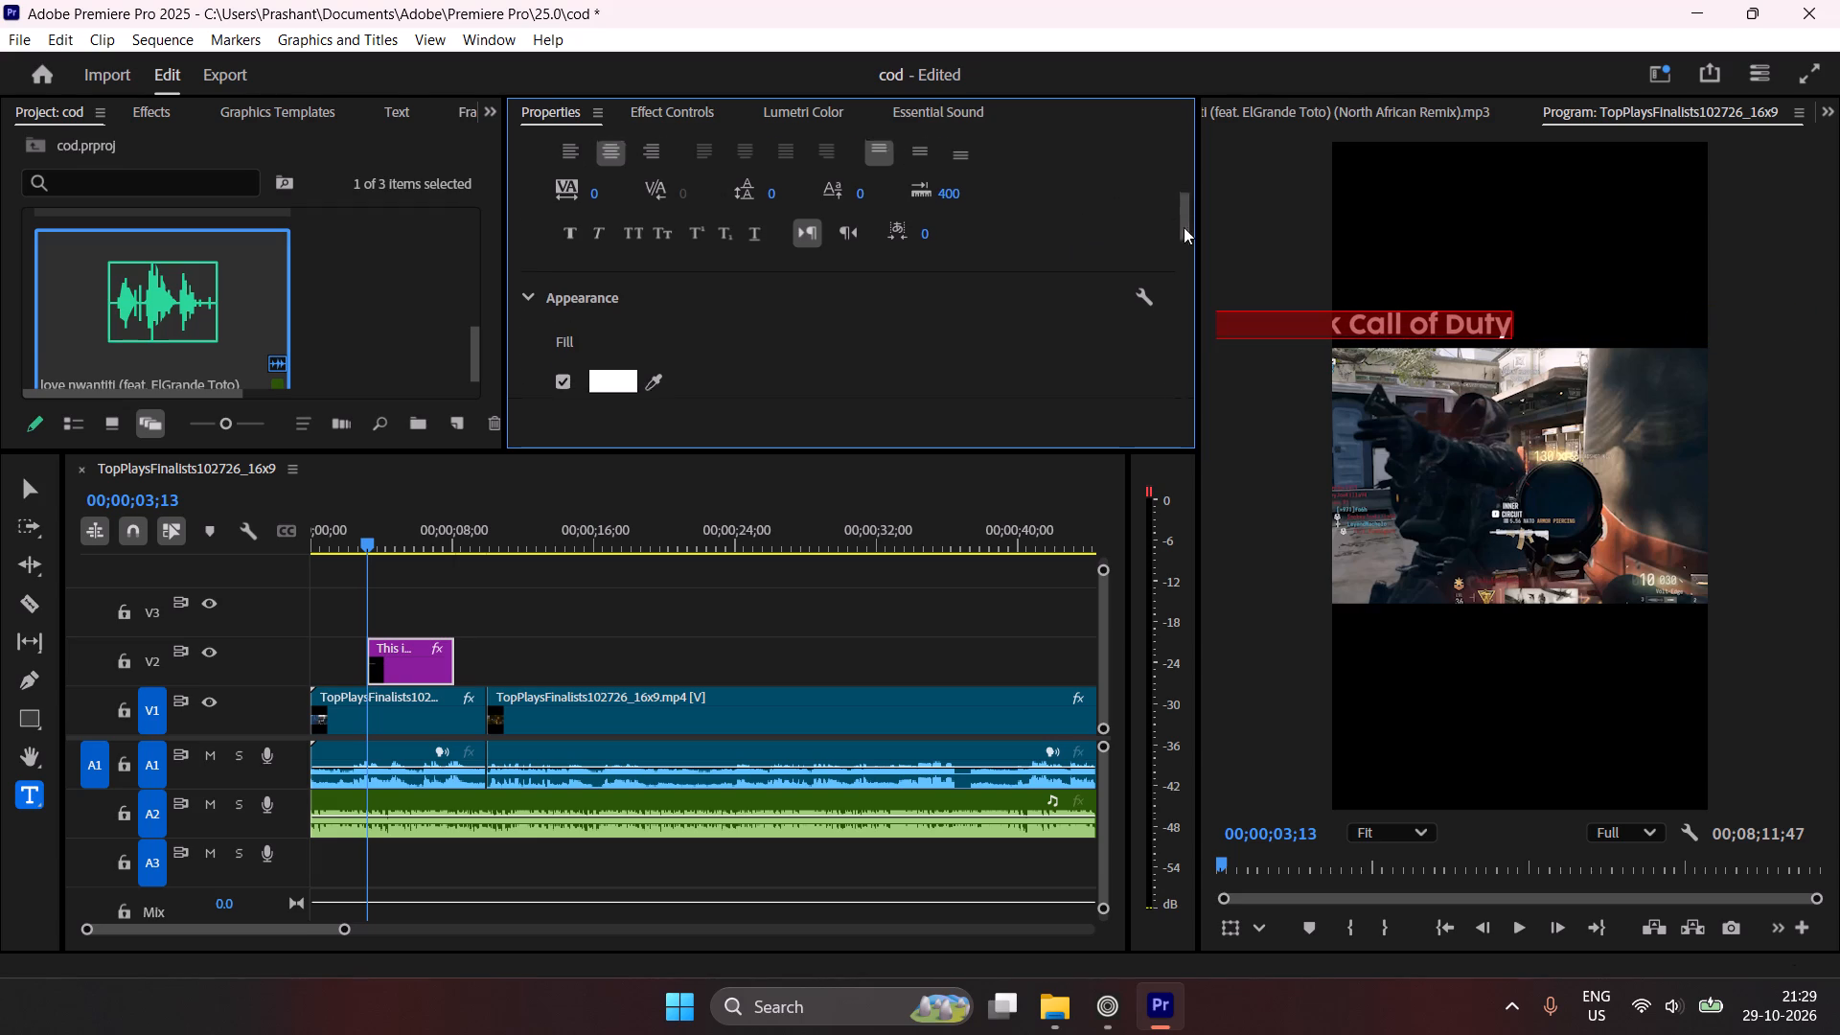
{"action": "left_click_drag", "start_coordinate": [1184, 227], "coordinate": [1185, 315]}
{"action": "left_click", "coordinate": [840, 229]}
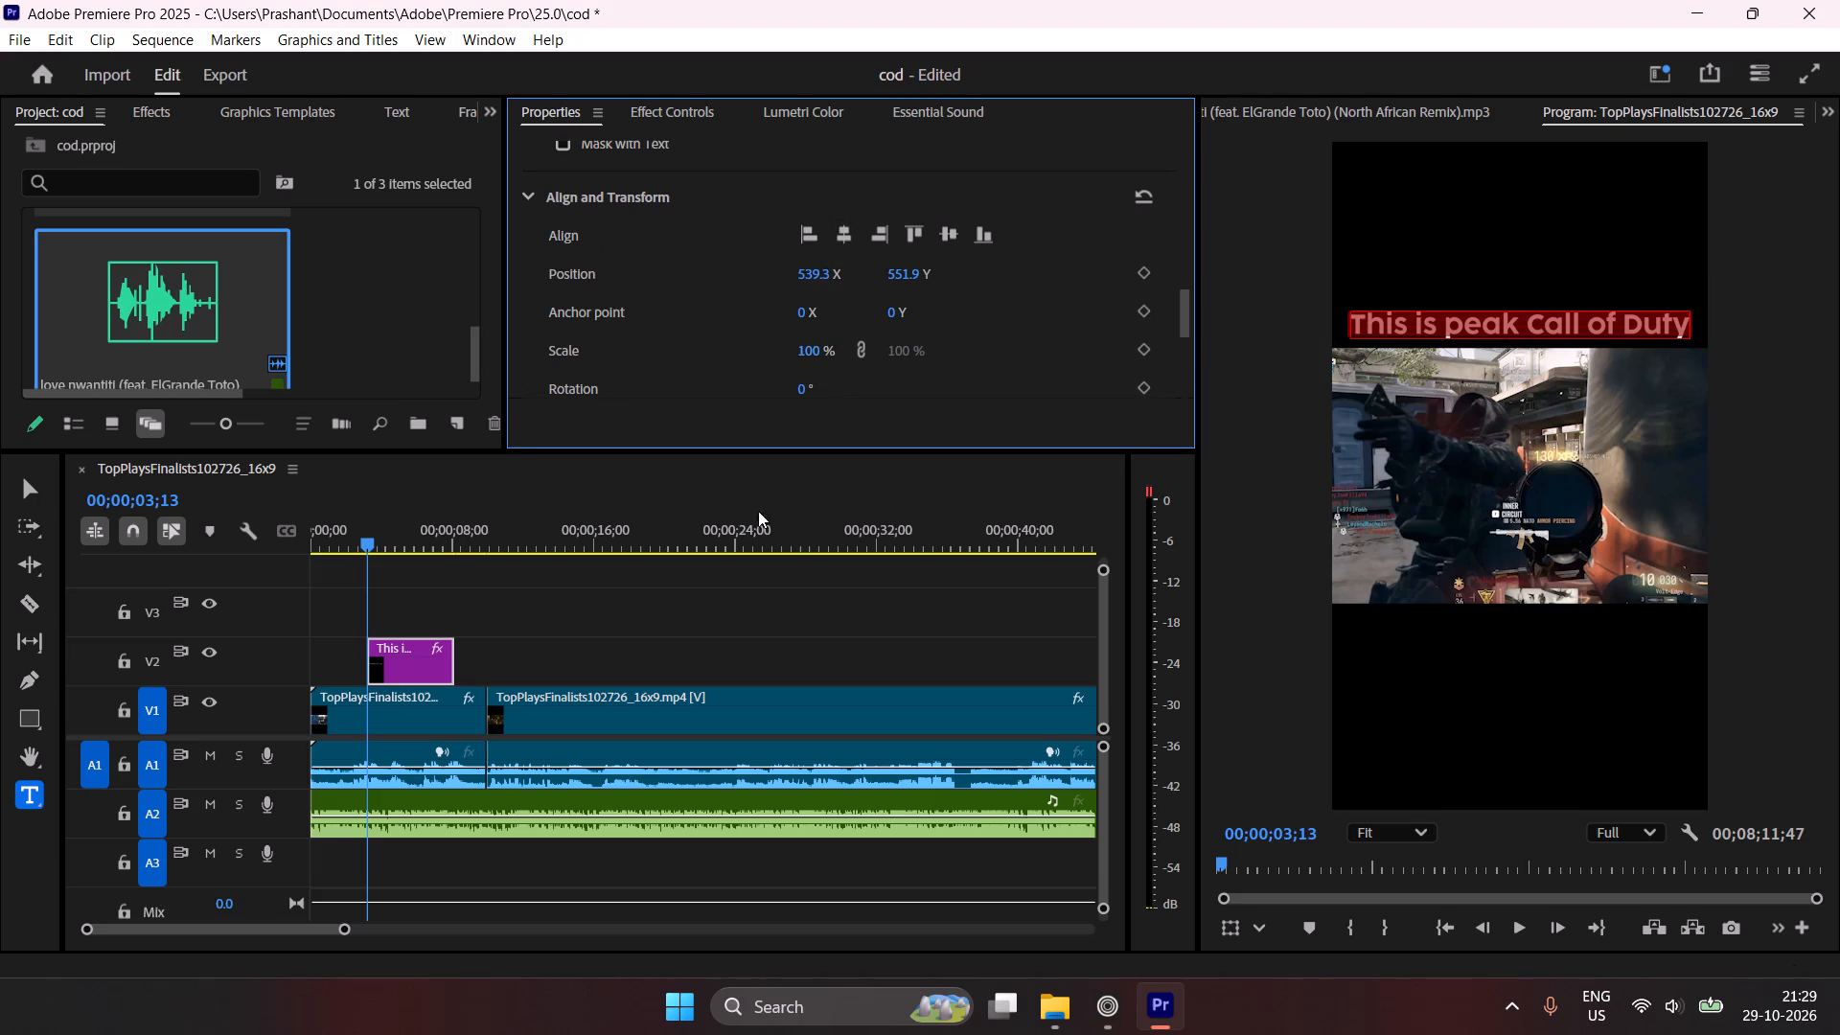
{"action": "left_click", "coordinate": [559, 622]}
Extend the title clip on V2 to run from the sequence start to about 35 seconds.
{"action": "left_click_drag", "start_coordinate": [370, 653], "coordinate": [305, 653]}
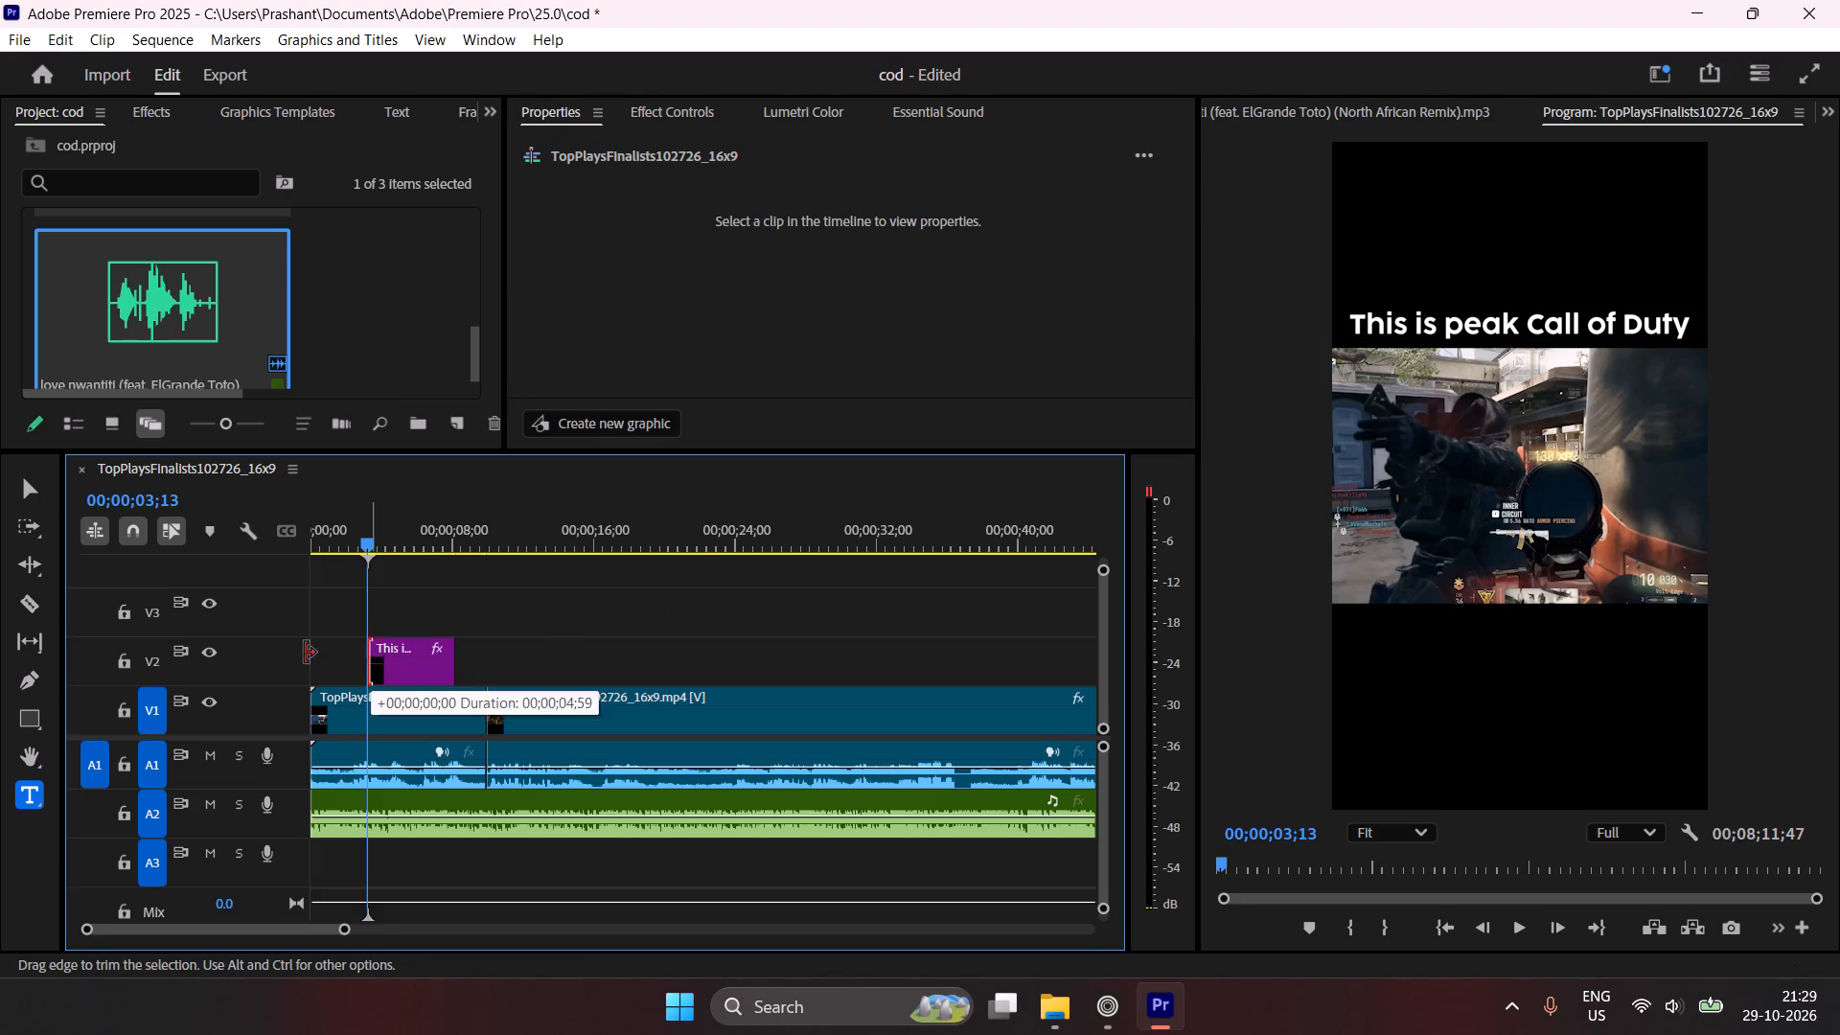
{"action": "left_click_drag", "start_coordinate": [305, 653], "coordinate": [240, 668]}
{"action": "left_click_drag", "start_coordinate": [452, 654], "coordinate": [923, 639]}
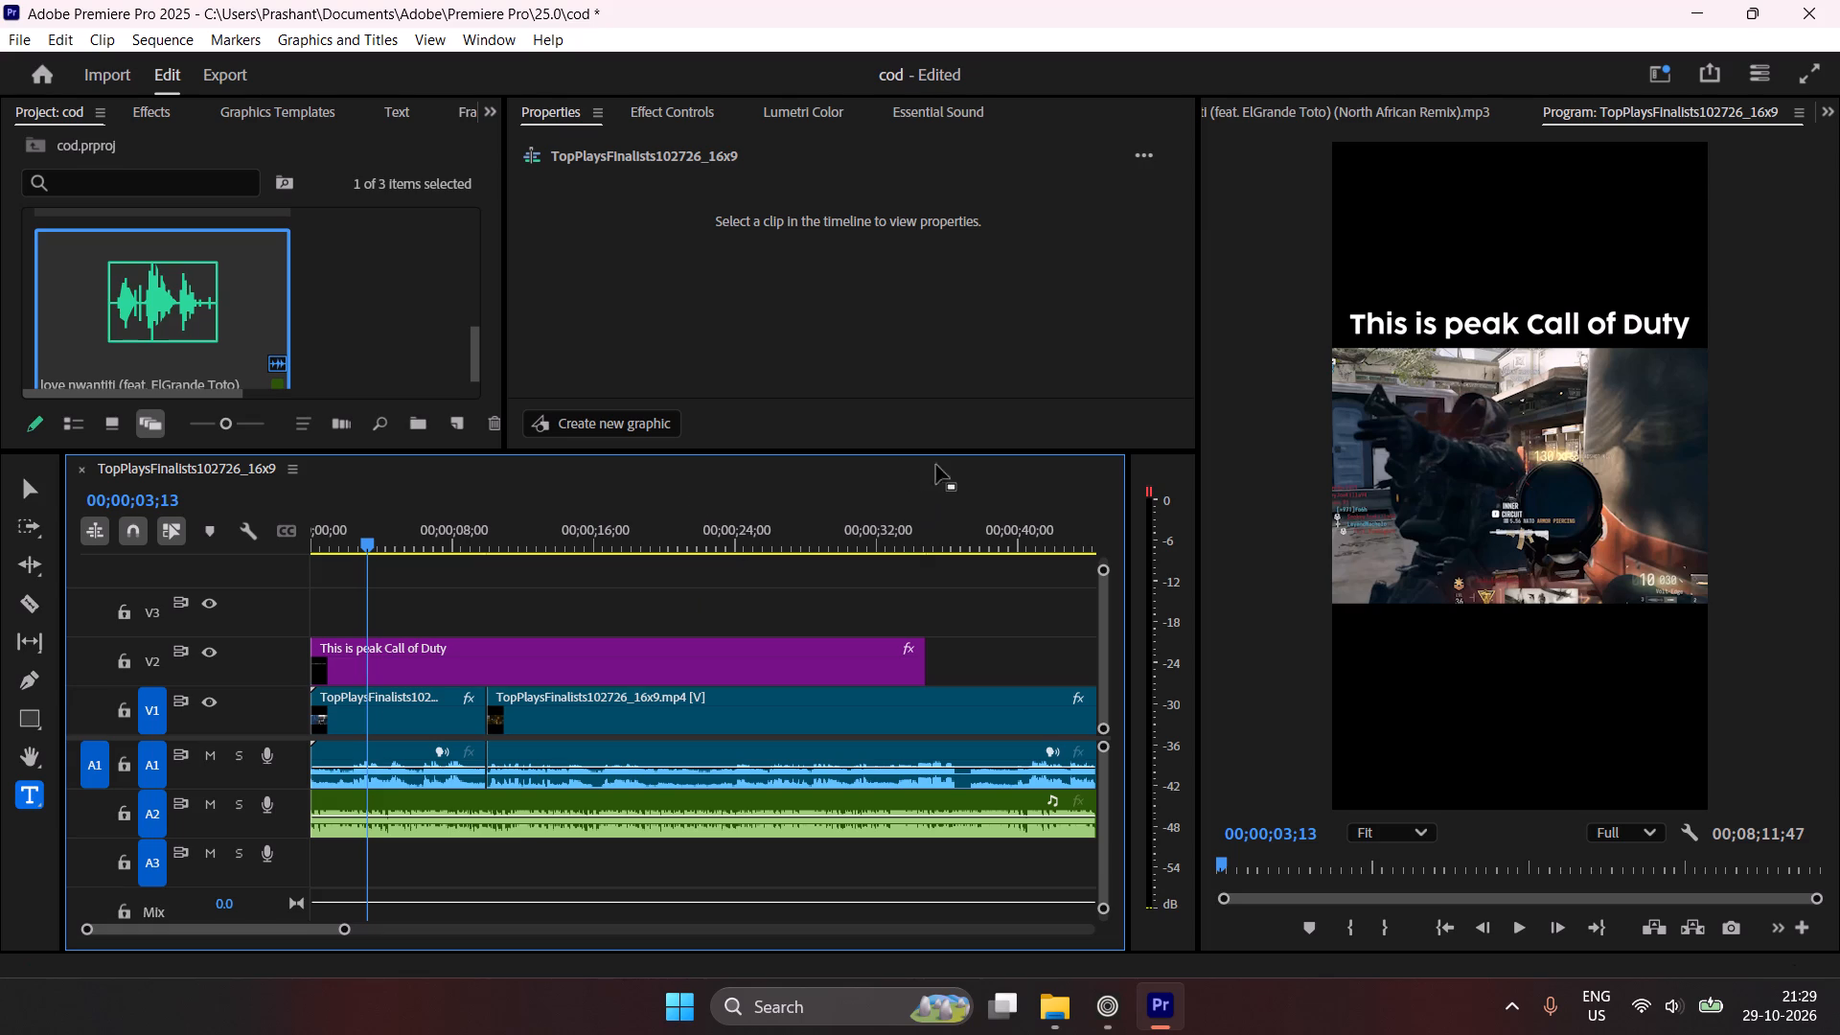
Move the title higher, into the middle of the black area above the gameplay.
{"action": "left_click", "coordinate": [563, 645]}
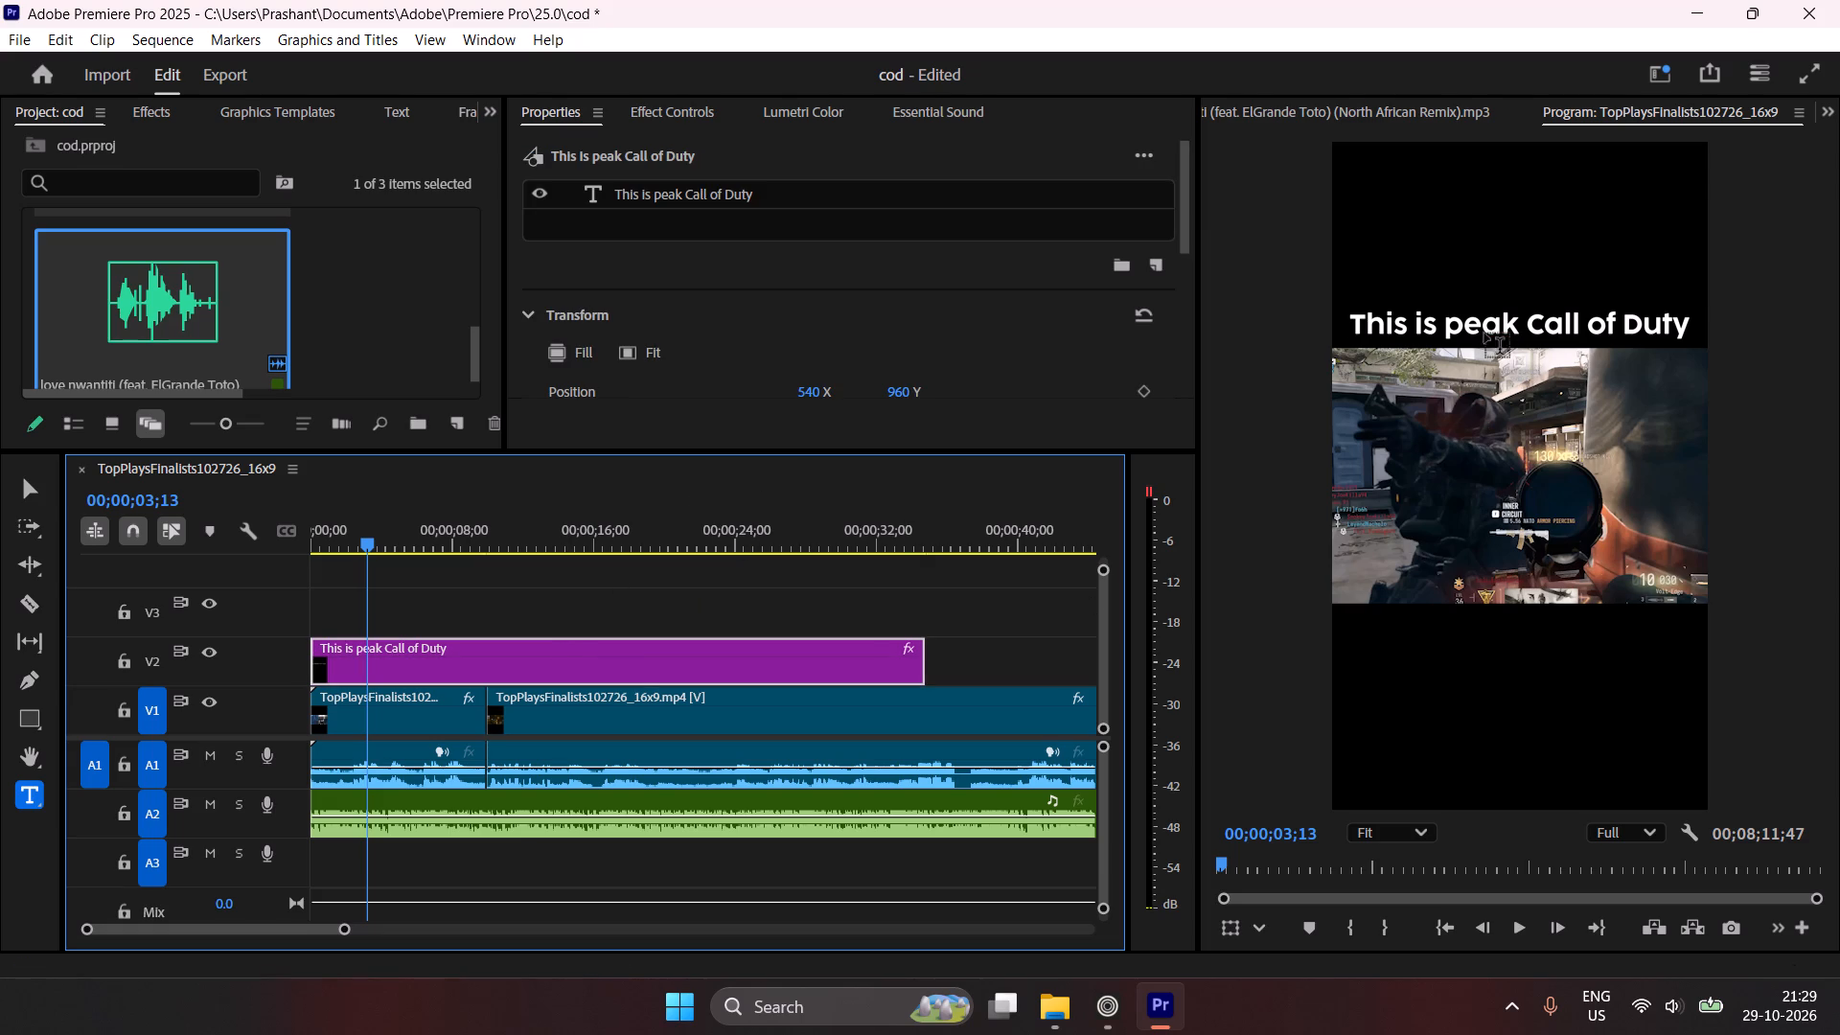
{"action": "left_click", "coordinate": [23, 483]}
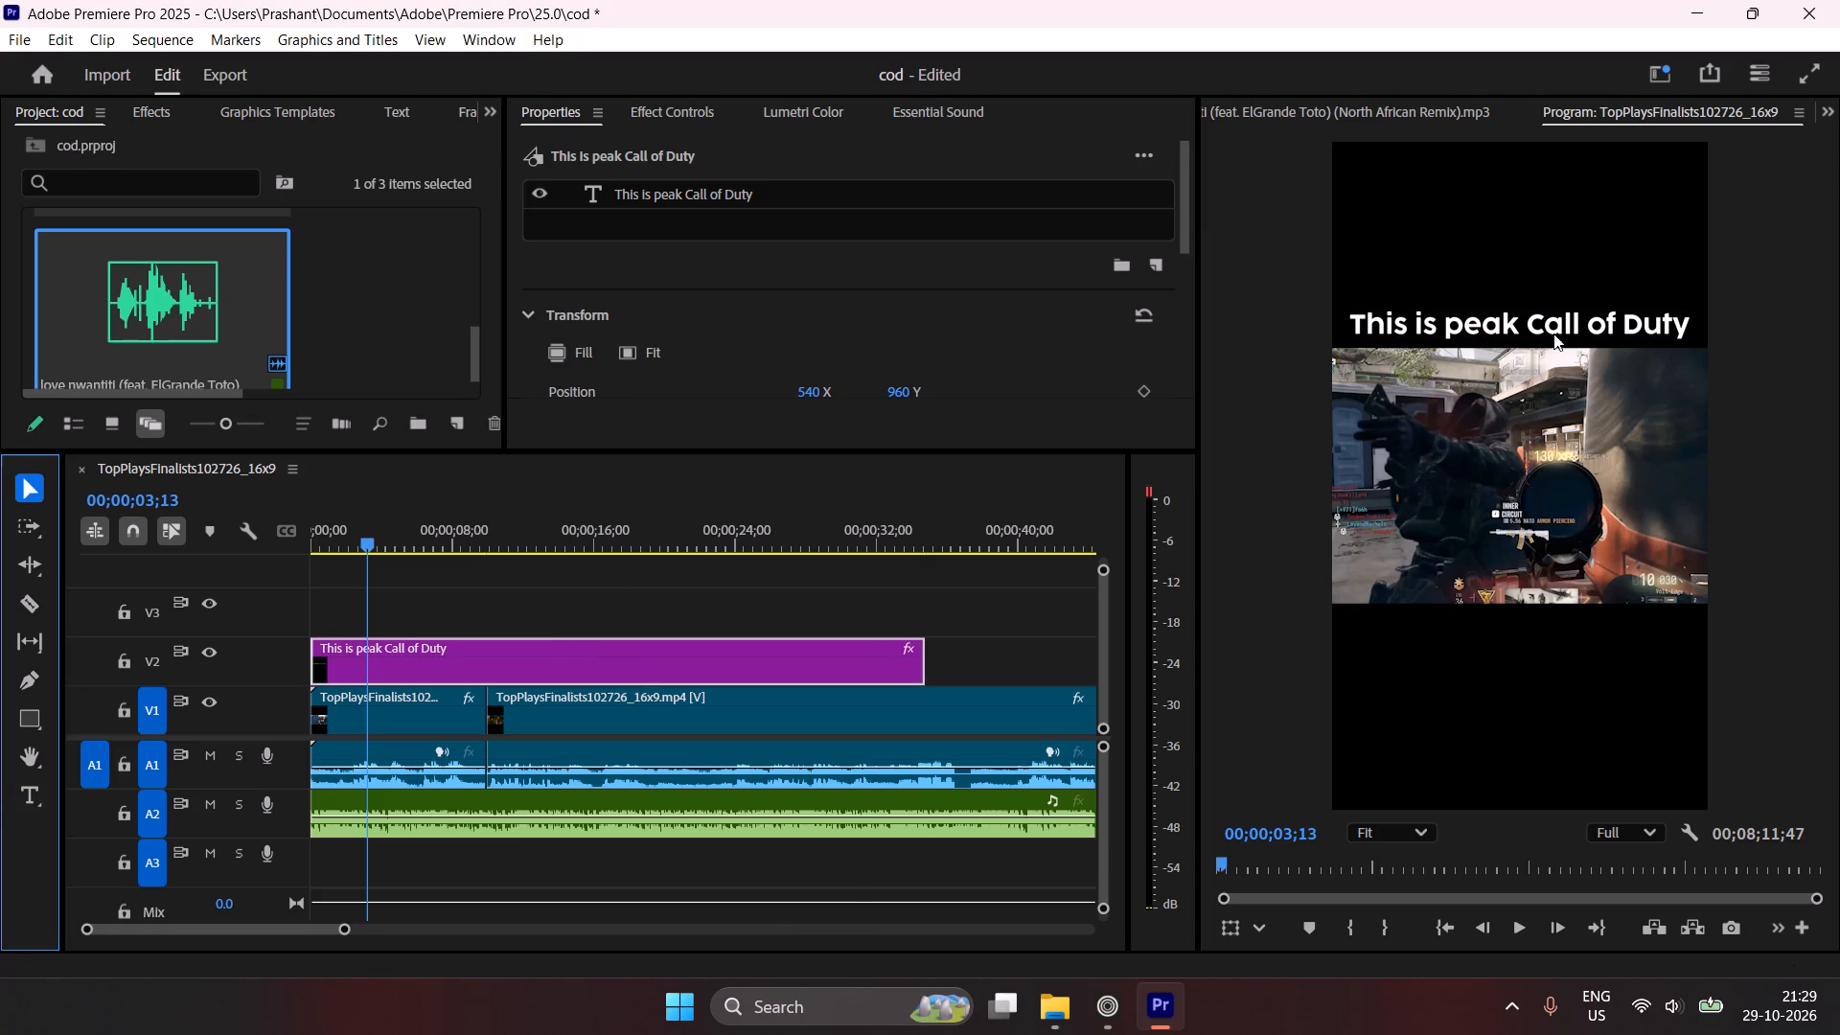
{"action": "left_click", "coordinate": [1551, 320]}
{"action": "left_click_drag", "start_coordinate": [1578, 320], "coordinate": [1575, 245]}
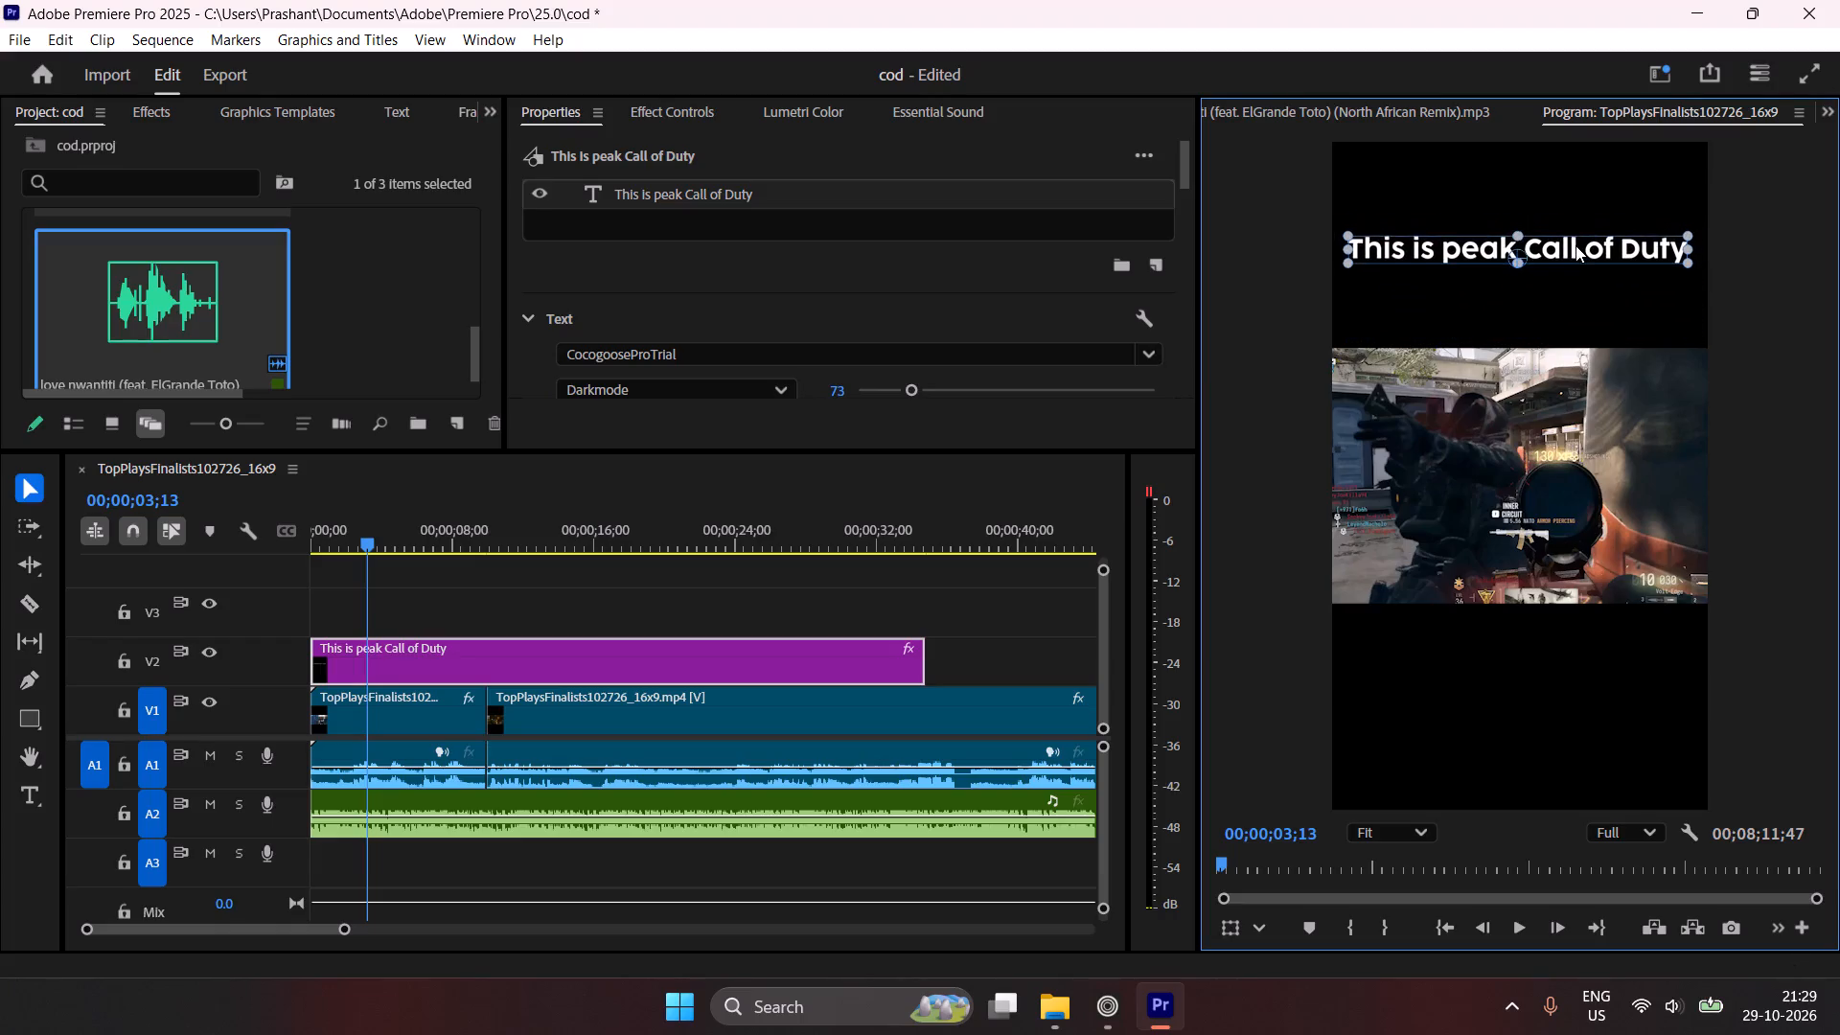
{"action": "left_click_drag", "start_coordinate": [1575, 245], "coordinate": [1577, 251]}
In the Zen browser, search for "iphone emojis" and save Emojipedia's Apple skull emoji as skull_1f480 PNG in Downloads.
{"action": "left_click", "coordinate": [1101, 996]}
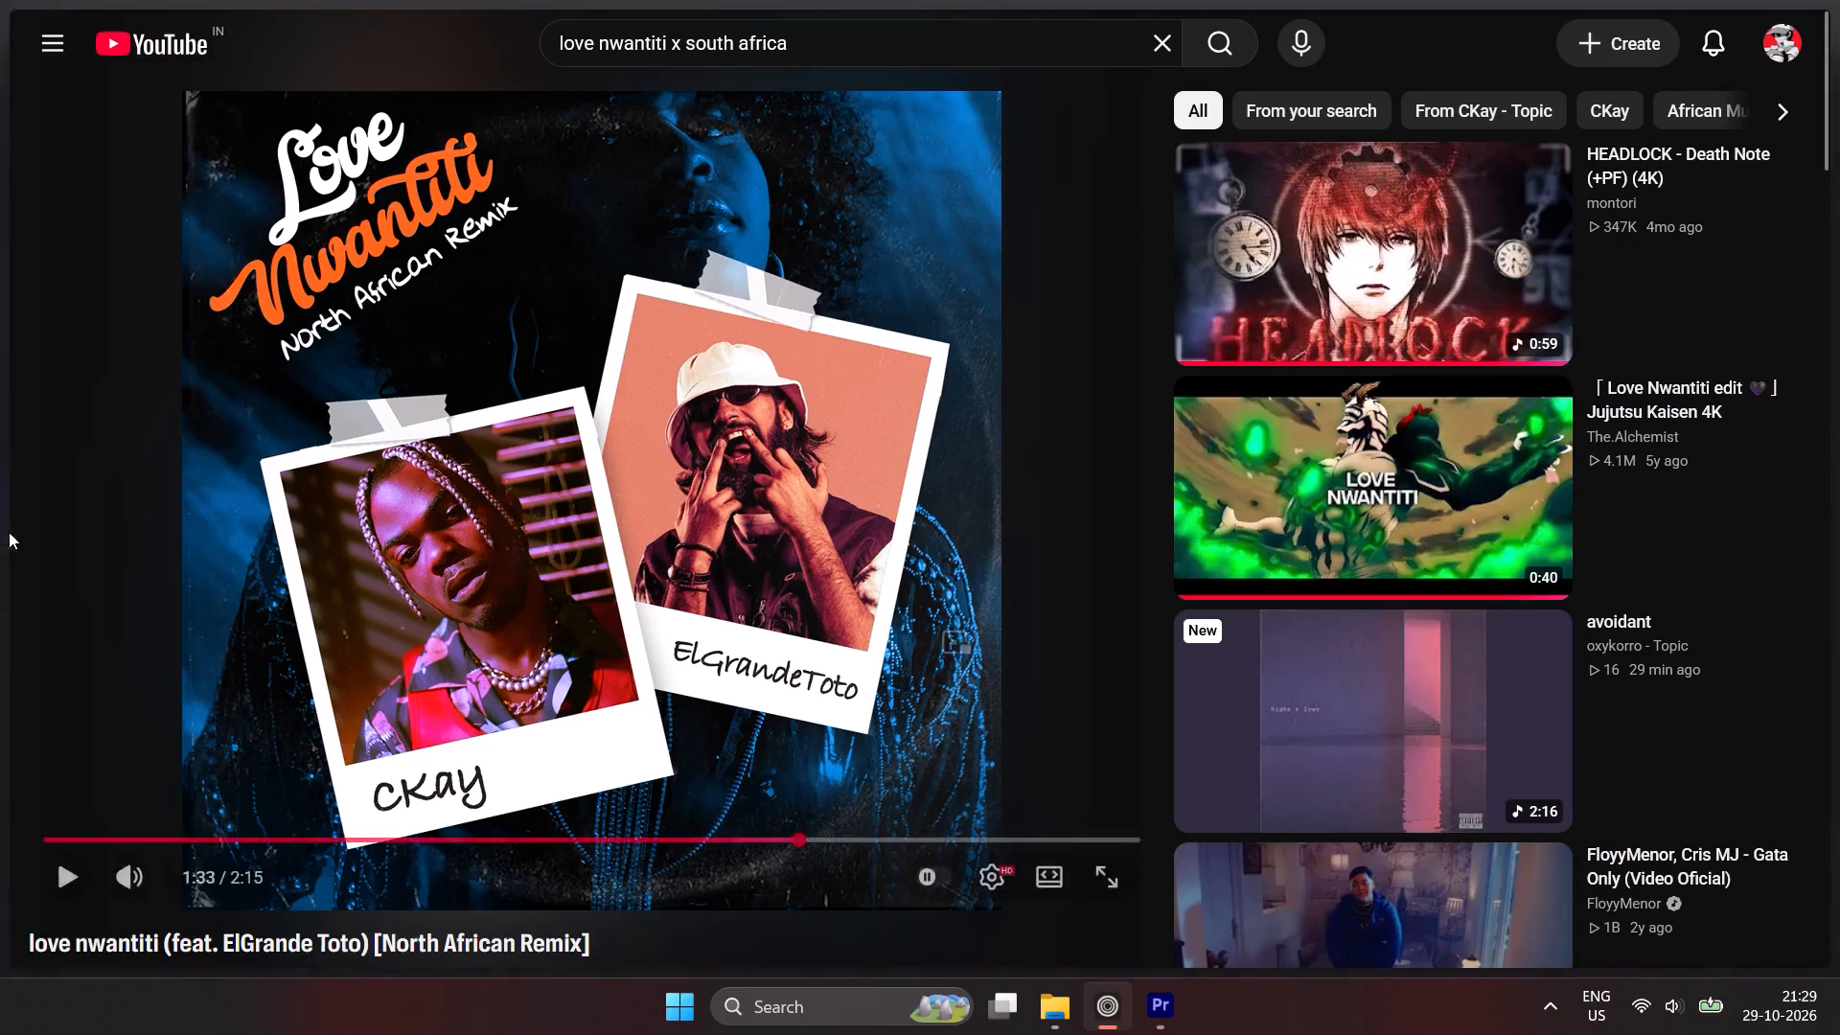
{"action": "left_click", "coordinate": [103, 353]}
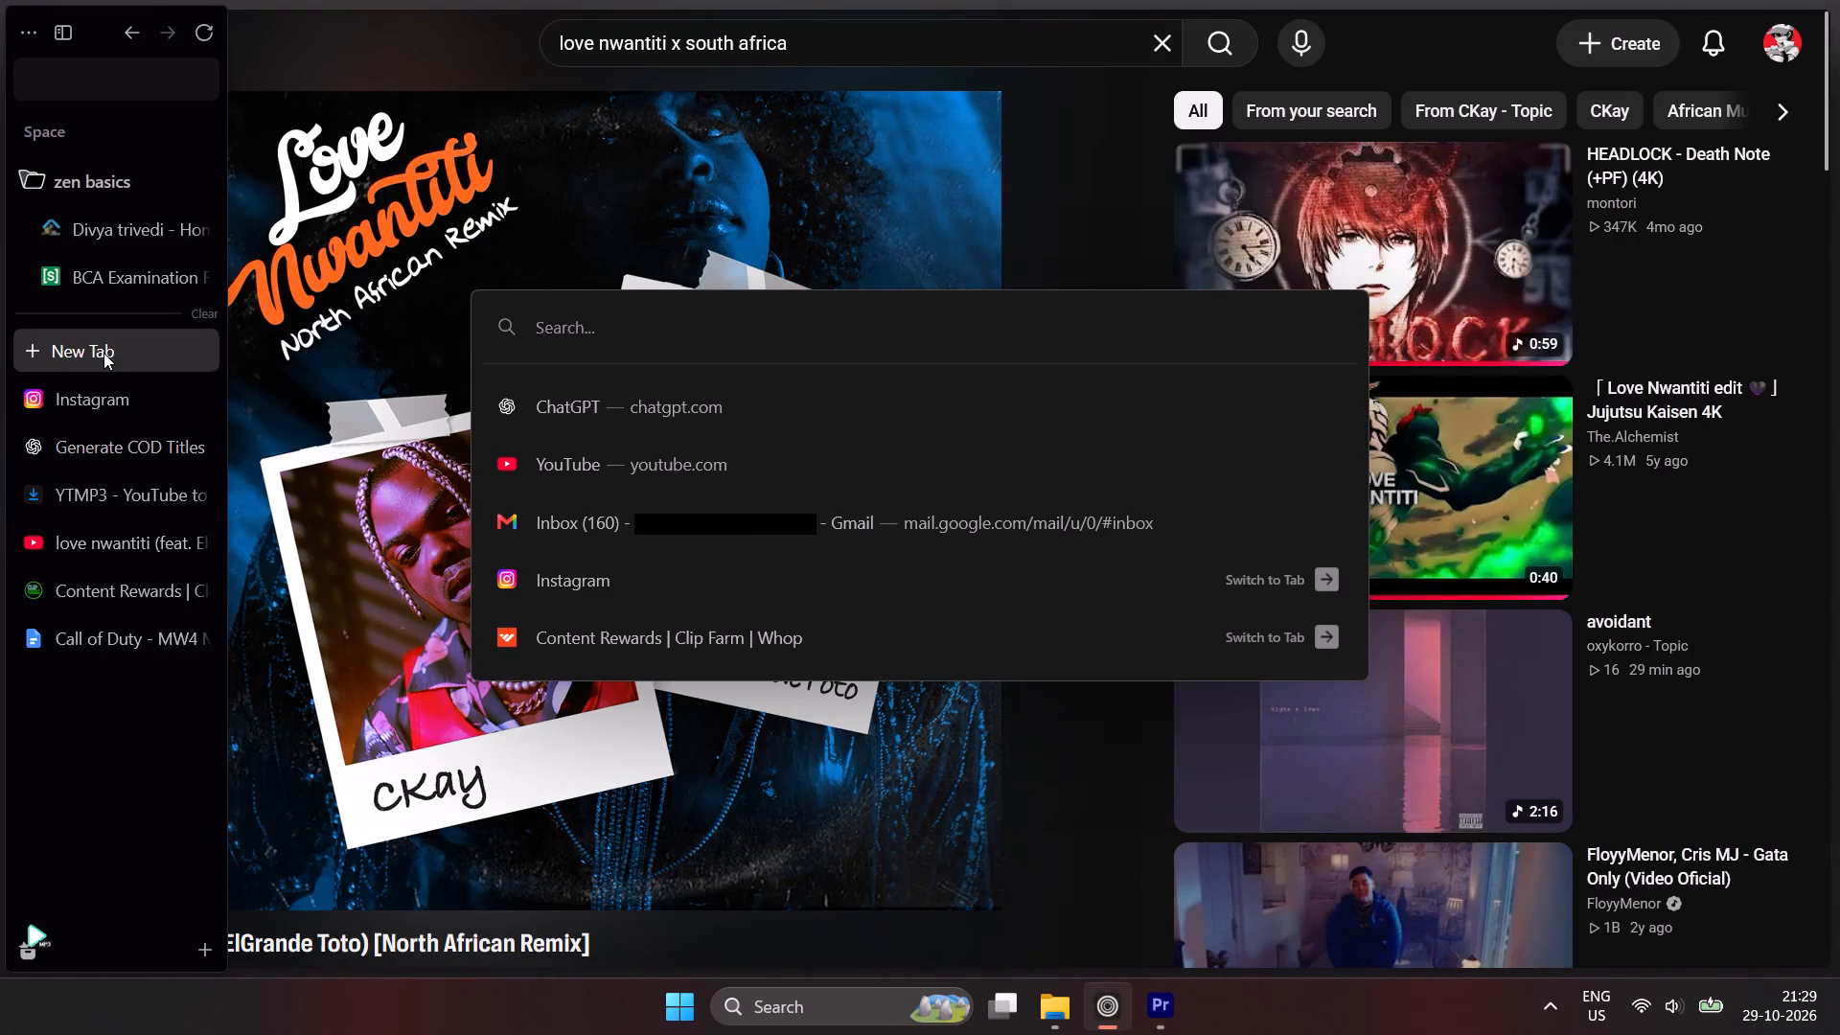
{"action": "type", "text": "iphone emojis"}
{"action": "key", "text": "Return"}
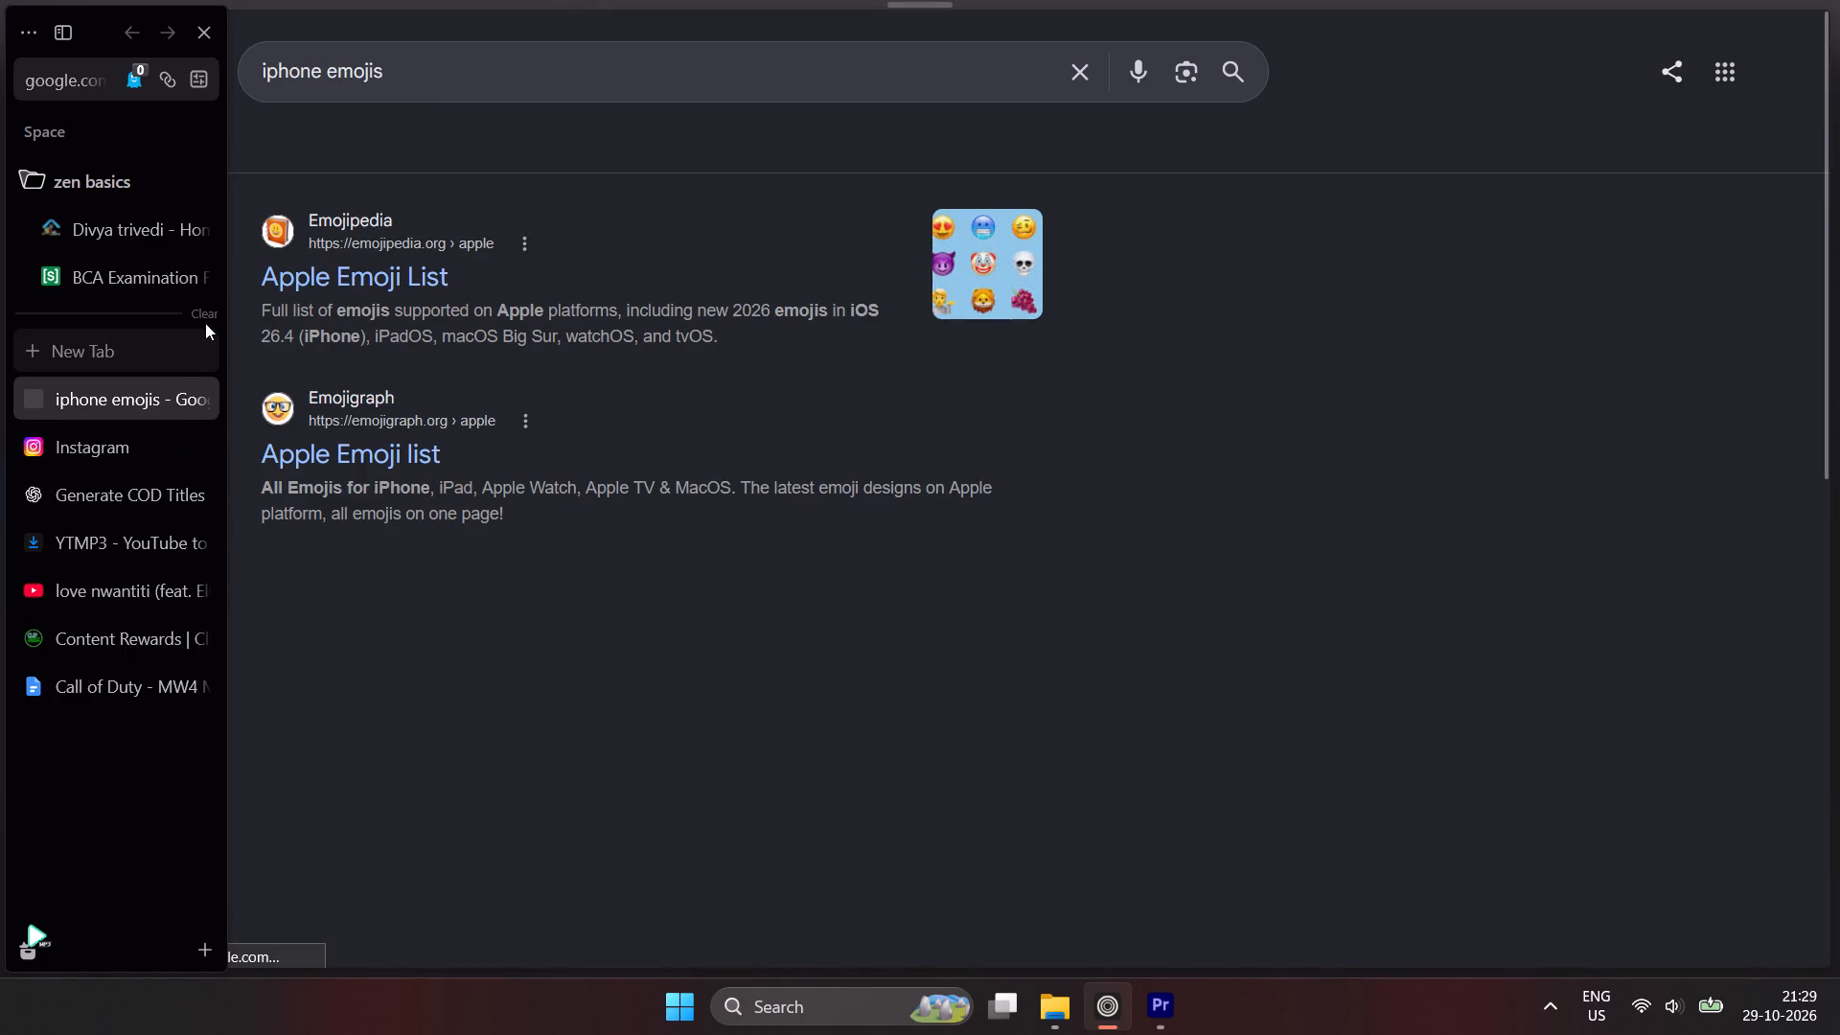
{"action": "left_click", "coordinate": [425, 271]}
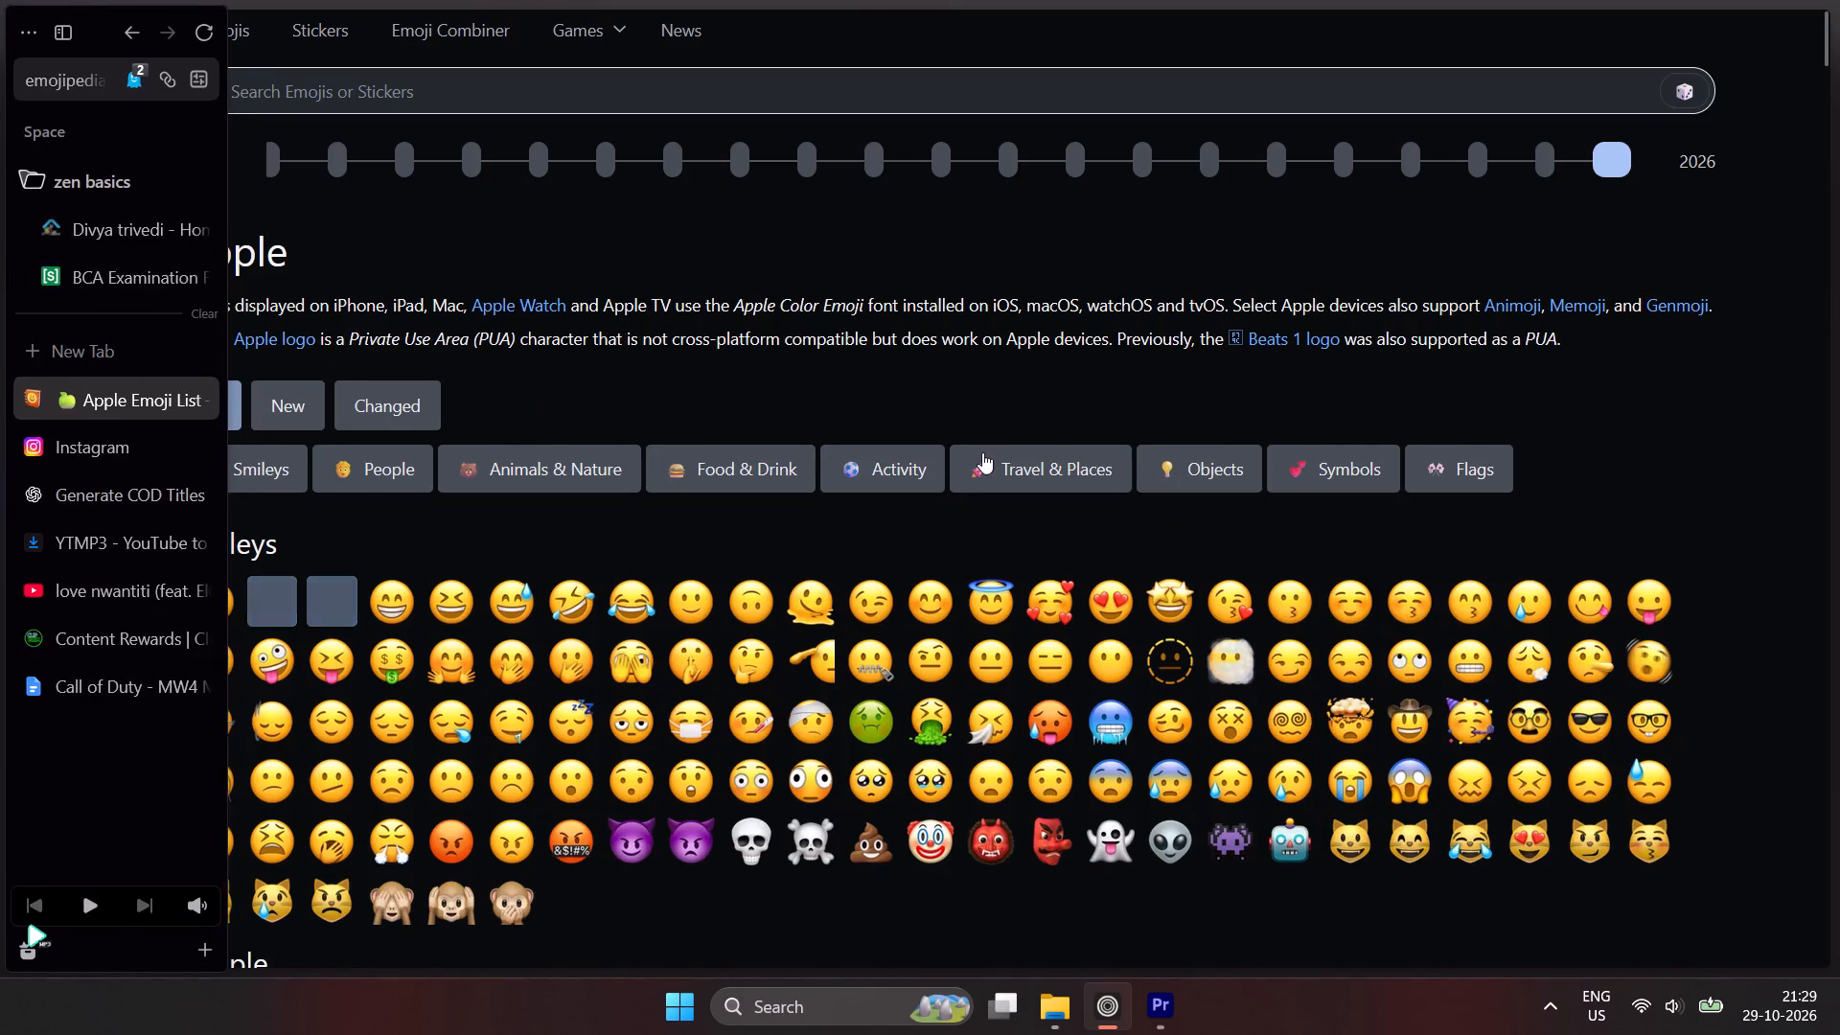
{"action": "left_click", "coordinate": [748, 832]}
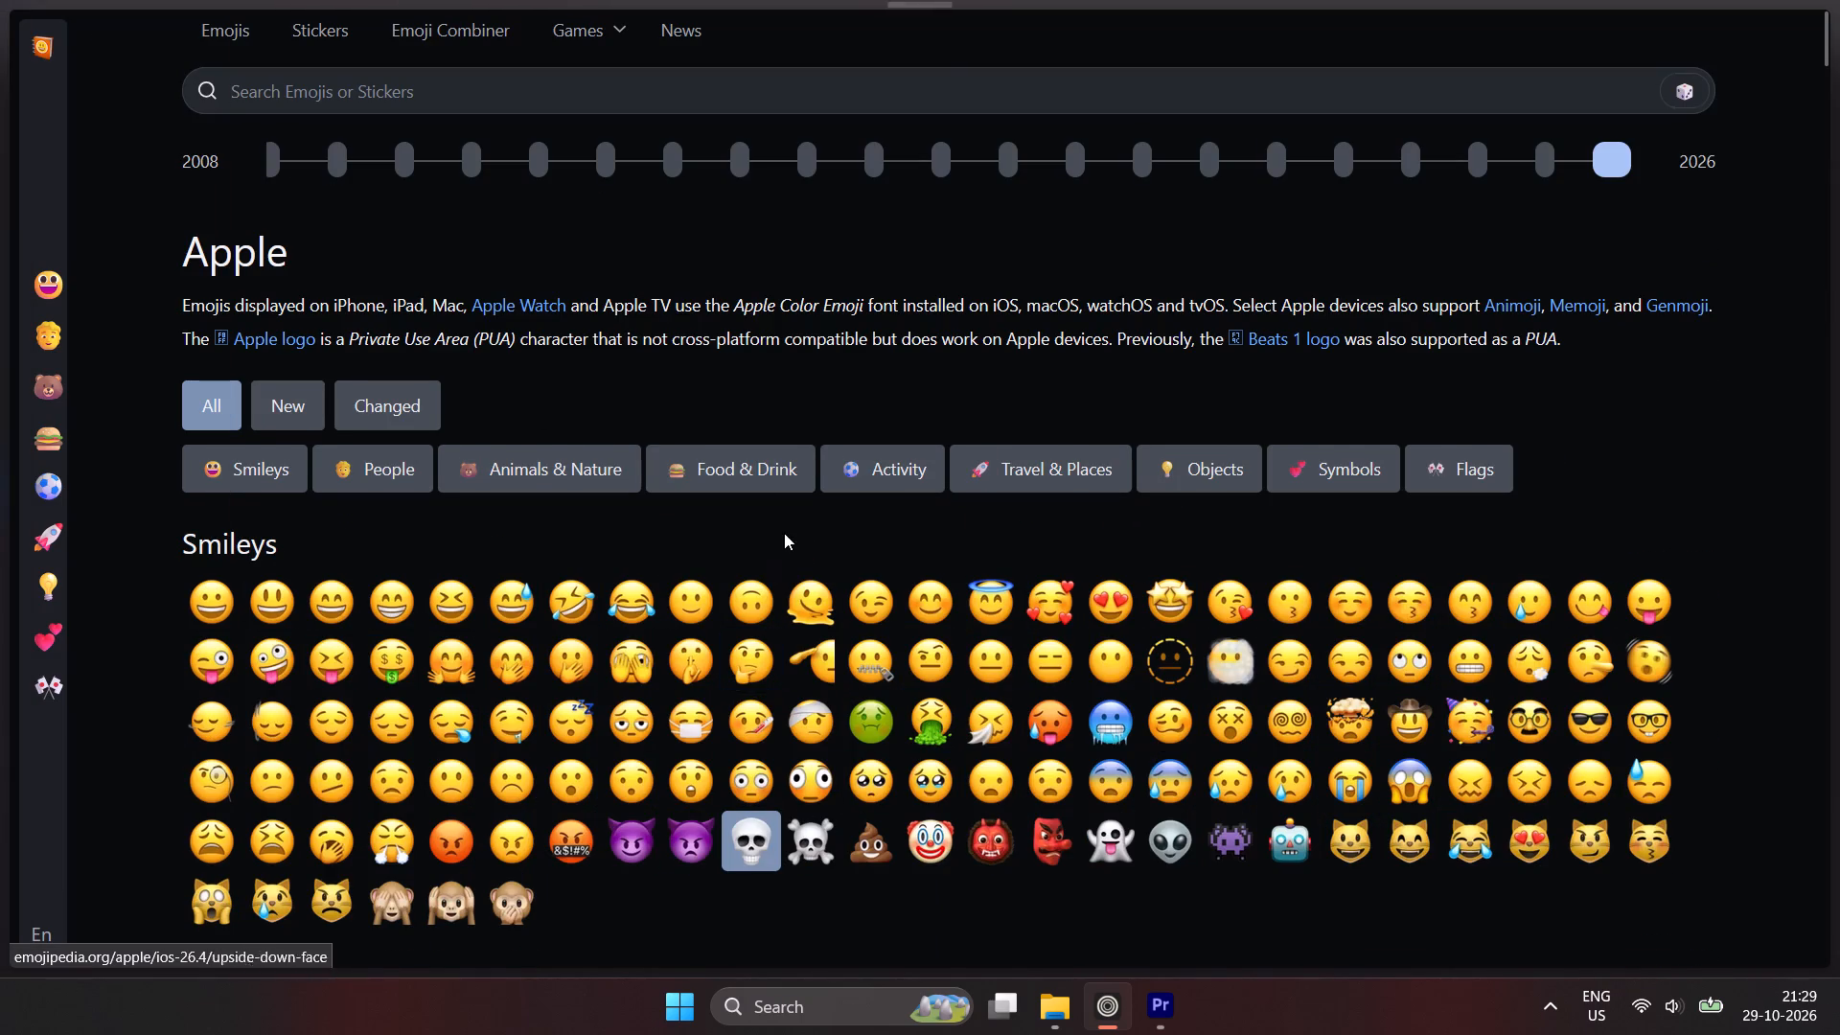
{"action": "right_click", "coordinate": [451, 414]}
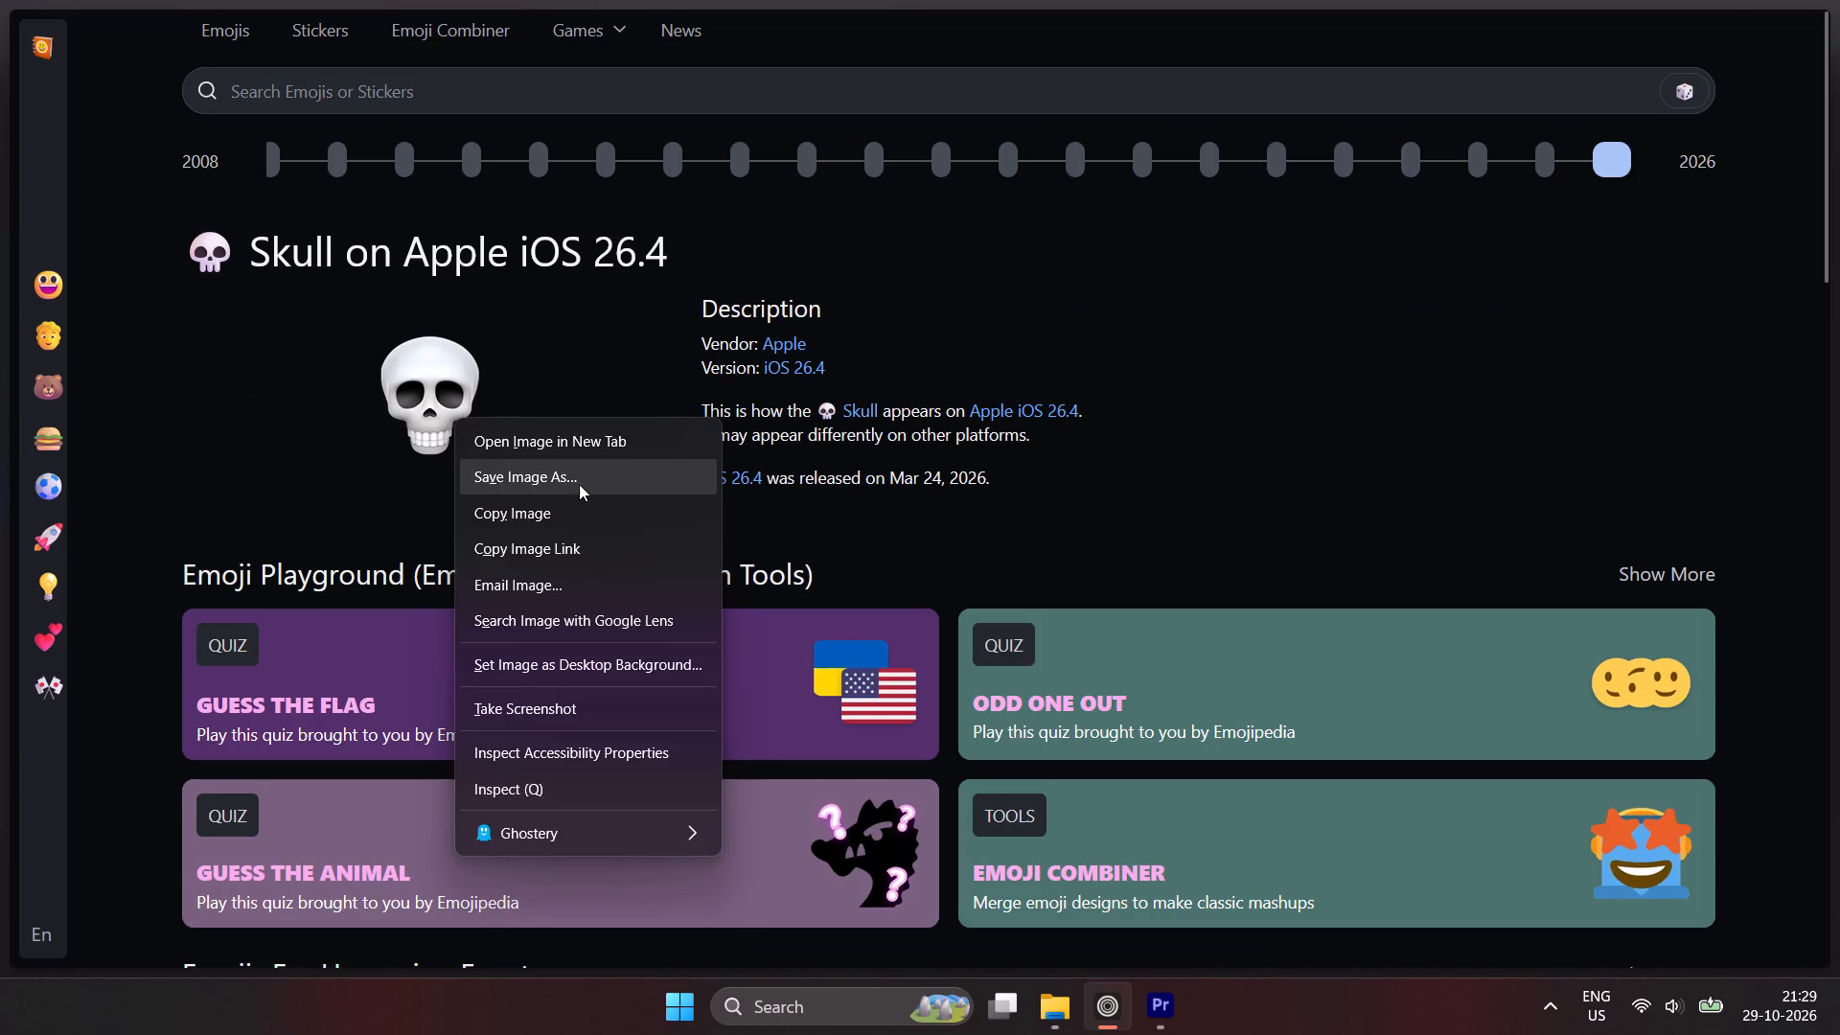
{"action": "left_click", "coordinate": [575, 474]}
{"action": "left_click", "coordinate": [737, 526]}
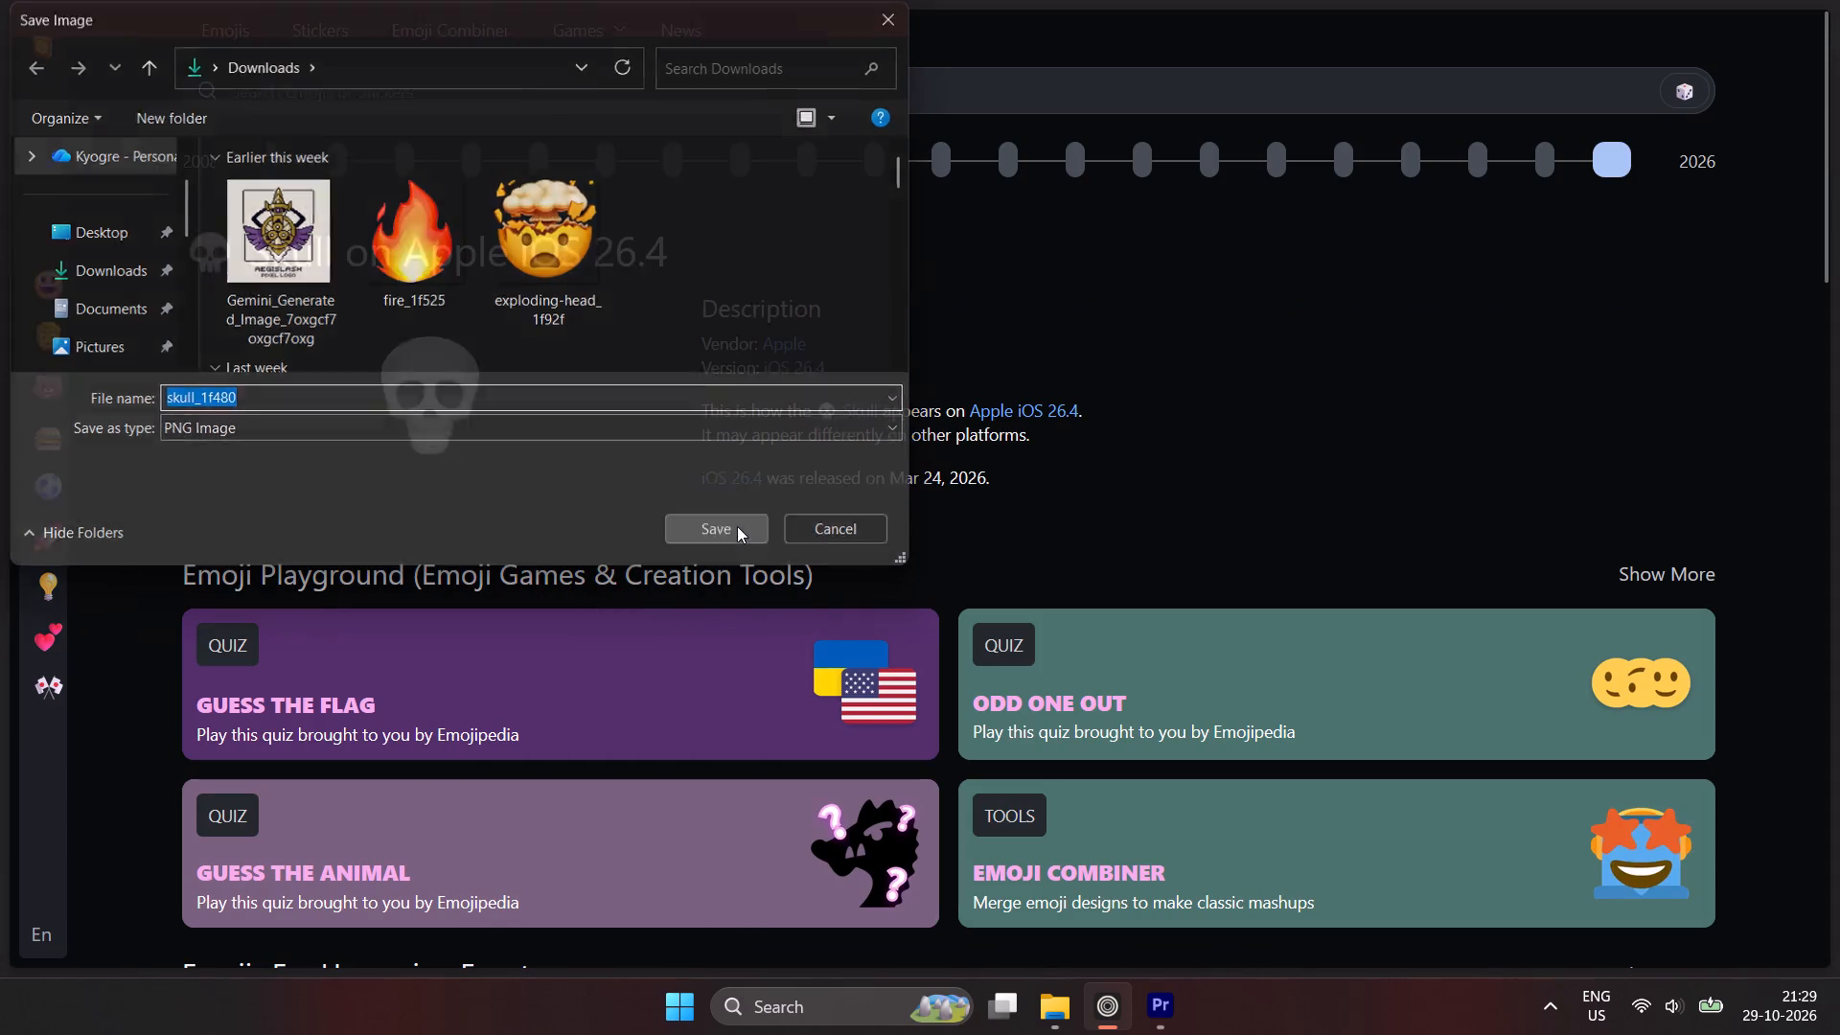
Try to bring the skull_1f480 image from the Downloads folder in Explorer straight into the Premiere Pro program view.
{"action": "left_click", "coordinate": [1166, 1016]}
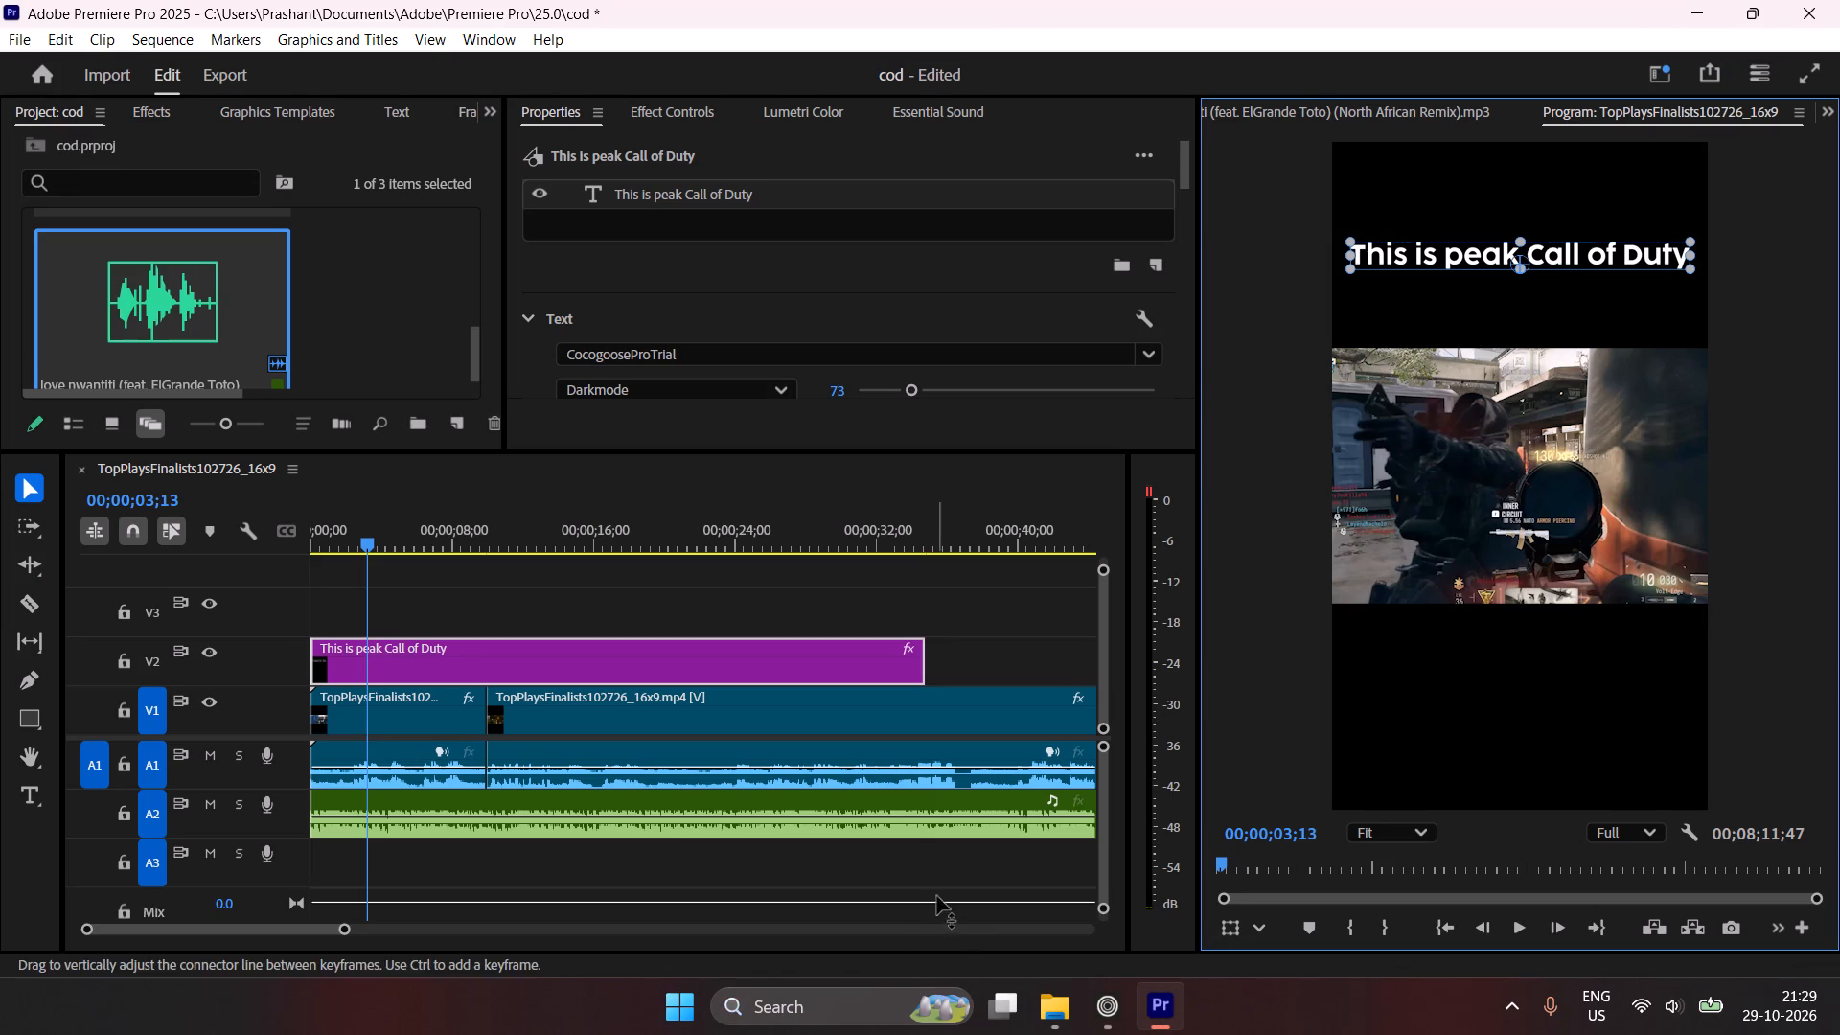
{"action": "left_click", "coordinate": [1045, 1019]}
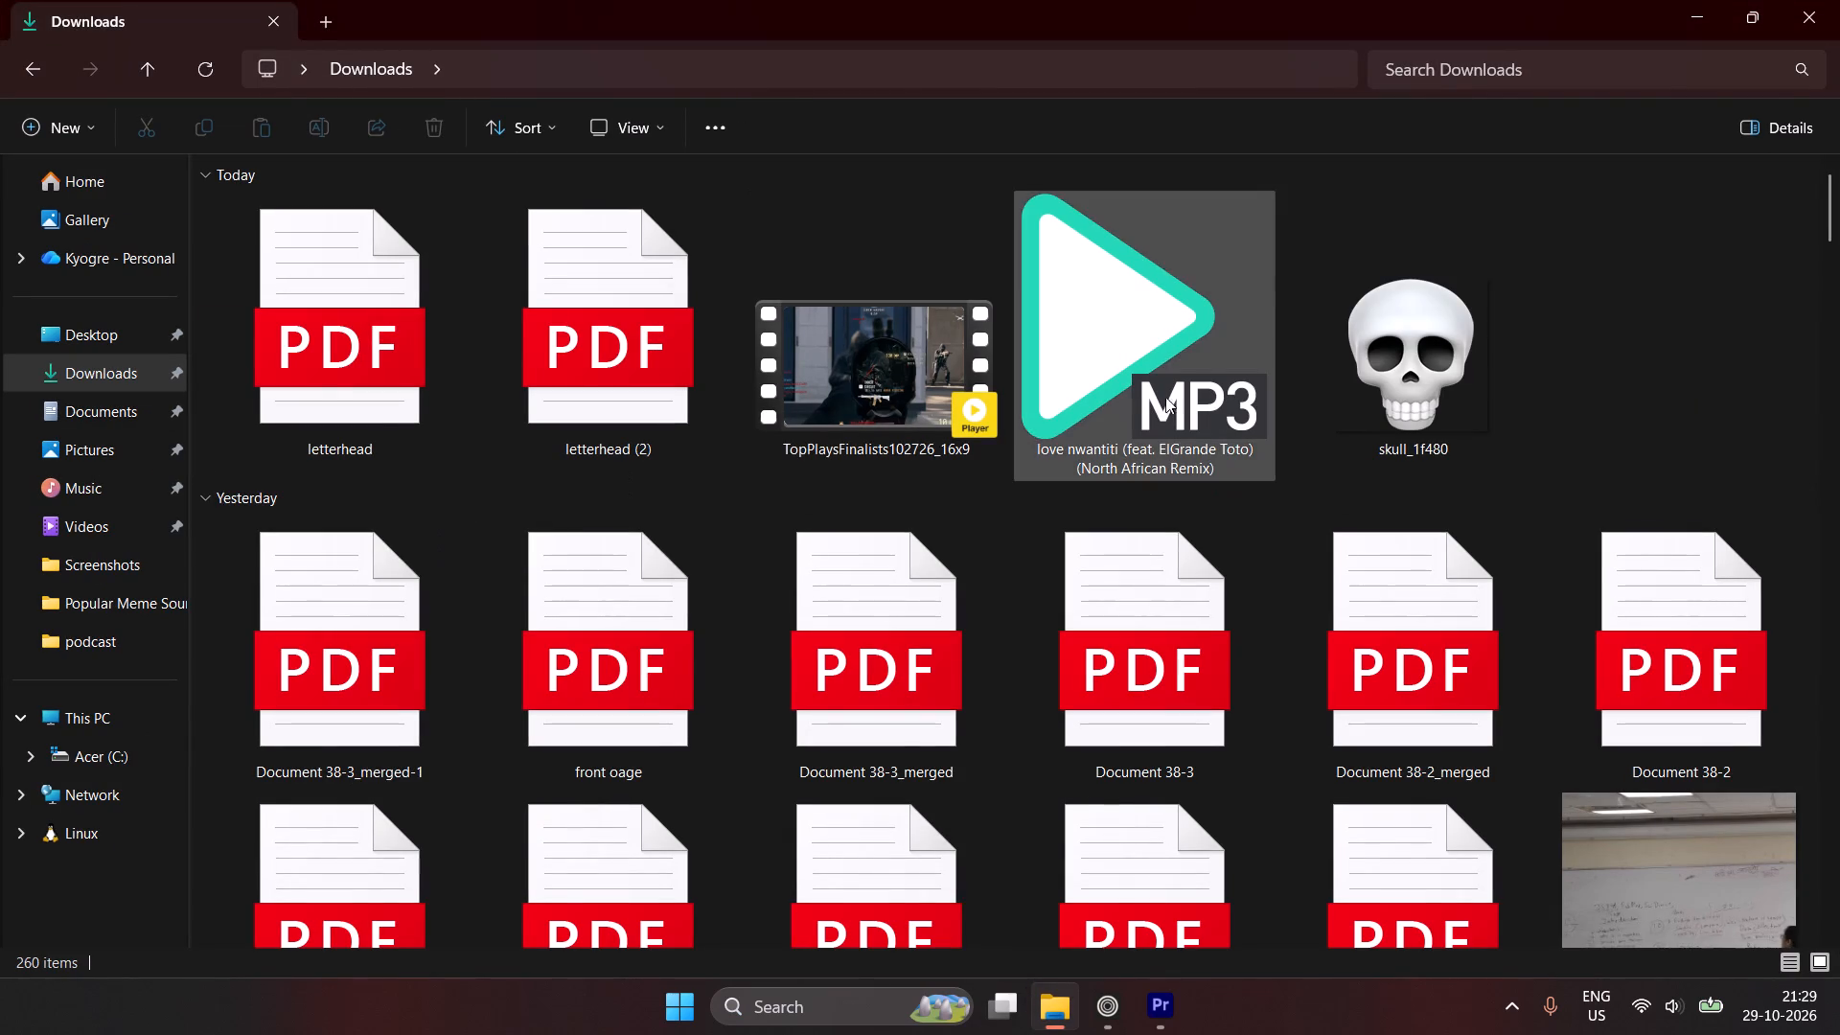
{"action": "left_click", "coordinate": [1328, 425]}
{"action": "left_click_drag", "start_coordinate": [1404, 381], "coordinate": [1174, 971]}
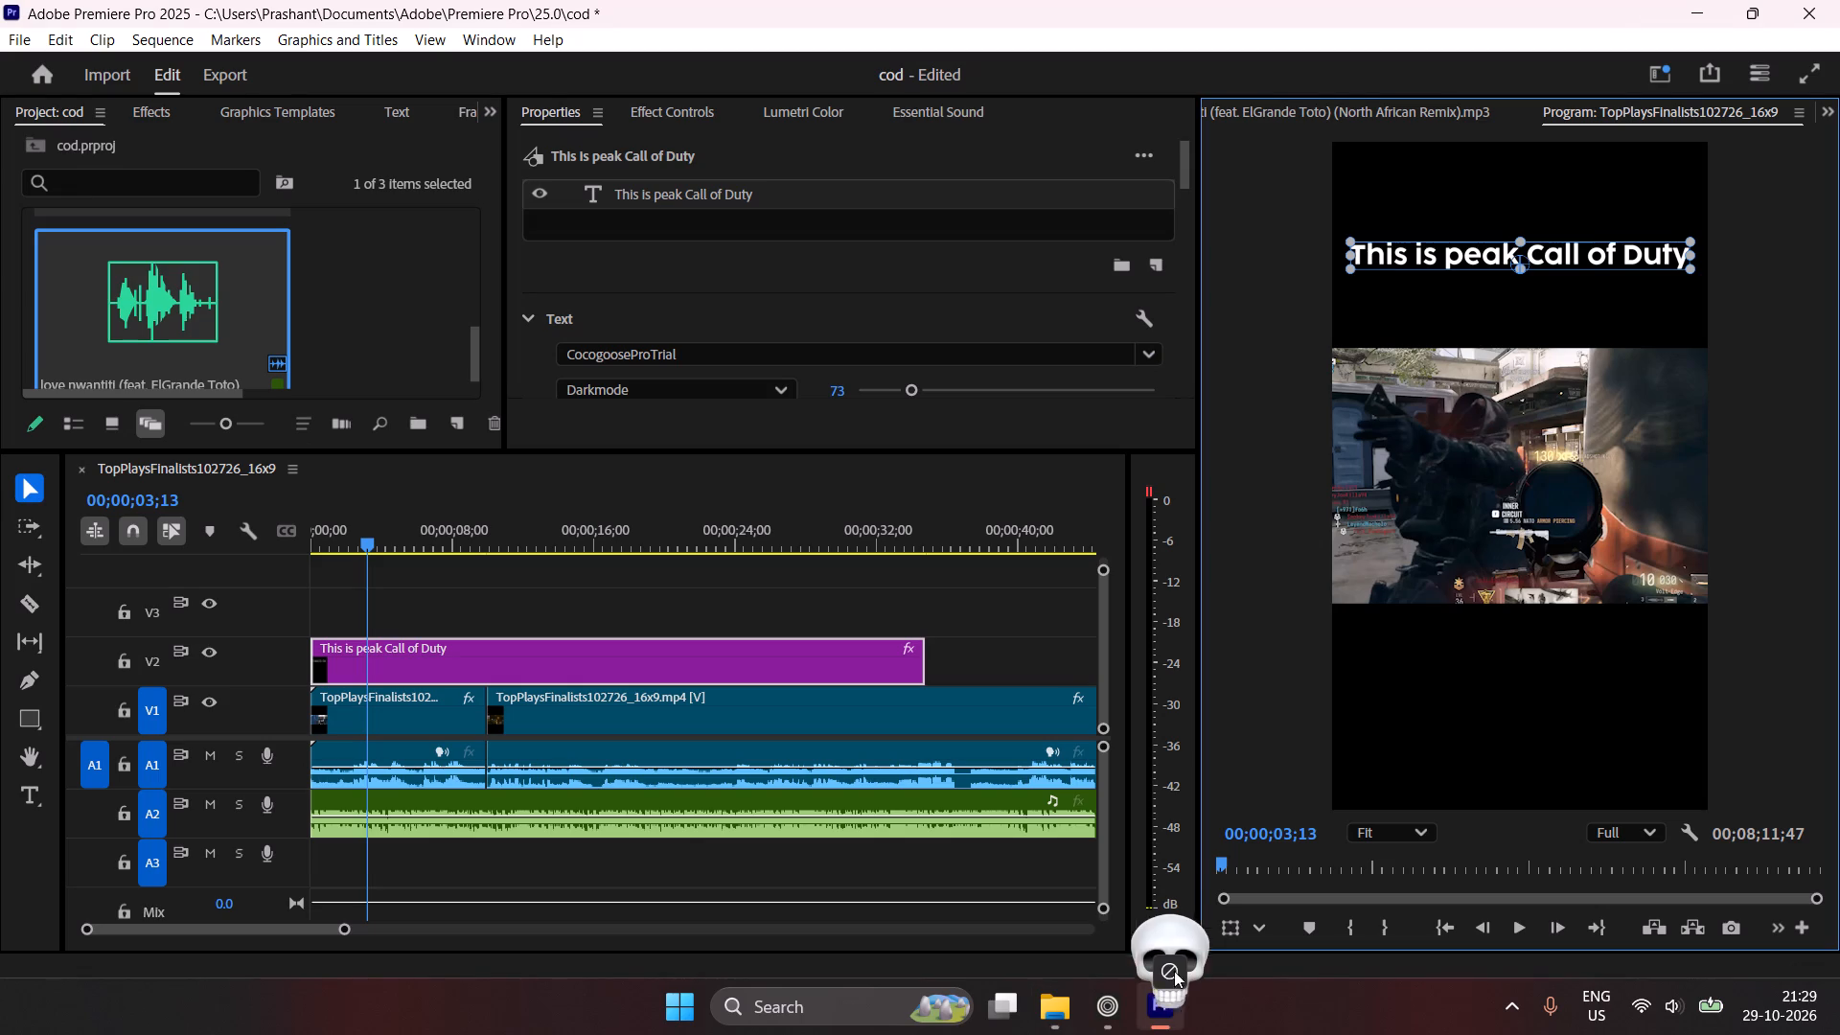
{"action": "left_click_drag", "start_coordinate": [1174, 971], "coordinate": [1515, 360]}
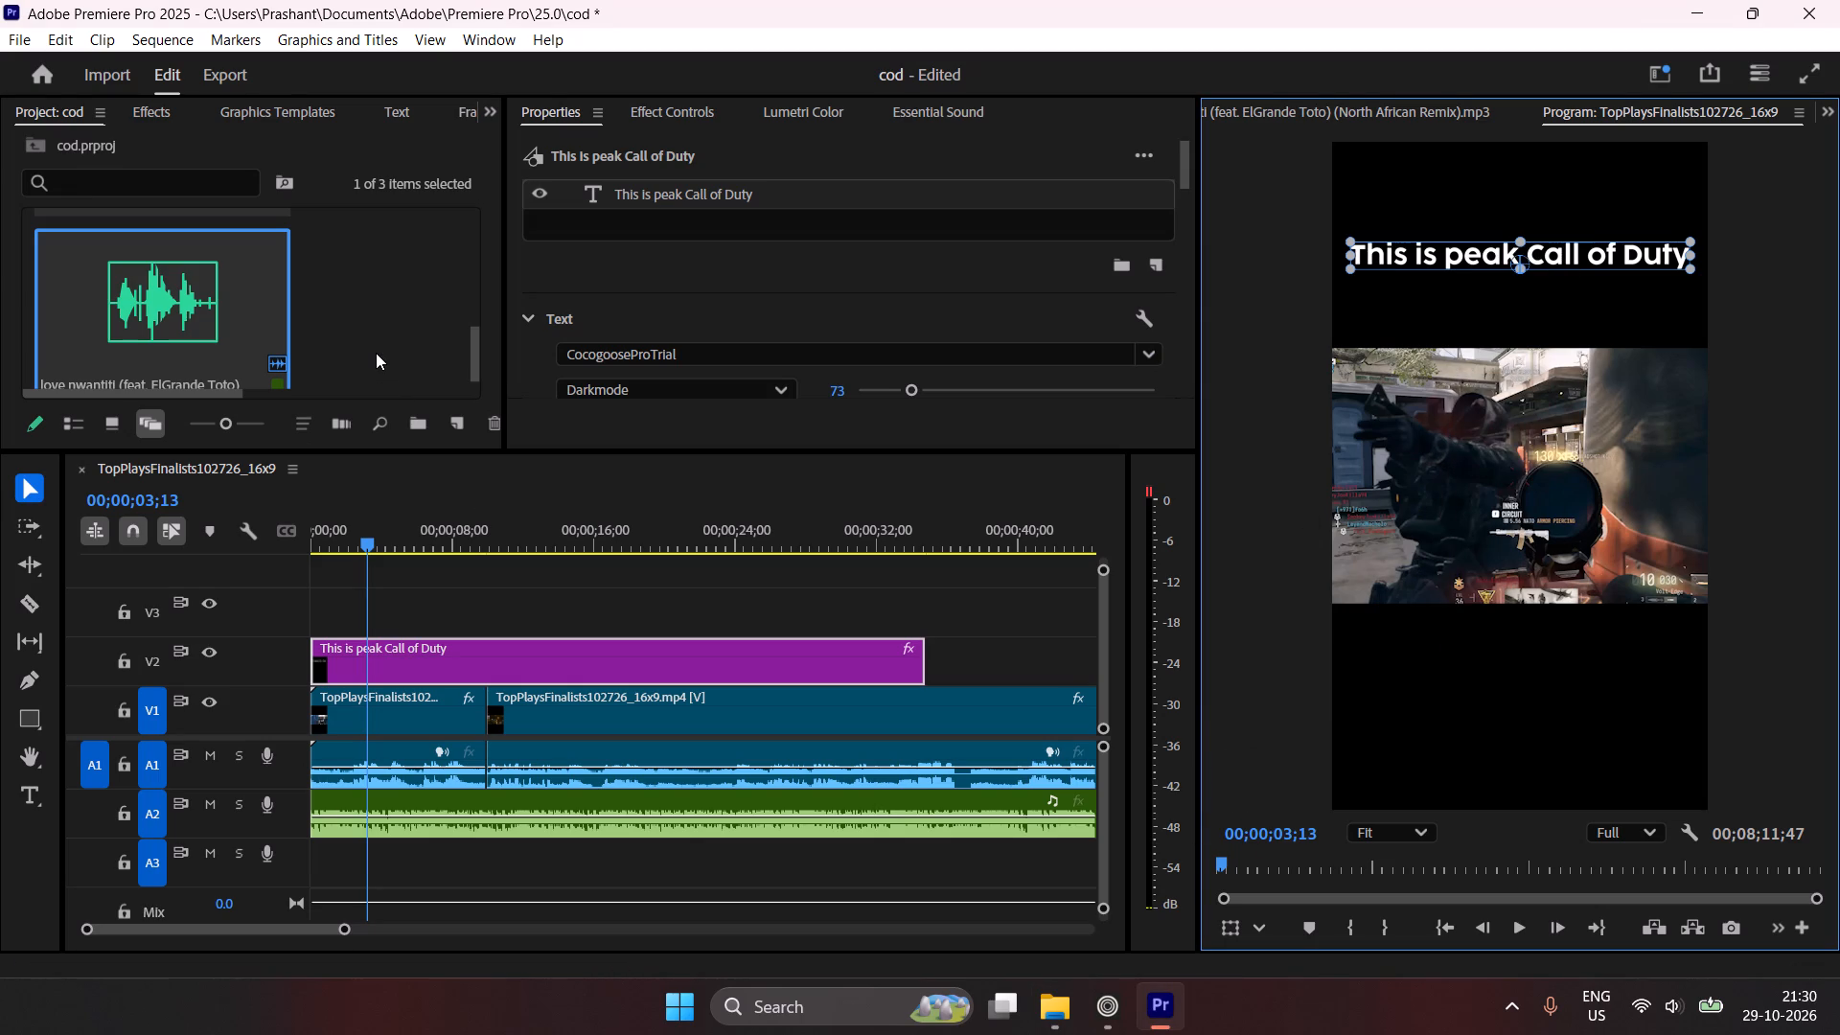
Import the skull_1f480 image from Downloads into the project.
{"action": "double_click", "coordinate": [376, 353]}
{"action": "double_click", "coordinate": [276, 294]}
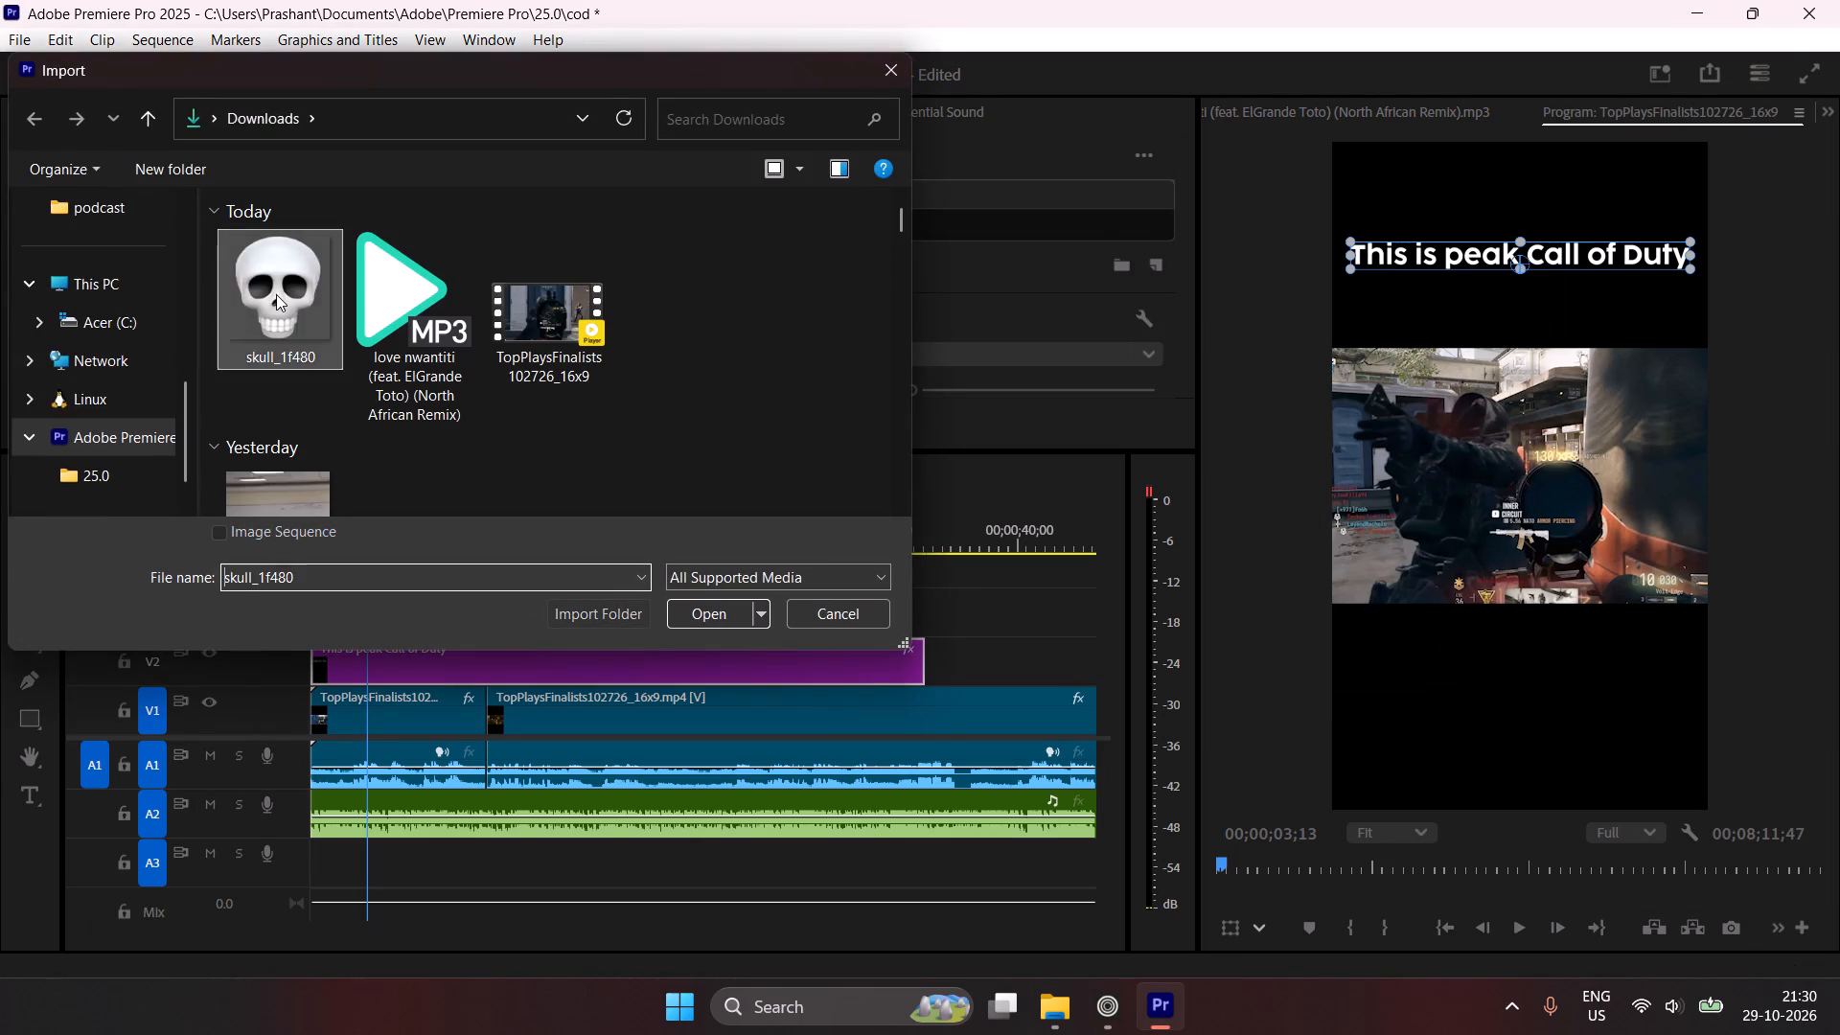
Place skull_1f480.png on video track V3 at the start of the sequence.
{"action": "scroll", "coordinate": [372, 319], "scroll_direction": "down", "scroll_amount": 7}
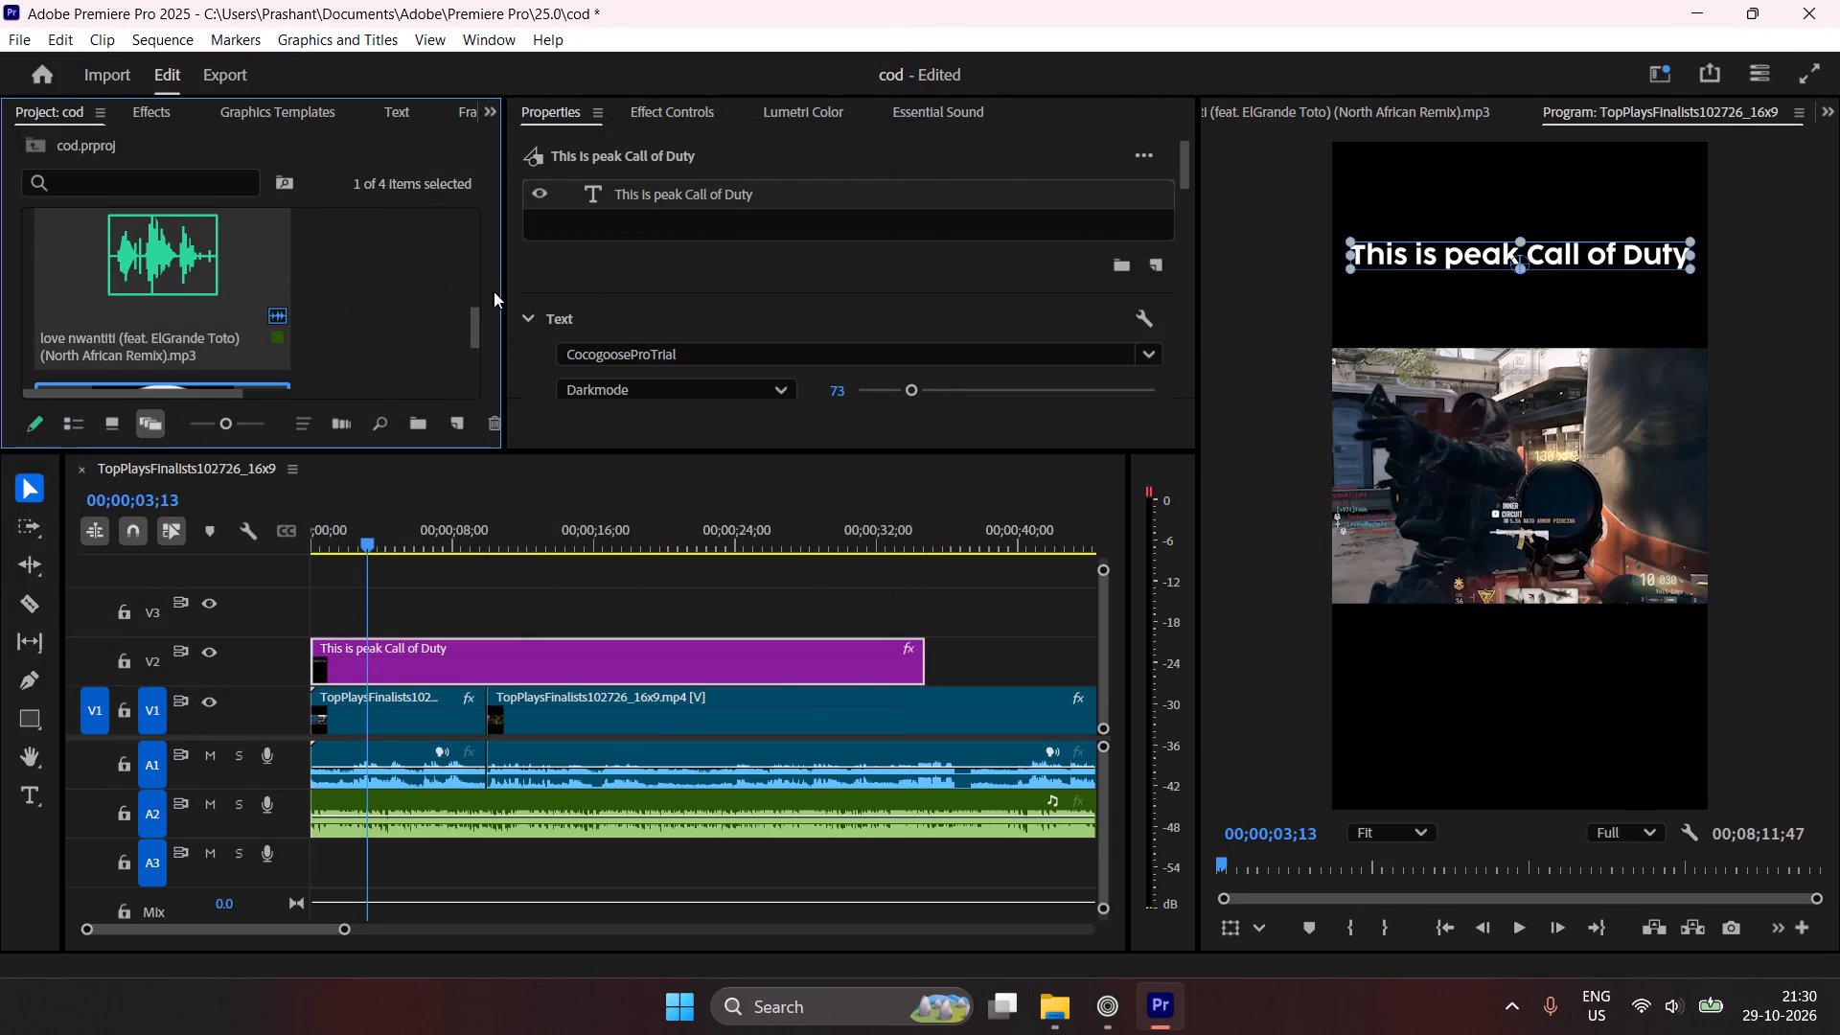
{"action": "left_click_drag", "start_coordinate": [475, 322], "coordinate": [472, 418]}
{"action": "left_click_drag", "start_coordinate": [129, 286], "coordinate": [379, 616]}
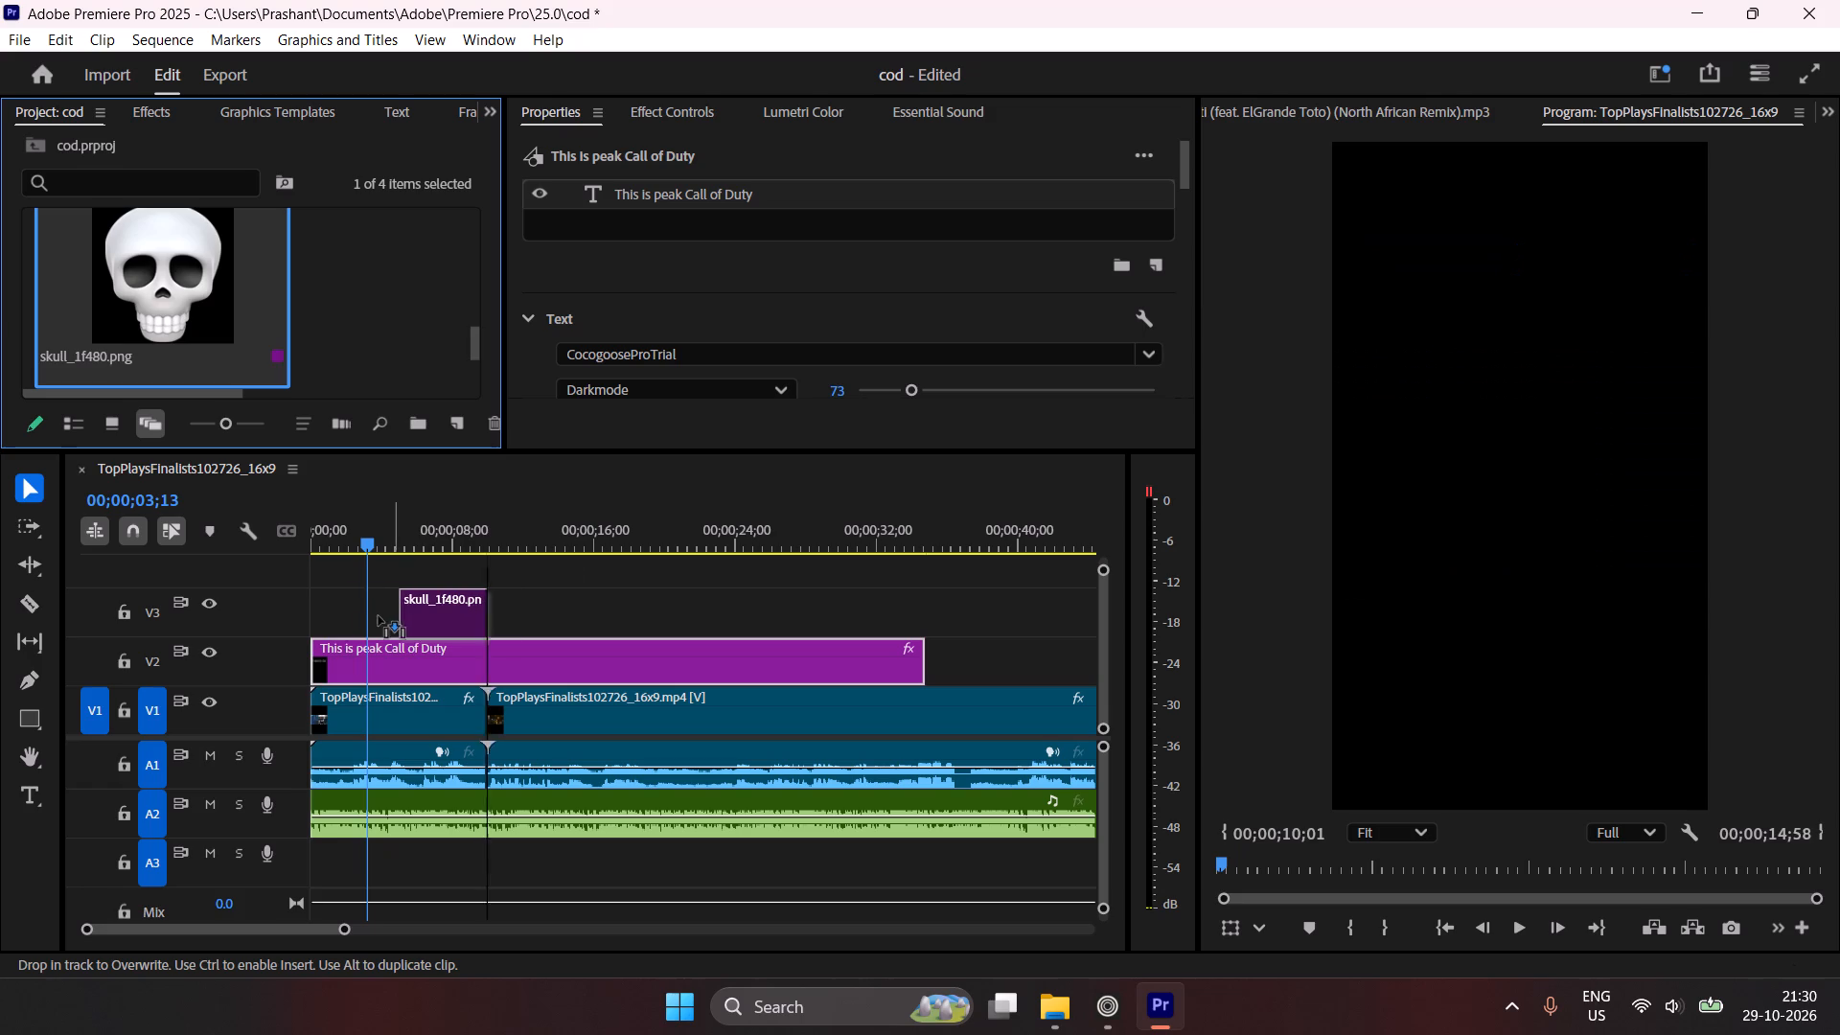
{"action": "left_click_drag", "start_coordinate": [379, 616], "coordinate": [305, 619]}
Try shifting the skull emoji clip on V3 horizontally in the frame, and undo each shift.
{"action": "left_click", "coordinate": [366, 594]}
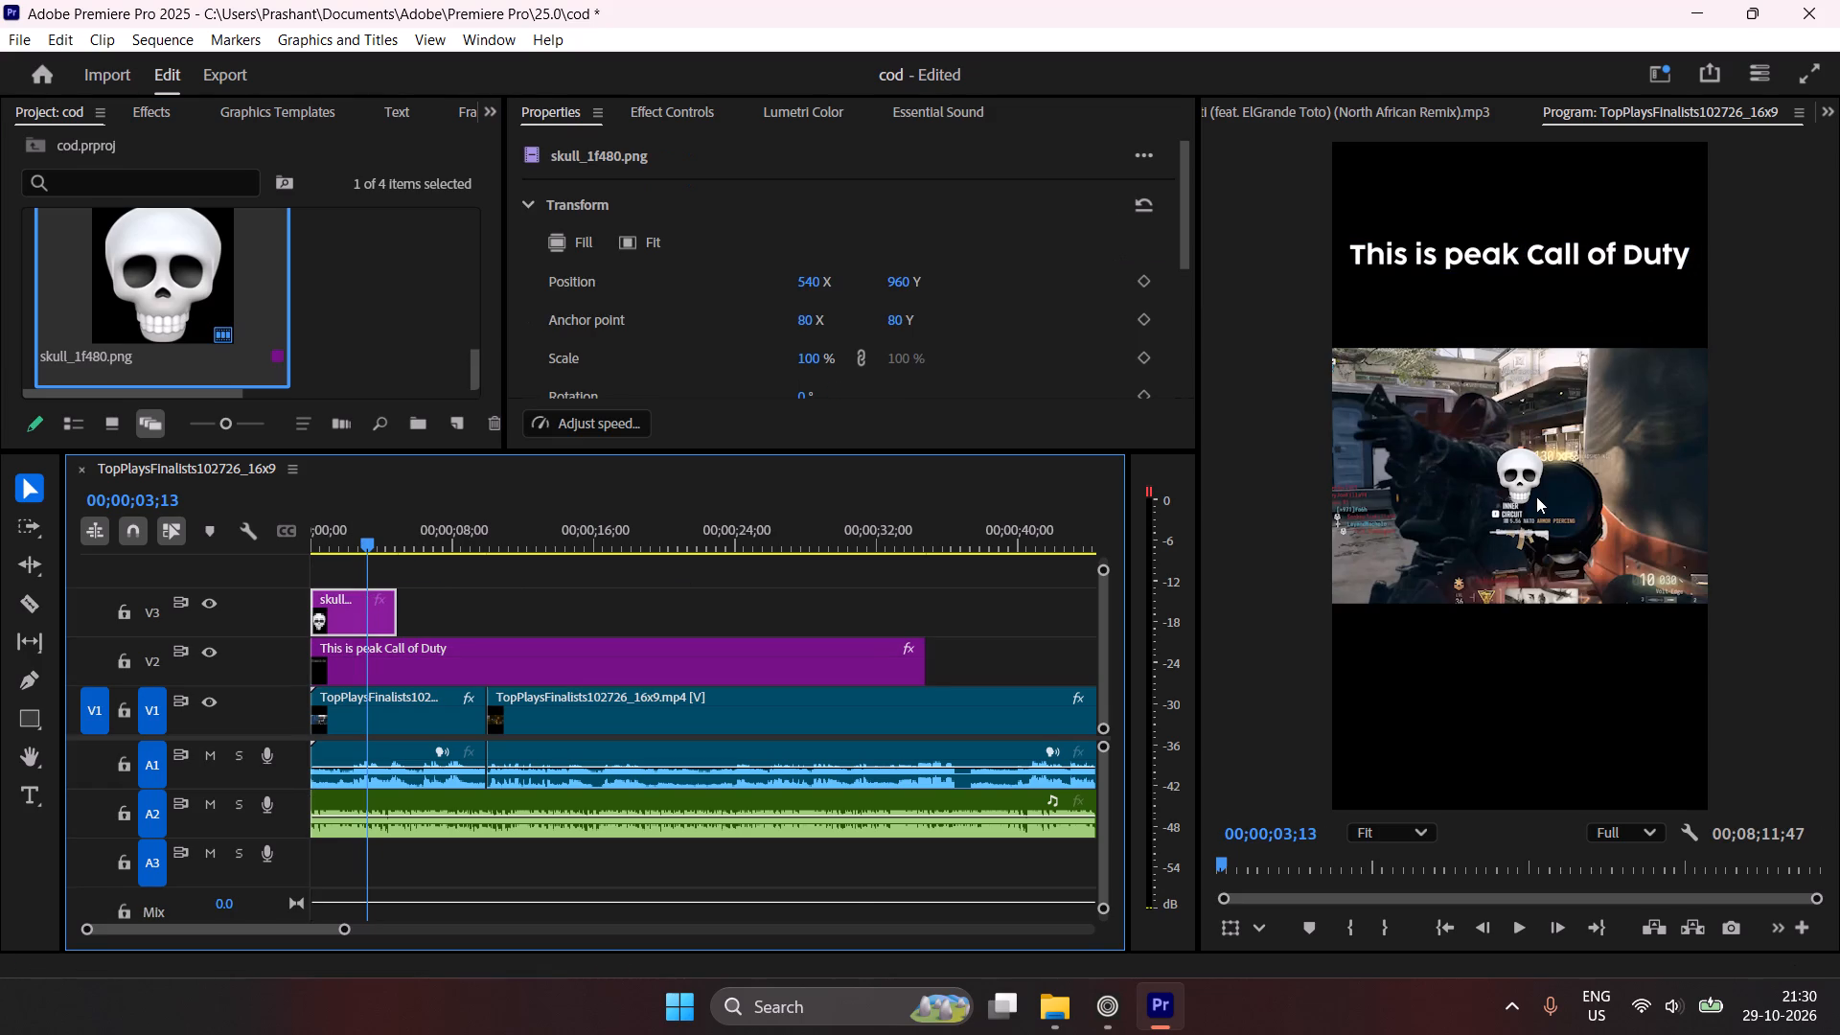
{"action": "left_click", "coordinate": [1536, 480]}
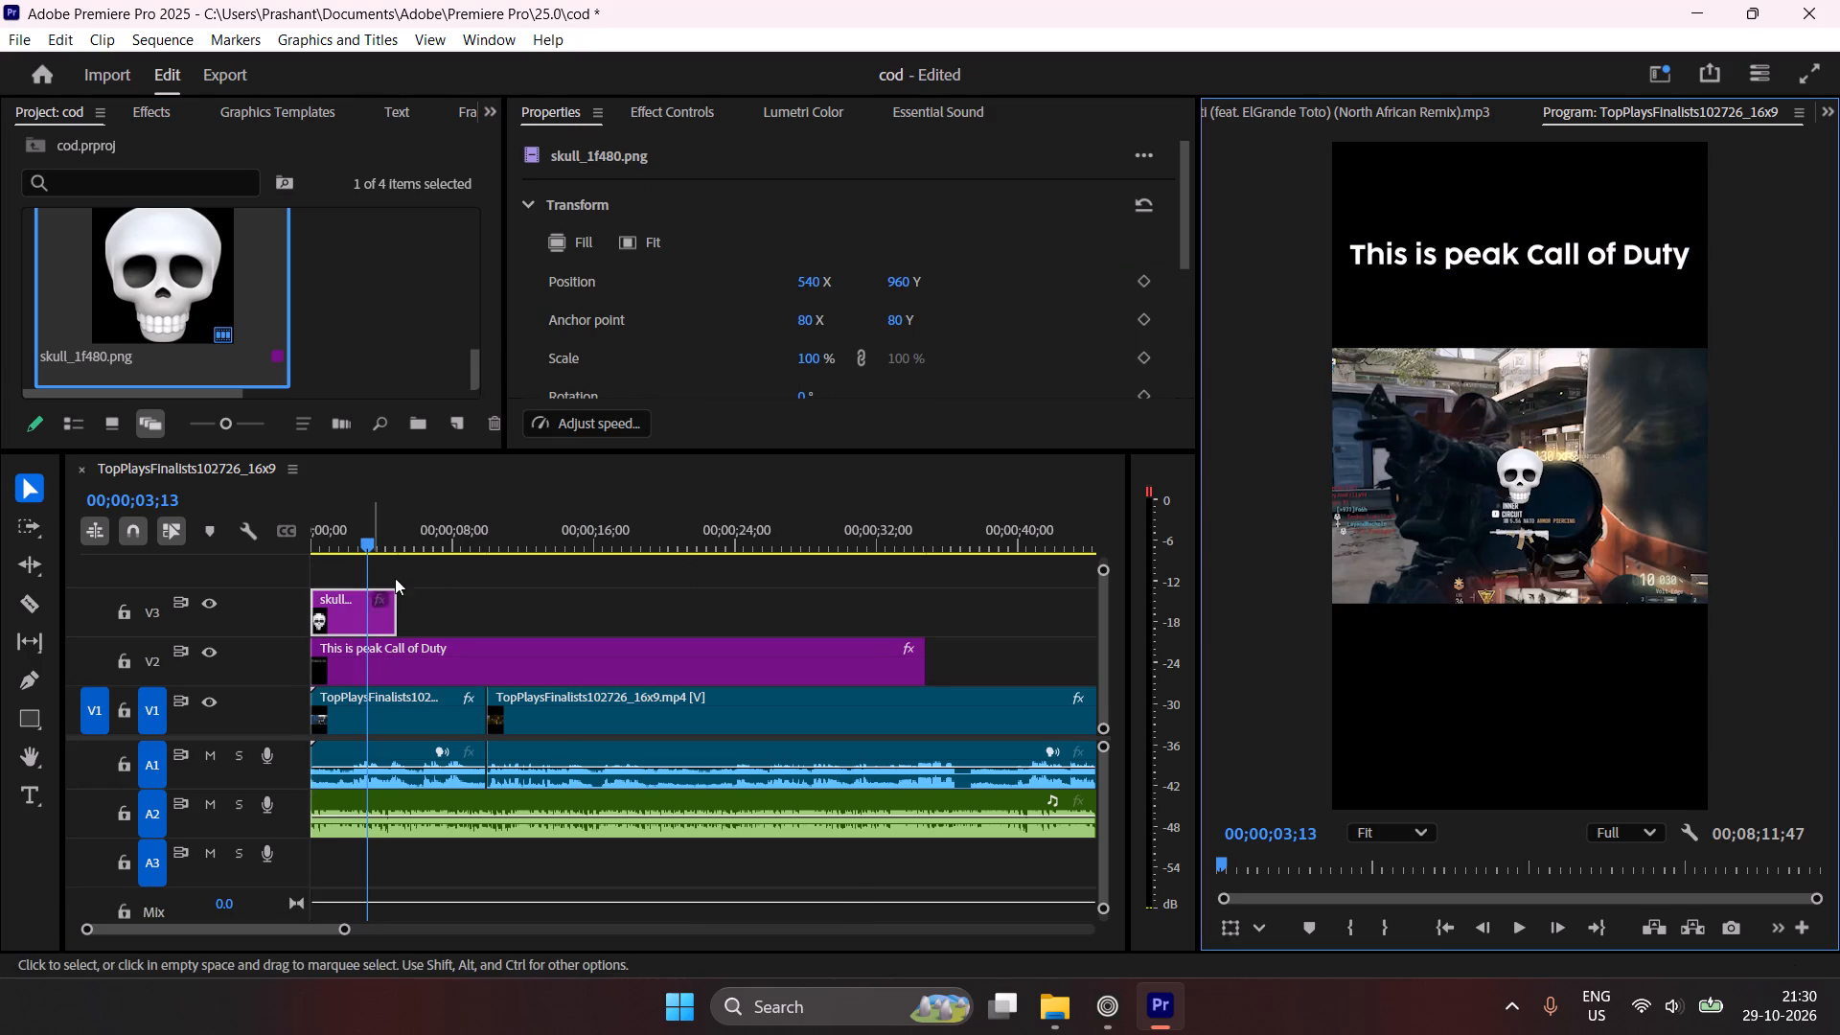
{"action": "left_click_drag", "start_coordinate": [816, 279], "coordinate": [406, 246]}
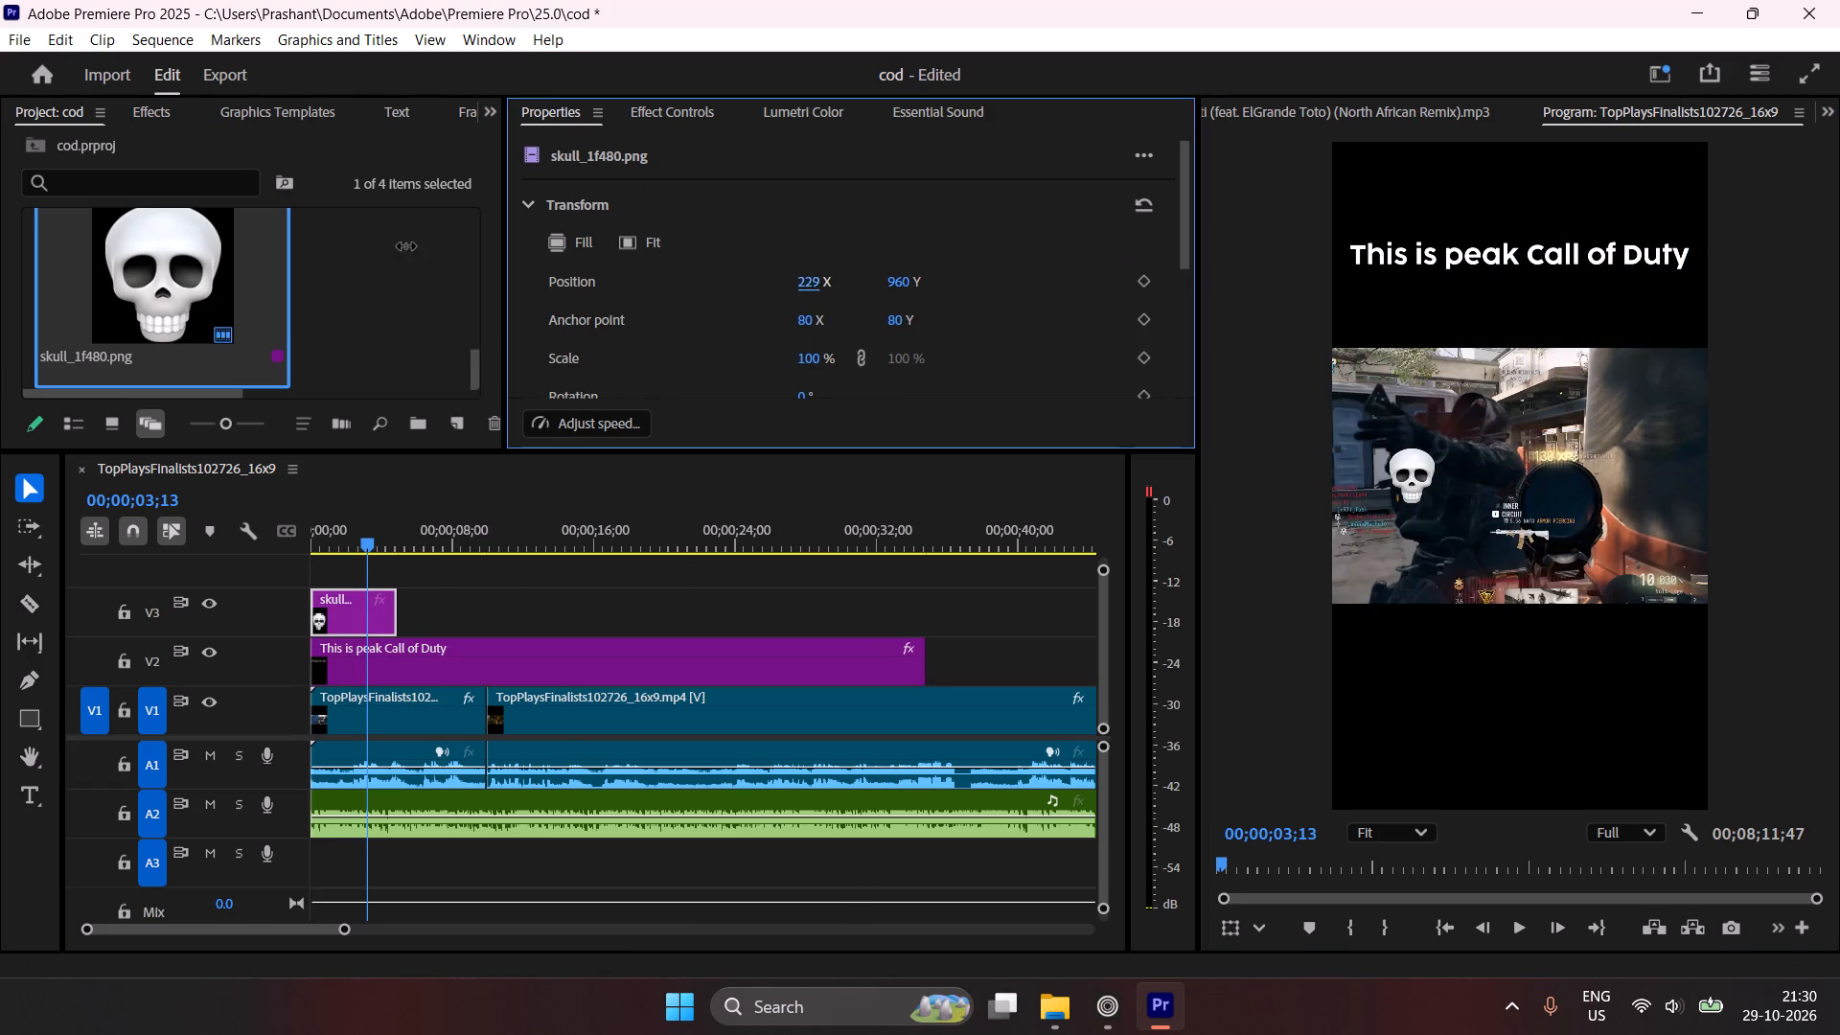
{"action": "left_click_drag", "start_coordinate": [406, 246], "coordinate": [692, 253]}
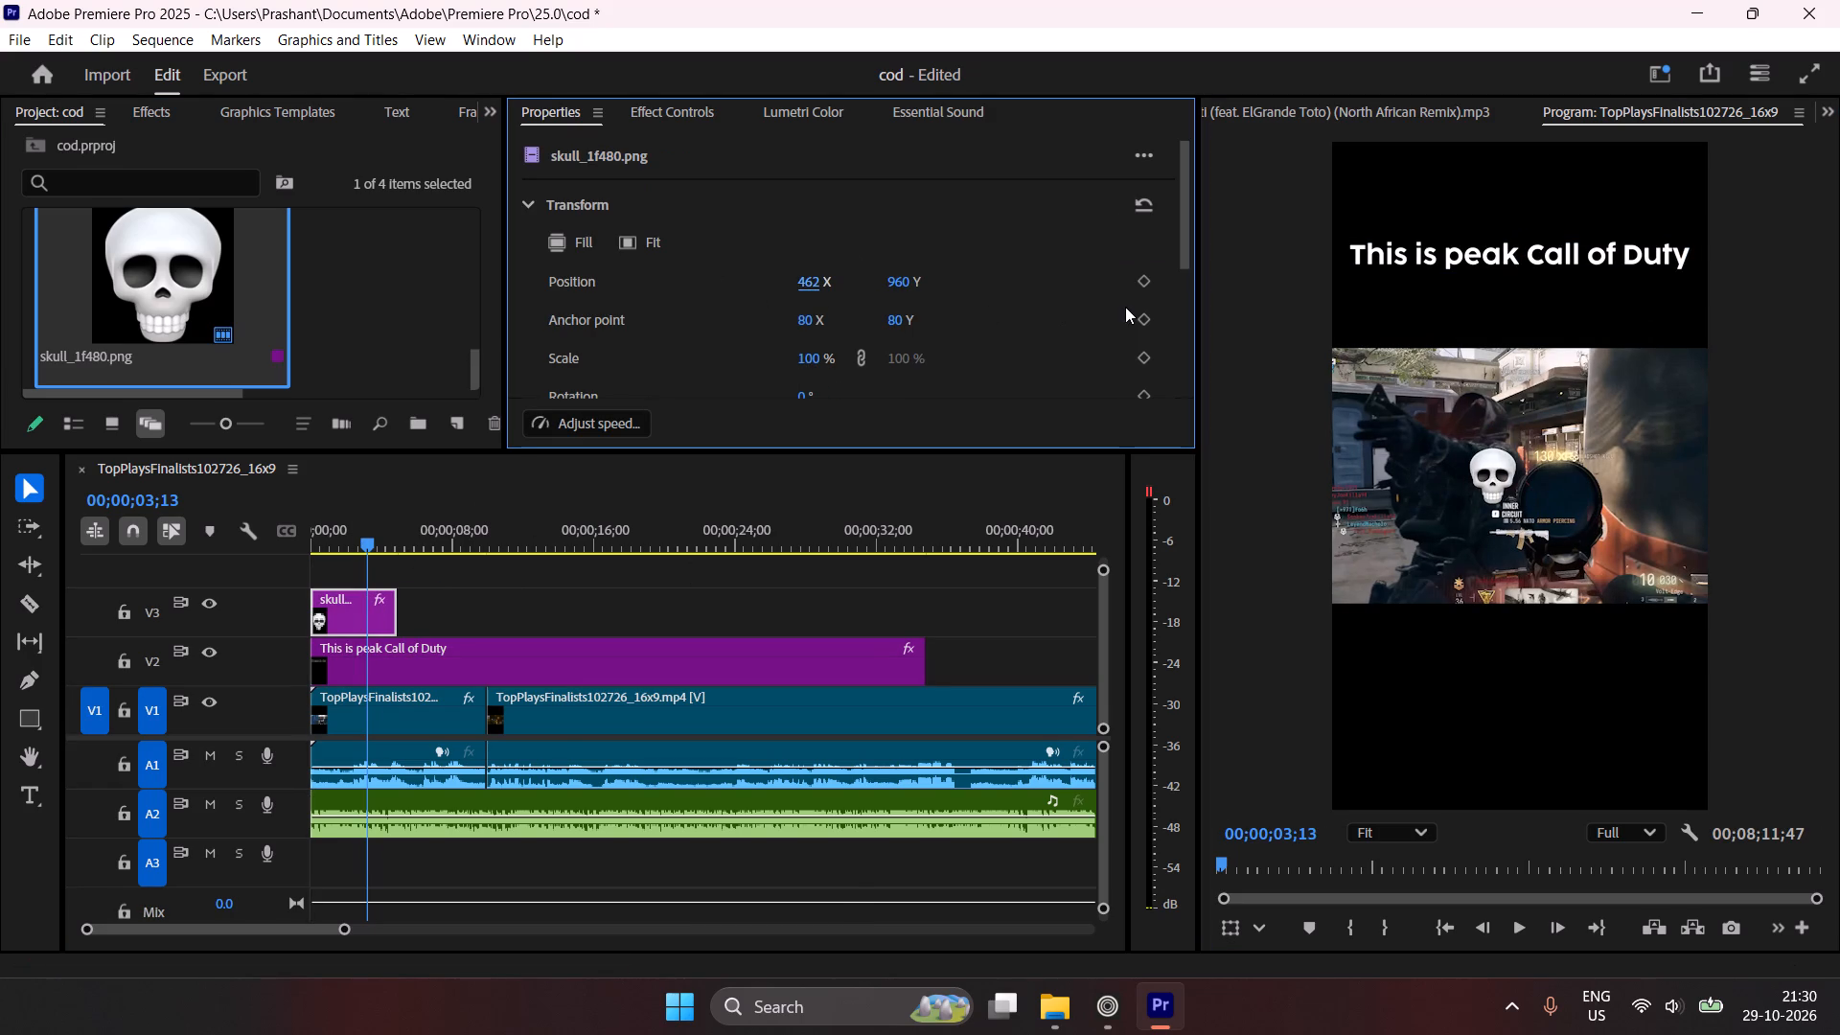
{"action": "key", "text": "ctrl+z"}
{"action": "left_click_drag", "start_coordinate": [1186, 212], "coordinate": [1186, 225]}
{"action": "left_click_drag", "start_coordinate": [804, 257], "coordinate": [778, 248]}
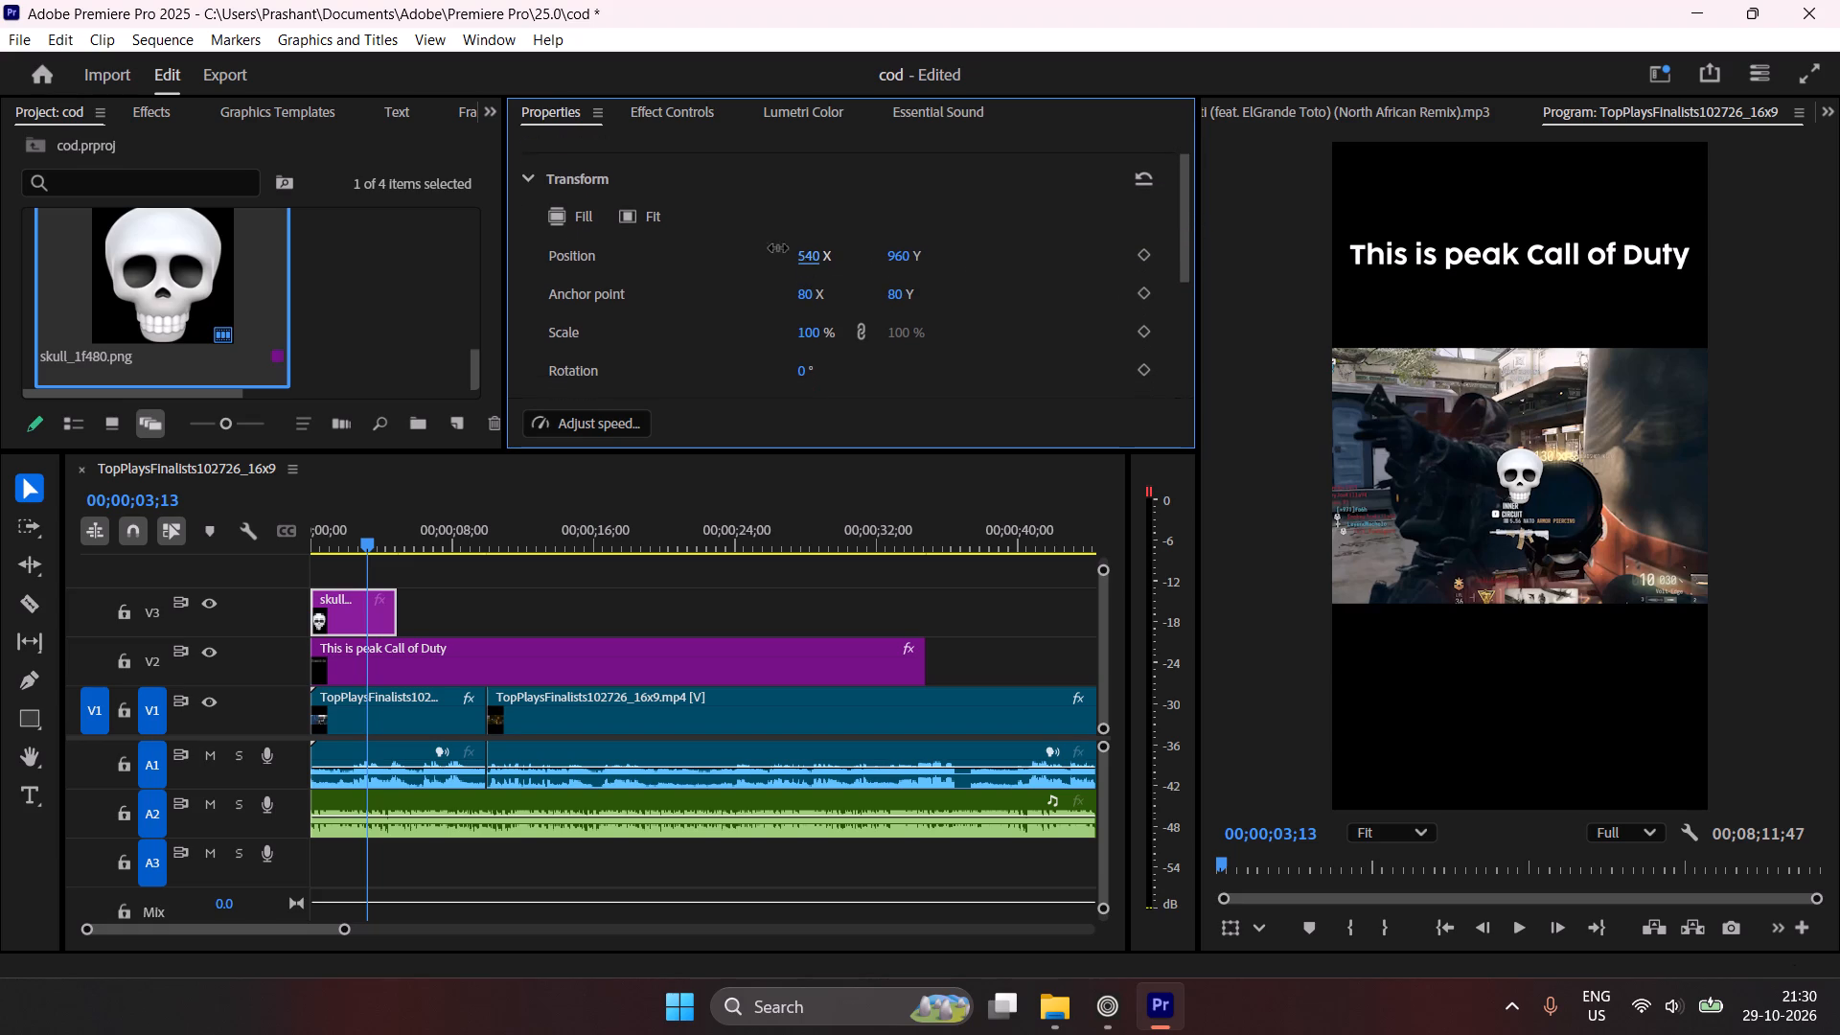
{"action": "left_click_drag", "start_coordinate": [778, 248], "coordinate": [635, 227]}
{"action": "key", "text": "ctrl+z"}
Position the skull emoji just below the title text at X 488, Y 471.
{"action": "left_click_drag", "start_coordinate": [889, 255], "coordinate": [760, 263]}
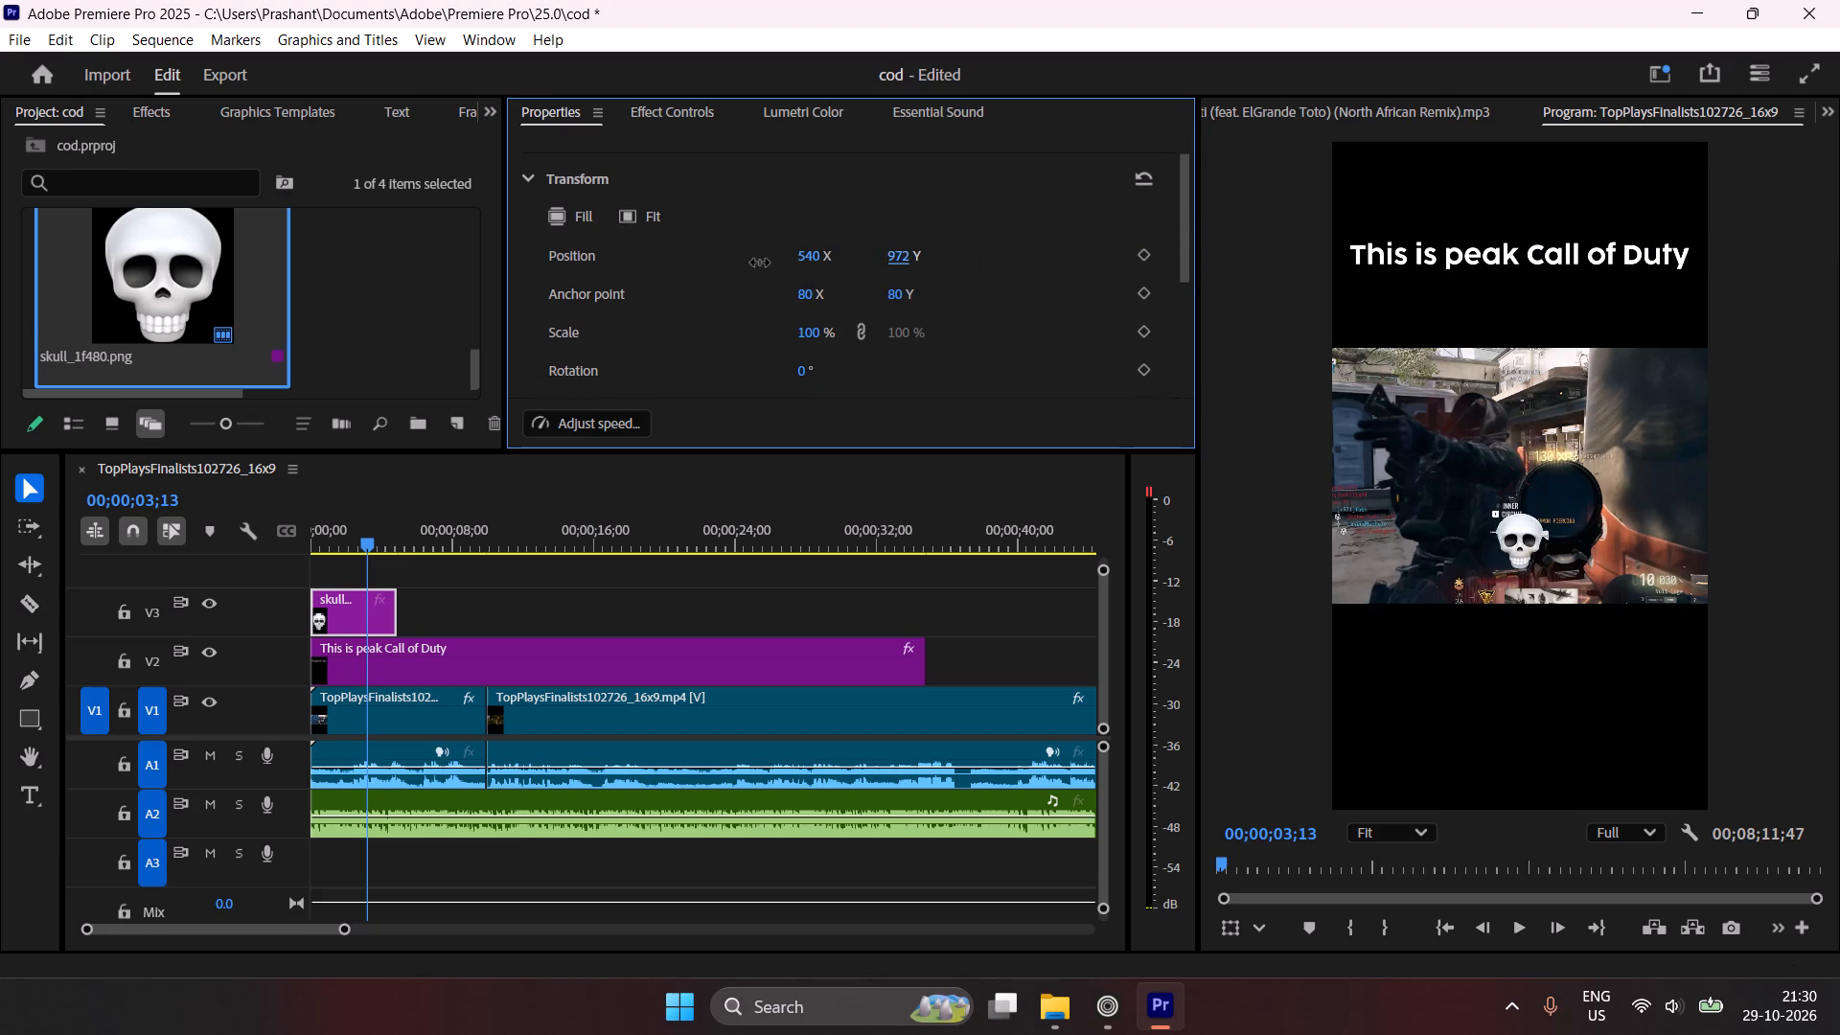
{"action": "left_click_drag", "start_coordinate": [760, 263], "coordinate": [356, 304]}
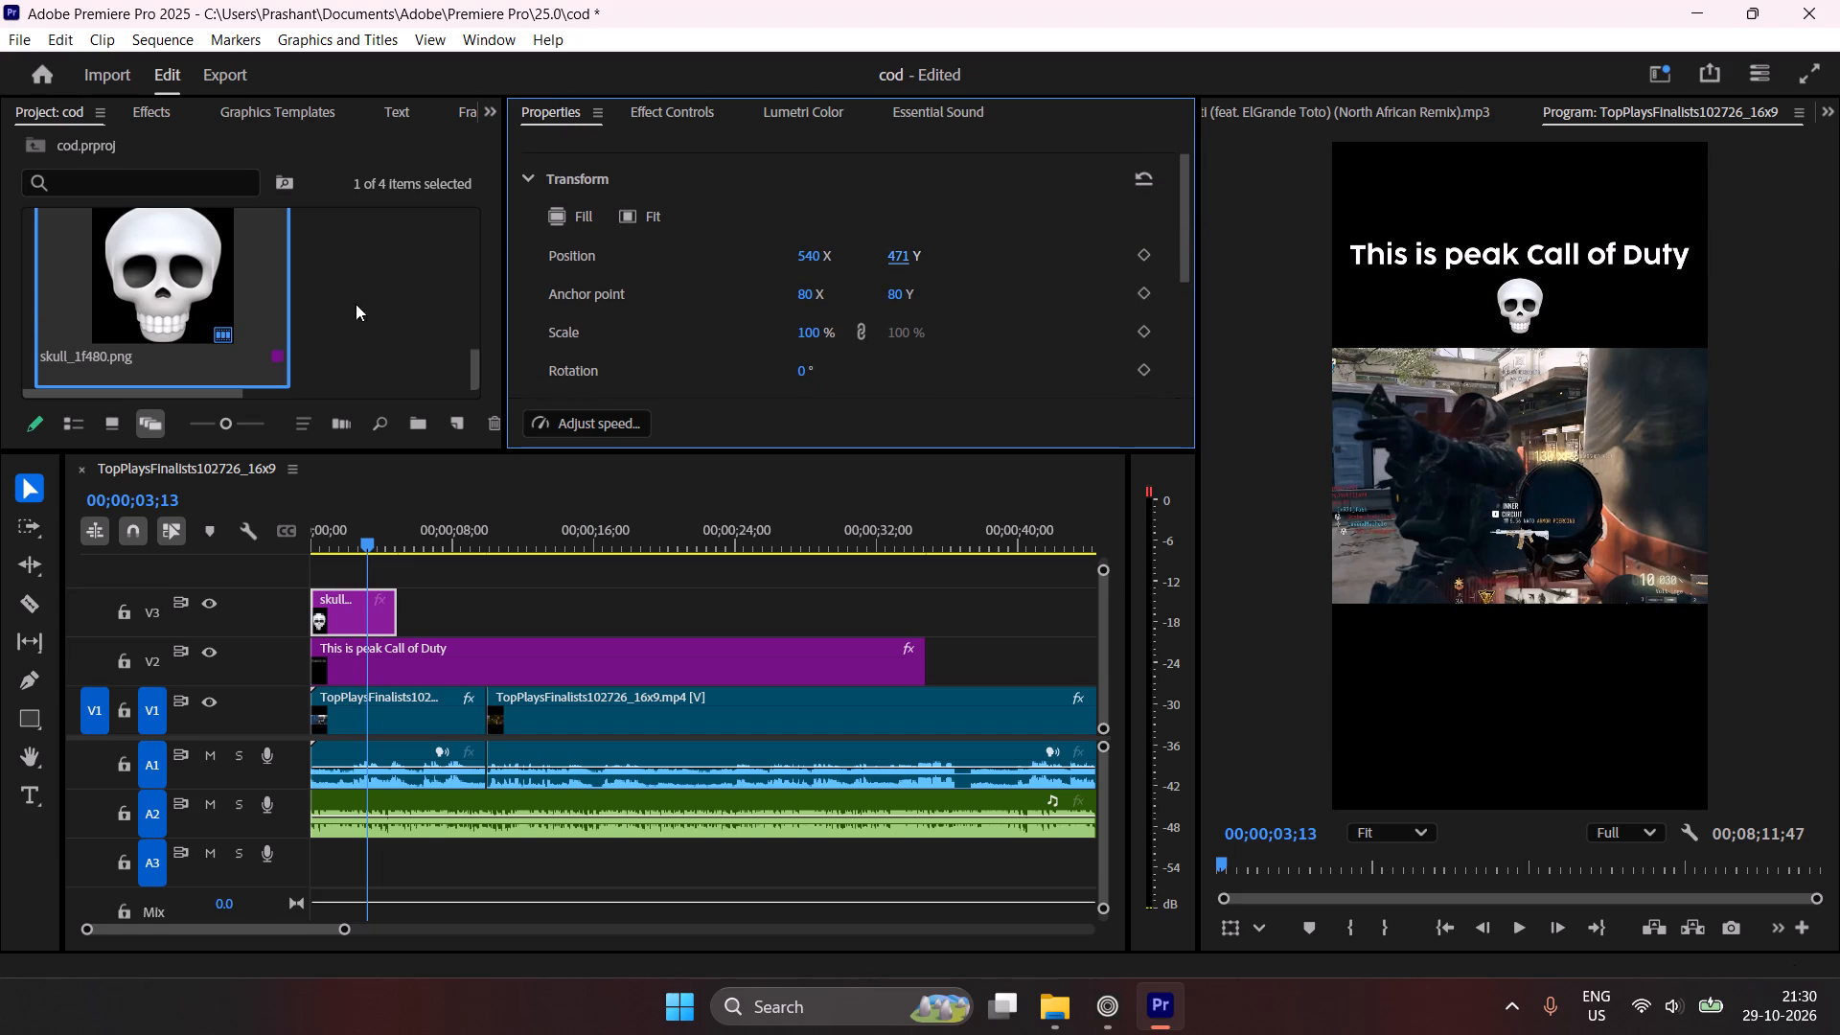
{"action": "left_click_drag", "start_coordinate": [821, 261], "coordinate": [745, 258]}
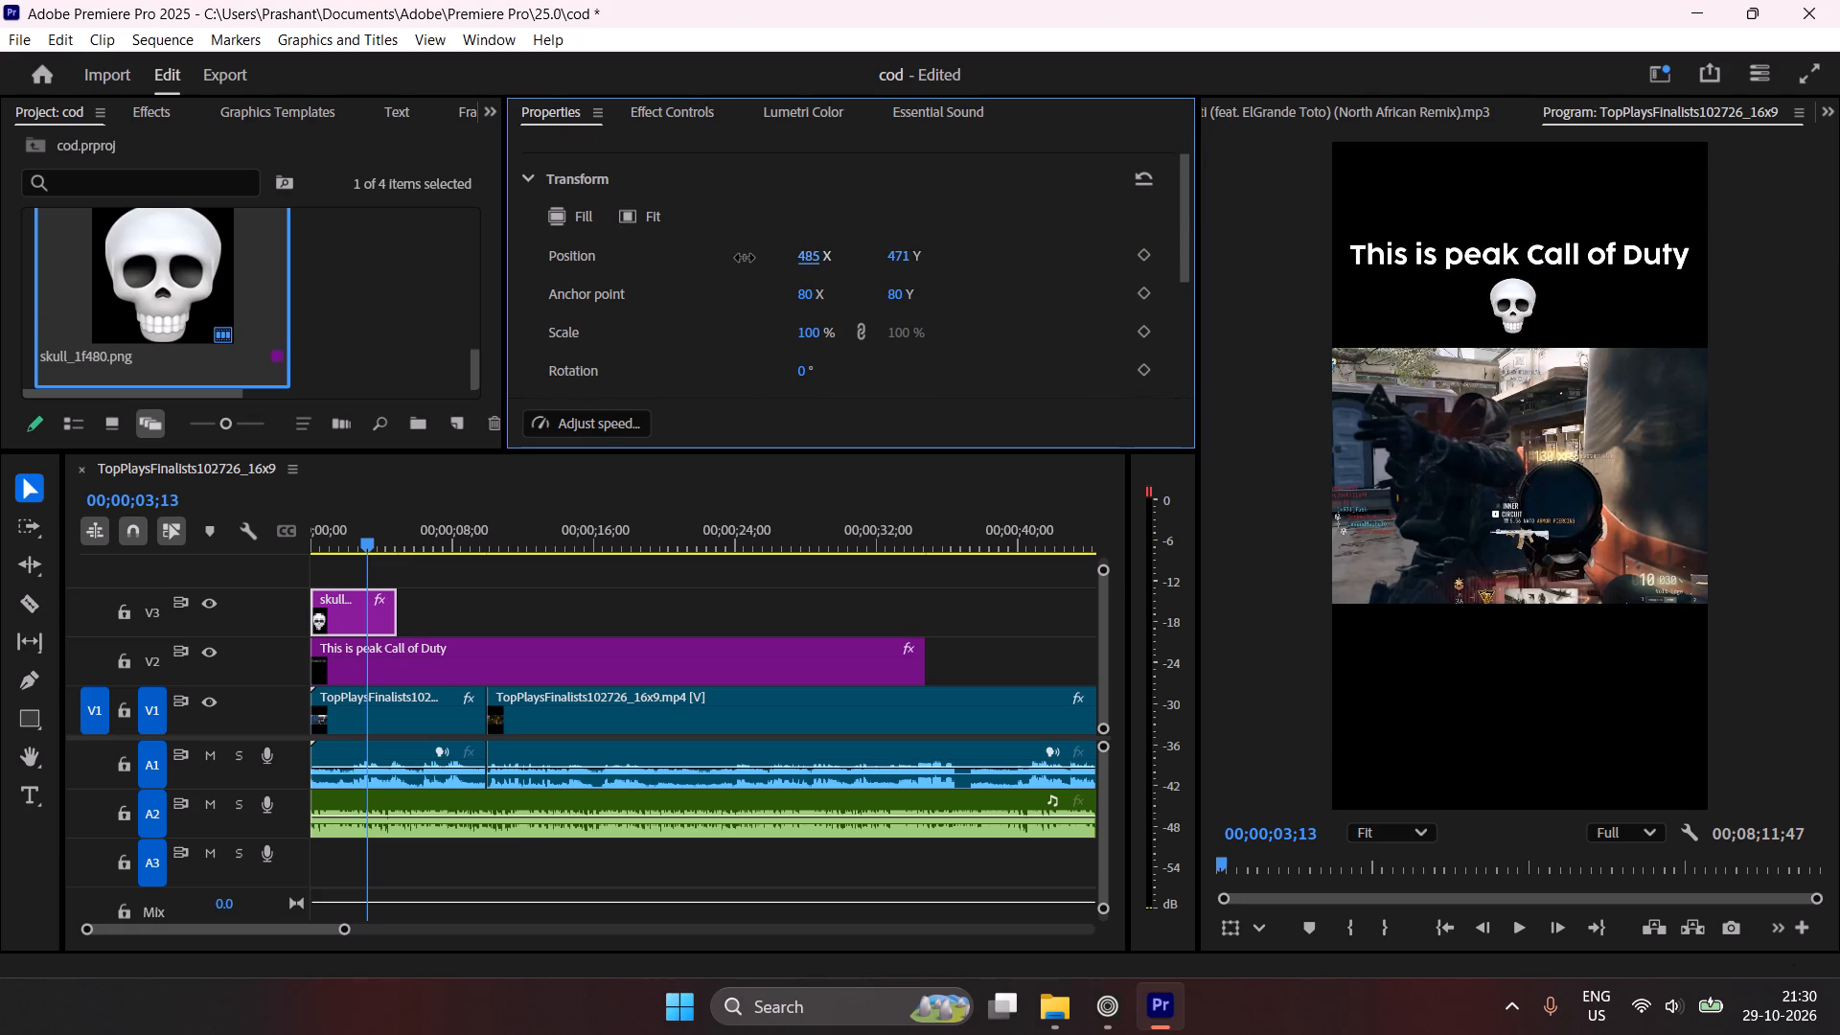
{"action": "left_click_drag", "start_coordinate": [745, 258], "coordinate": [753, 257]}
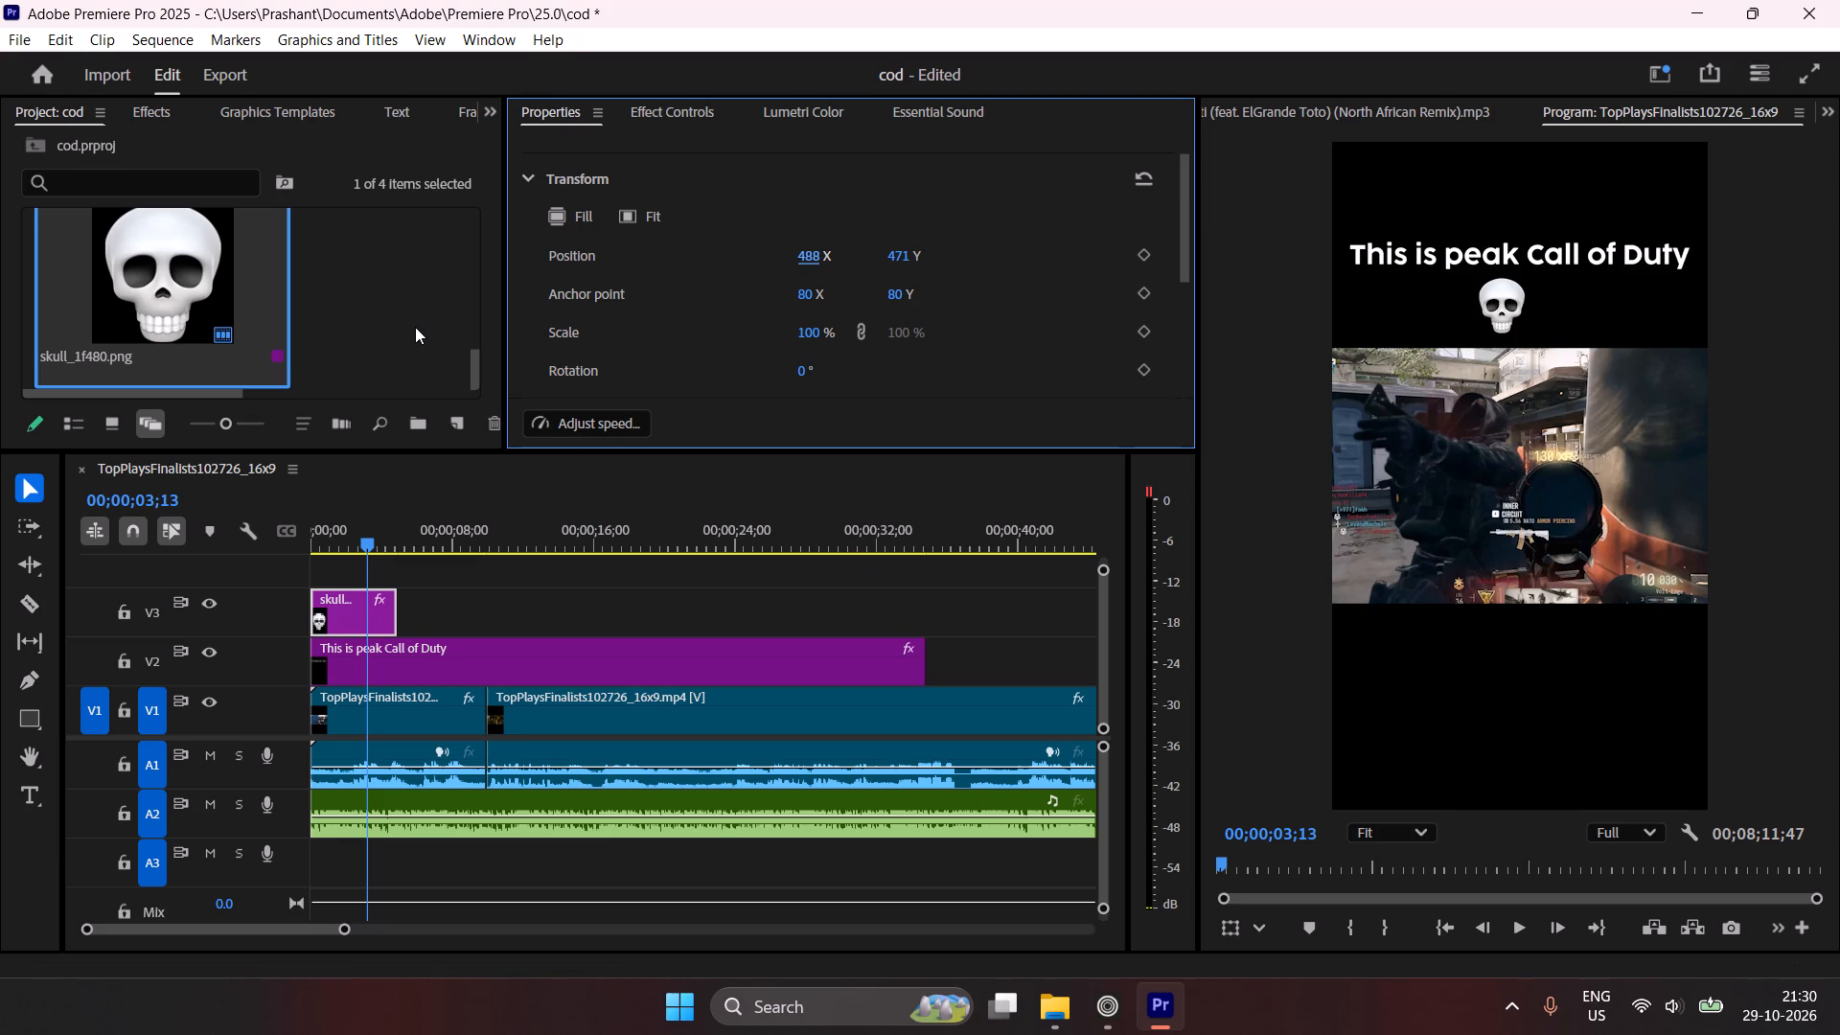
Import the fire_1f525 image from the Downloads folder into the project.
{"action": "key", "text": "ctrl+i"}
{"action": "scroll", "coordinate": [526, 356], "scroll_direction": "down", "scroll_amount": 3}
{"action": "scroll", "coordinate": [526, 356], "scroll_direction": "up", "scroll_amount": 1}
{"action": "scroll", "coordinate": [526, 356], "scroll_direction": "down", "scroll_amount": 2}
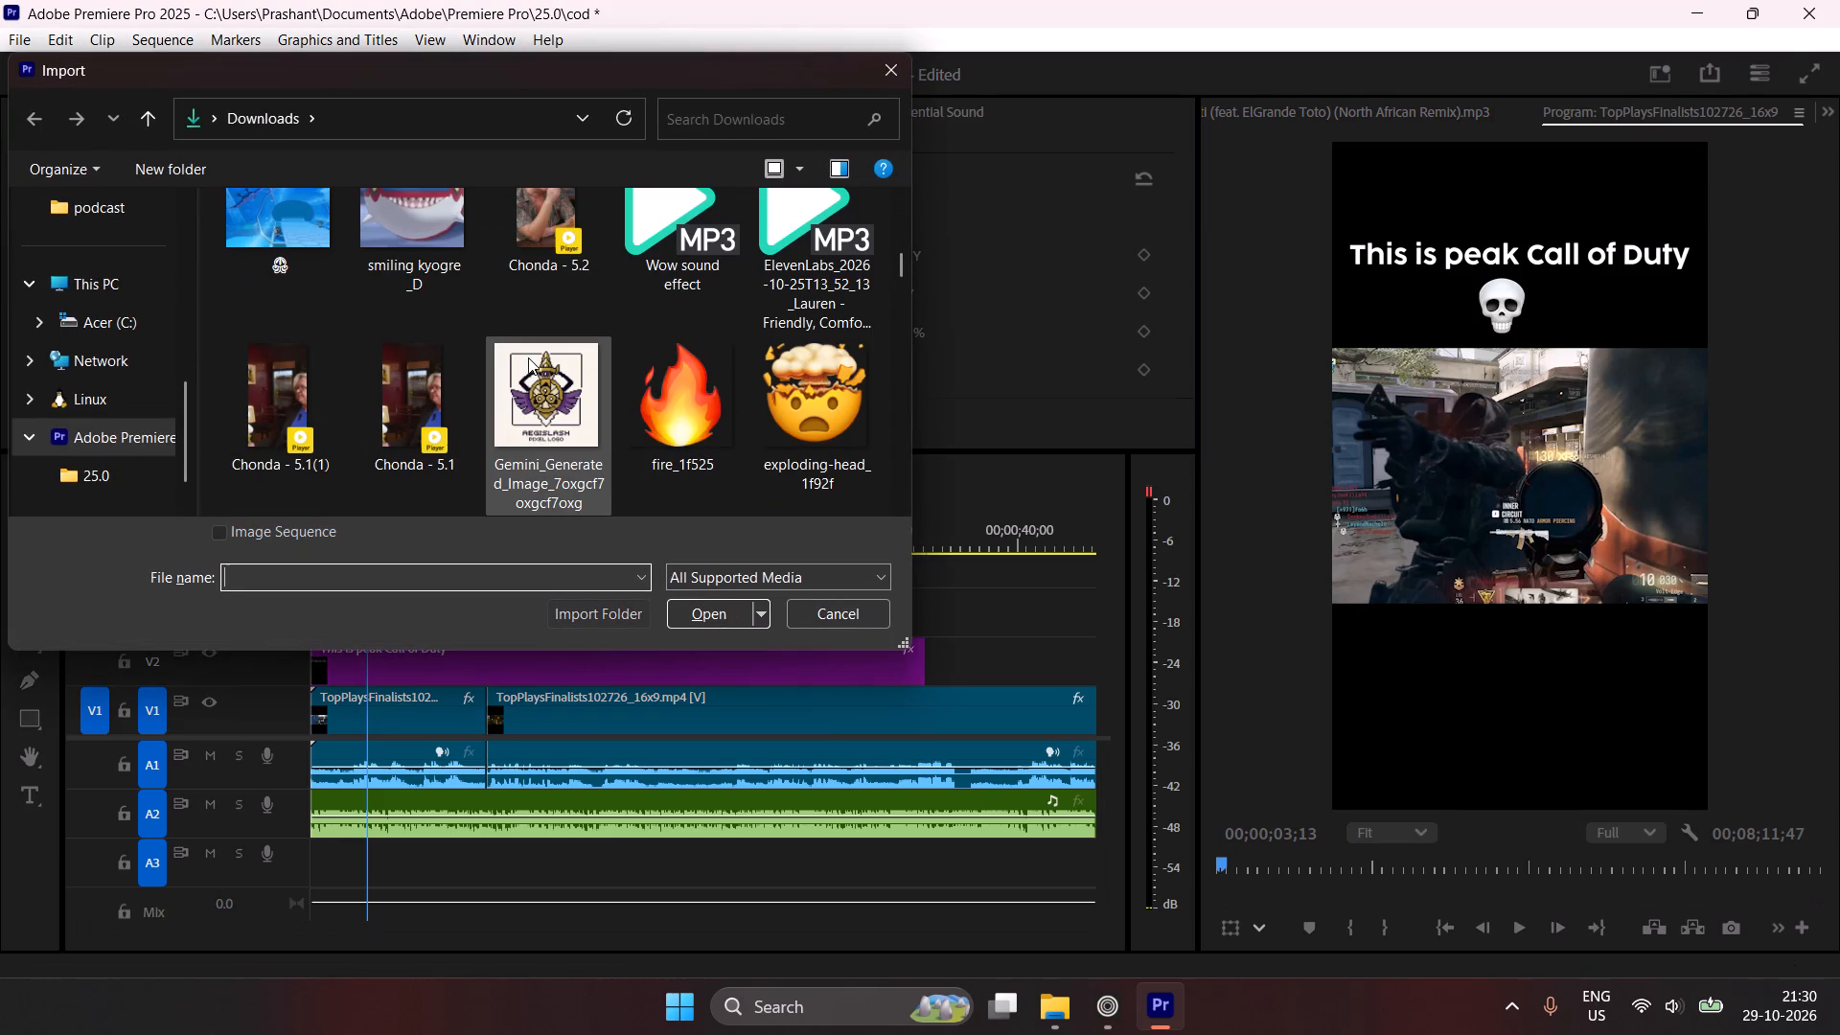
{"action": "double_click", "coordinate": [708, 397]}
Show the project items as an icon grid and place fire_1f525.png on a new video track V4 at the sequence start.
{"action": "scroll", "coordinate": [375, 314], "scroll_direction": "down", "scroll_amount": 1}
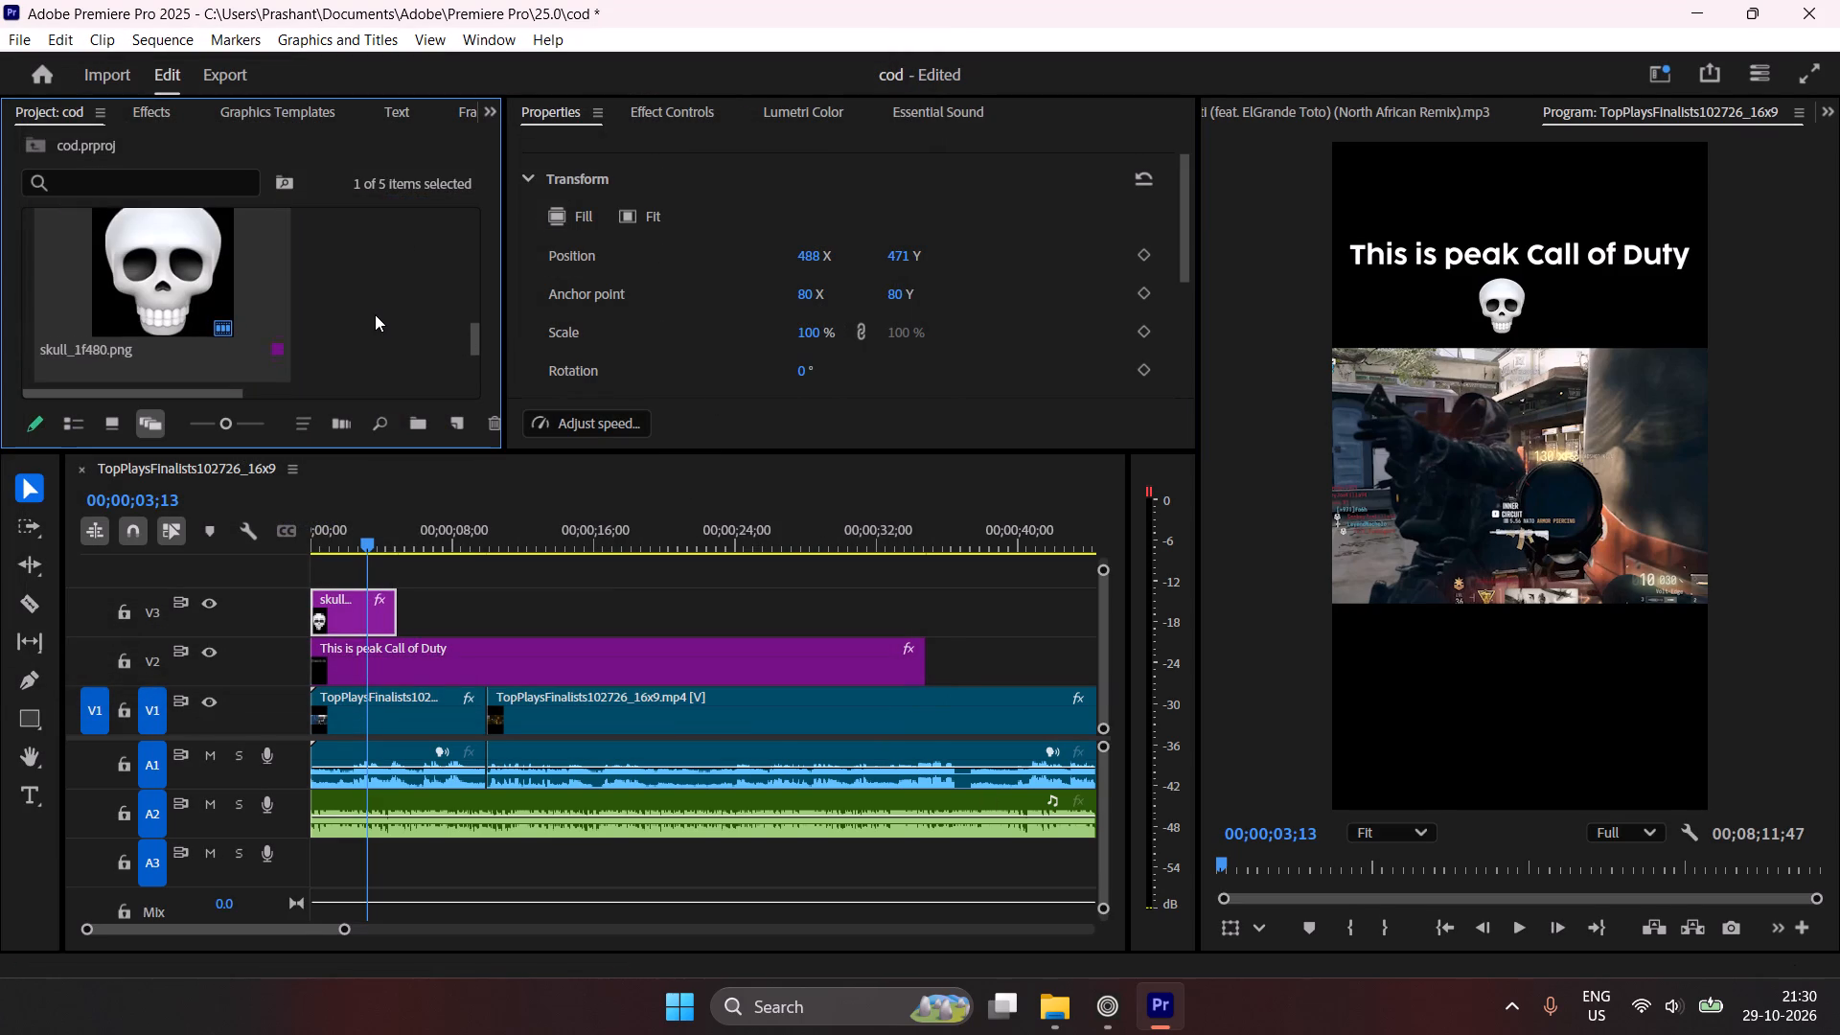
{"action": "scroll", "coordinate": [375, 314], "scroll_direction": "down", "scroll_amount": 2}
{"action": "scroll", "coordinate": [375, 314], "scroll_direction": "up", "scroll_amount": 1}
{"action": "scroll", "coordinate": [375, 314], "scroll_direction": "down", "scroll_amount": 6}
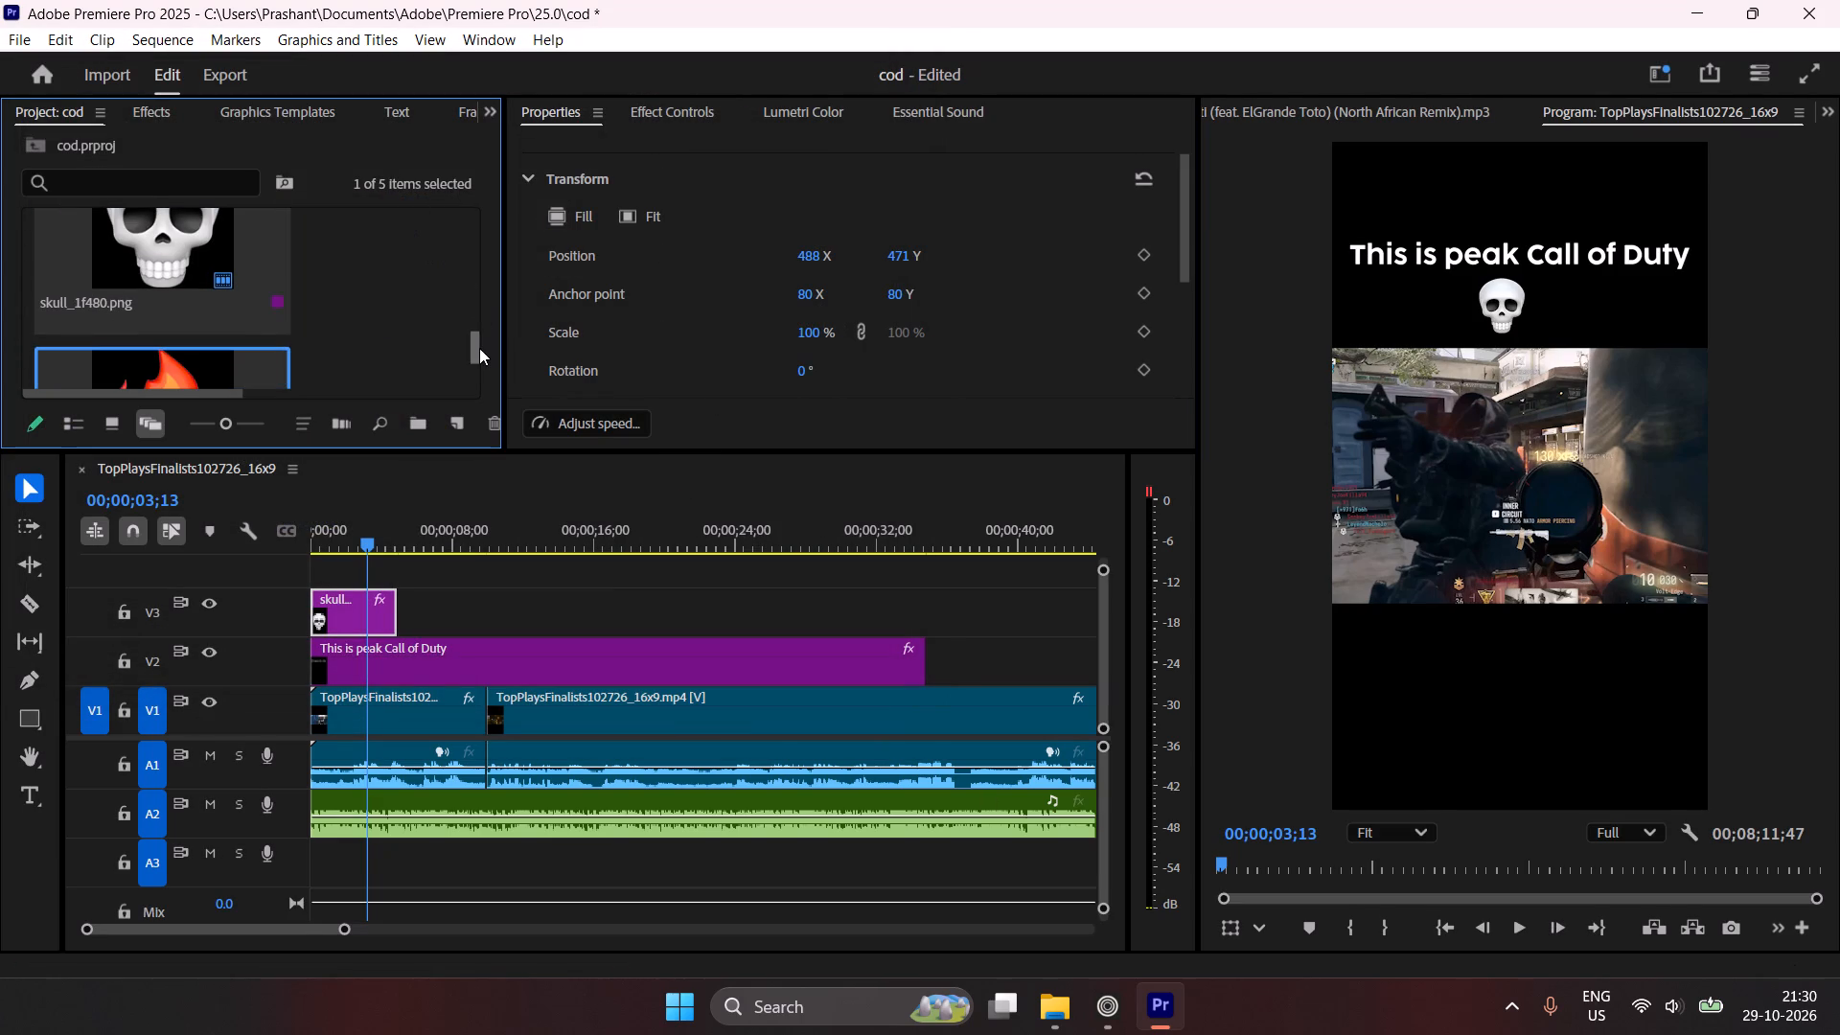
{"action": "left_click_drag", "start_coordinate": [479, 348], "coordinate": [472, 209]}
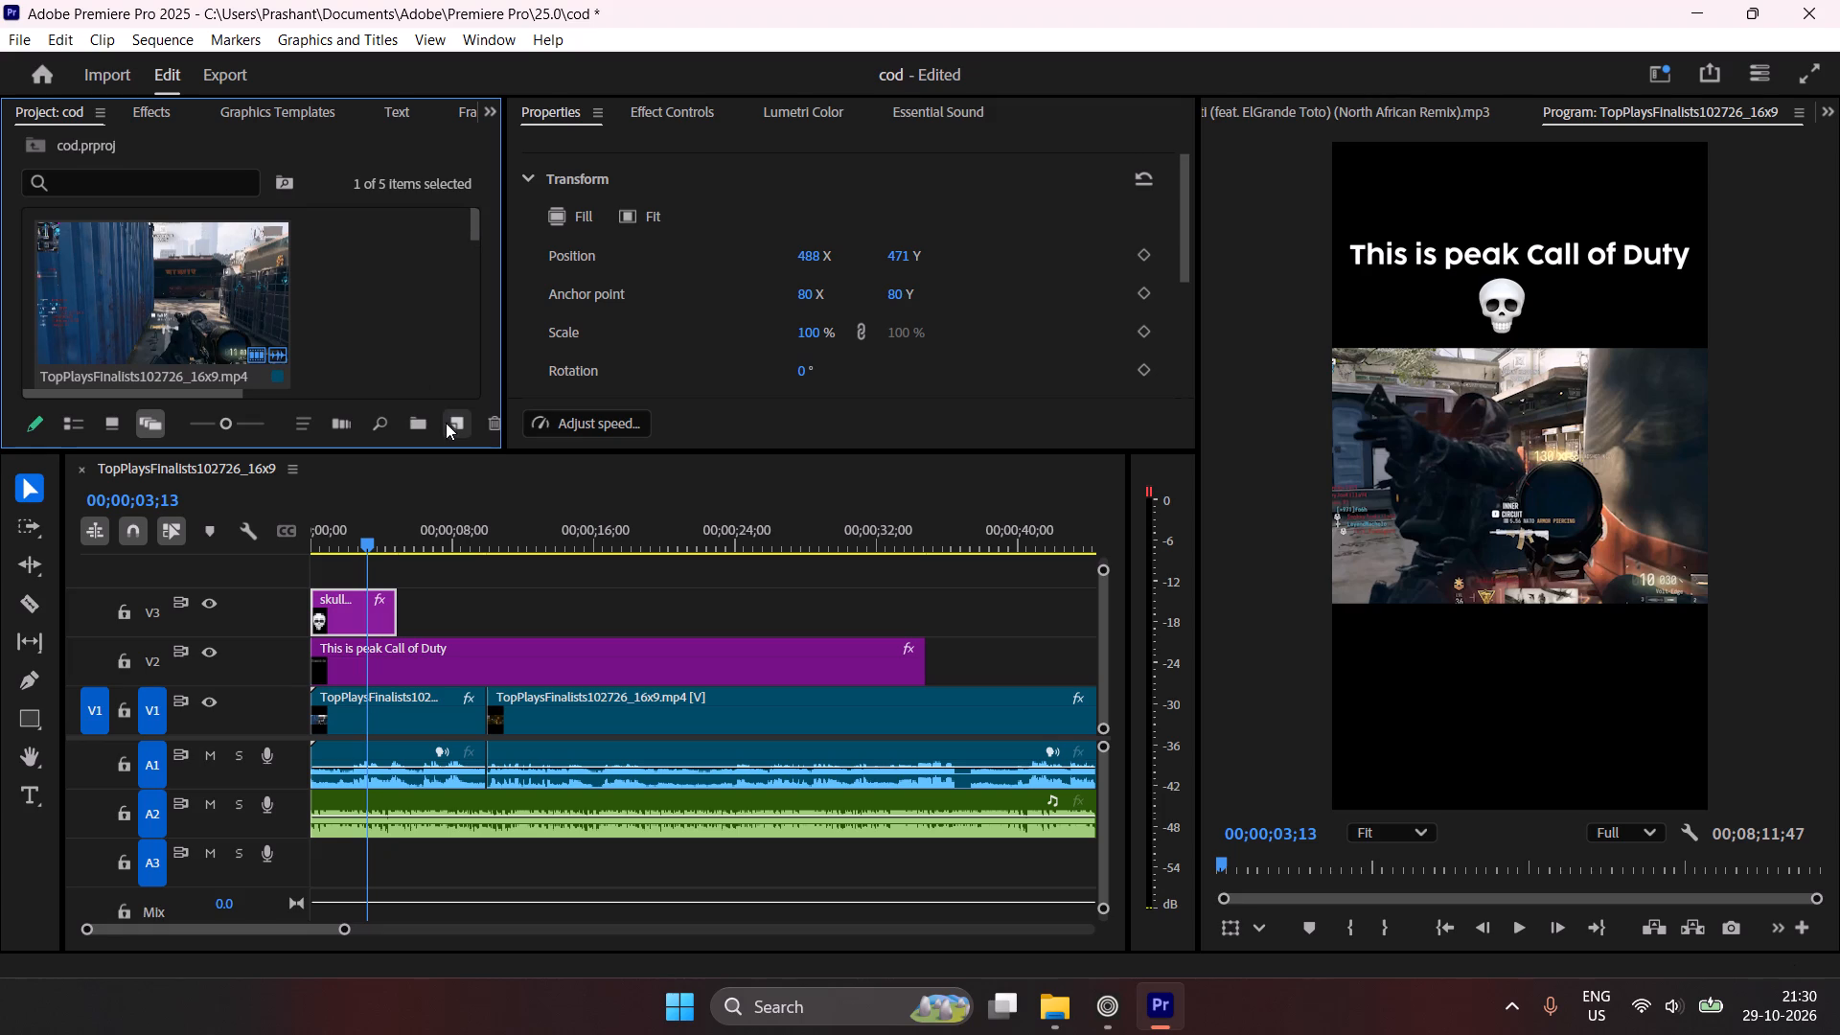
{"action": "left_click", "coordinate": [121, 424]}
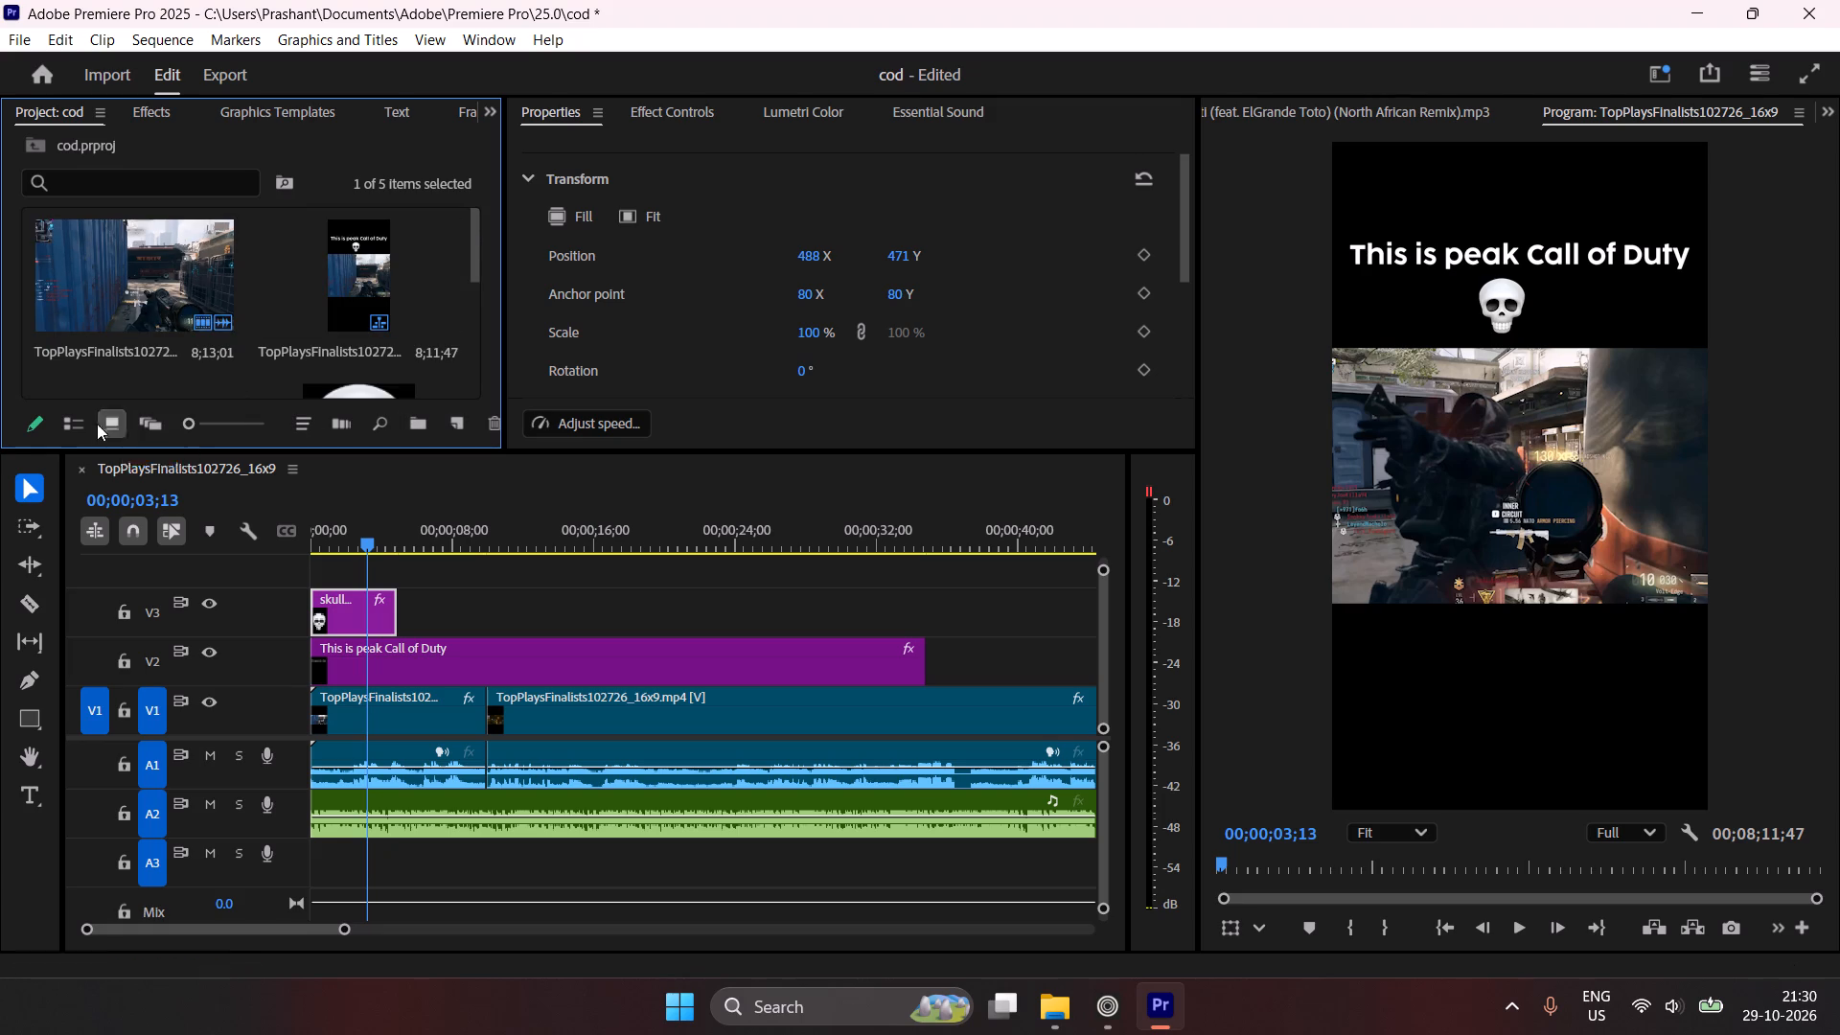
{"action": "left_click_drag", "start_coordinate": [472, 241], "coordinate": [467, 351]}
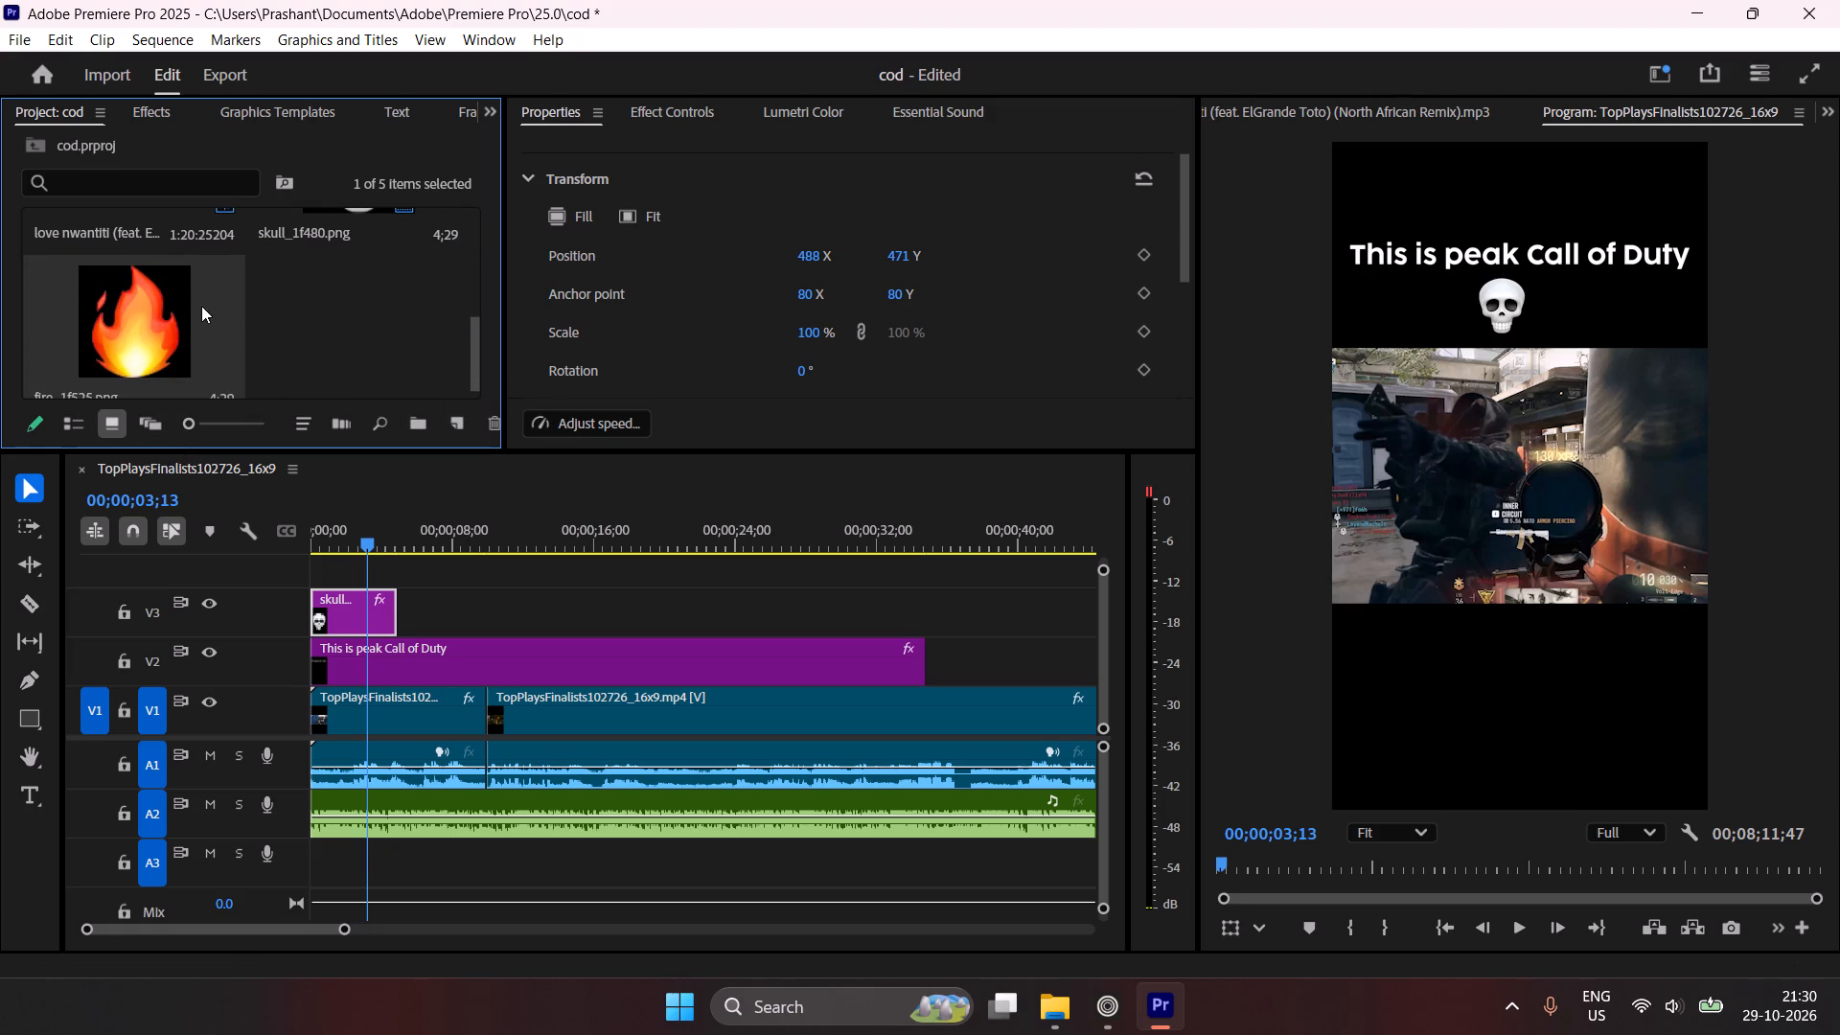
{"action": "left_click_drag", "start_coordinate": [195, 303], "coordinate": [310, 571]}
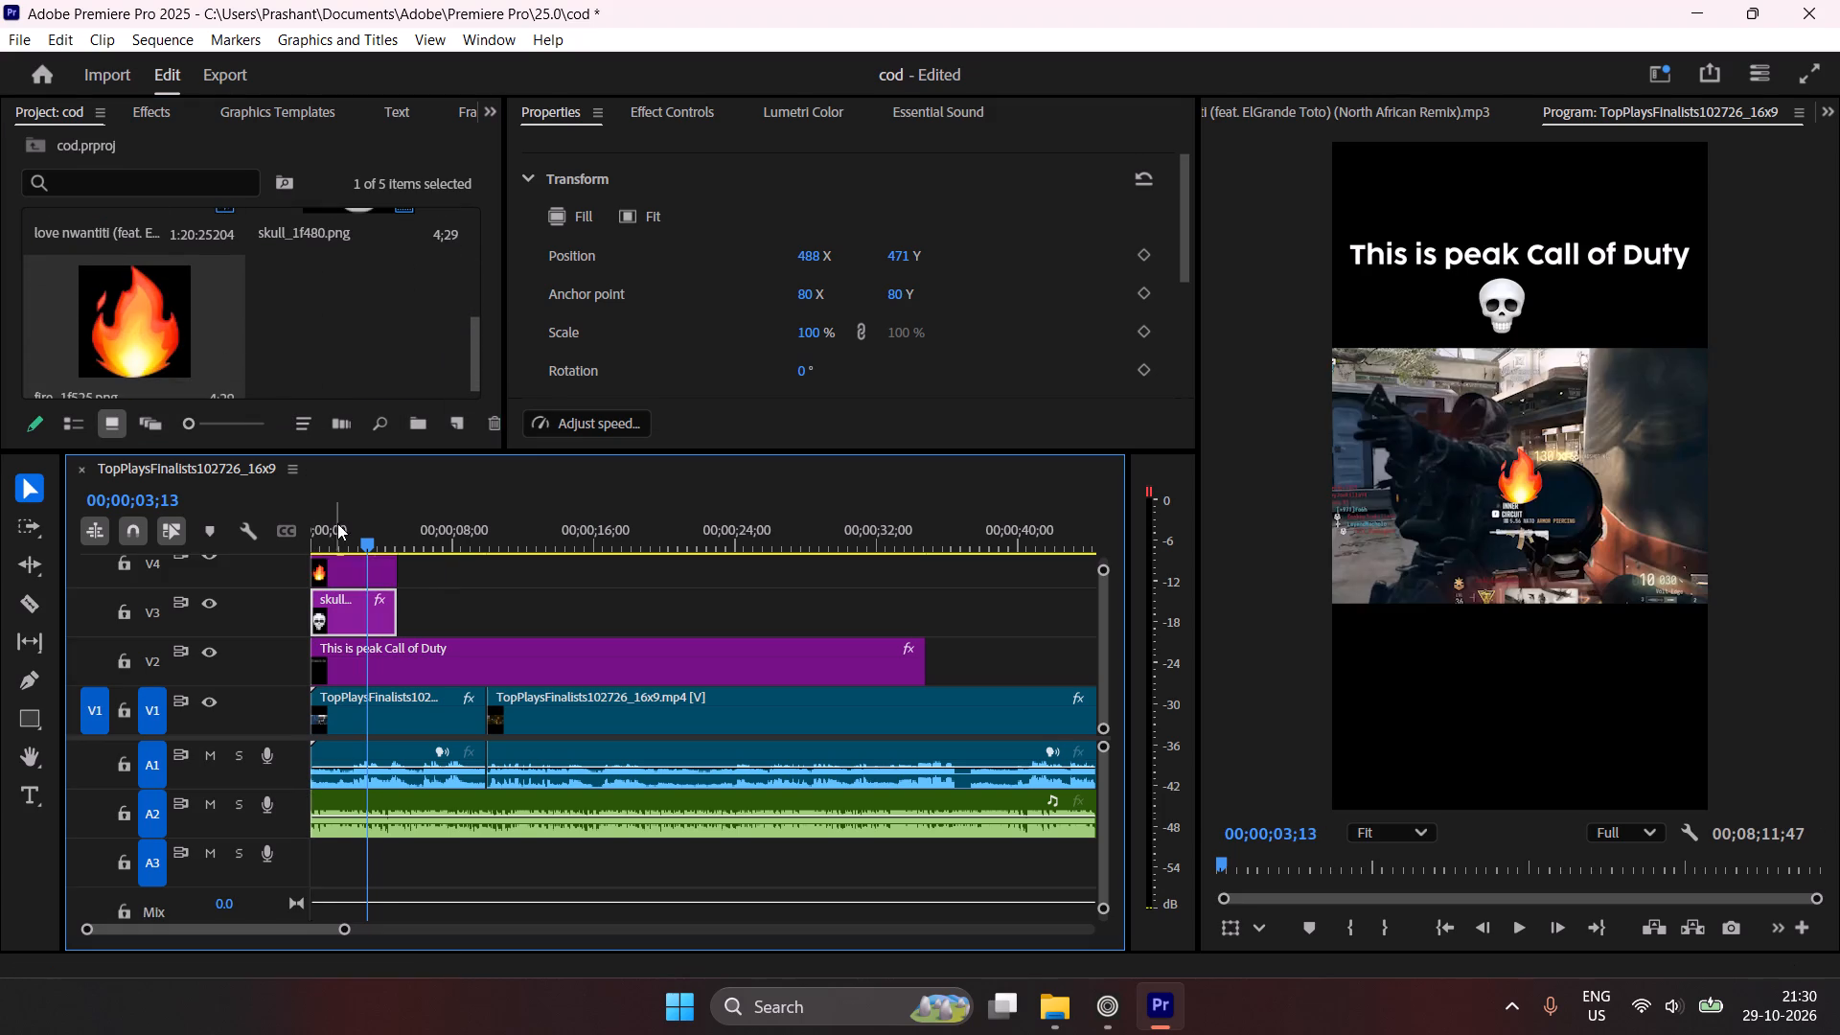
Position the fire emoji beside the skull, below the title, at X 646, Y 472.
{"action": "left_click_drag", "start_coordinate": [337, 523], "coordinate": [338, 540]}
{"action": "left_click", "coordinate": [339, 566]}
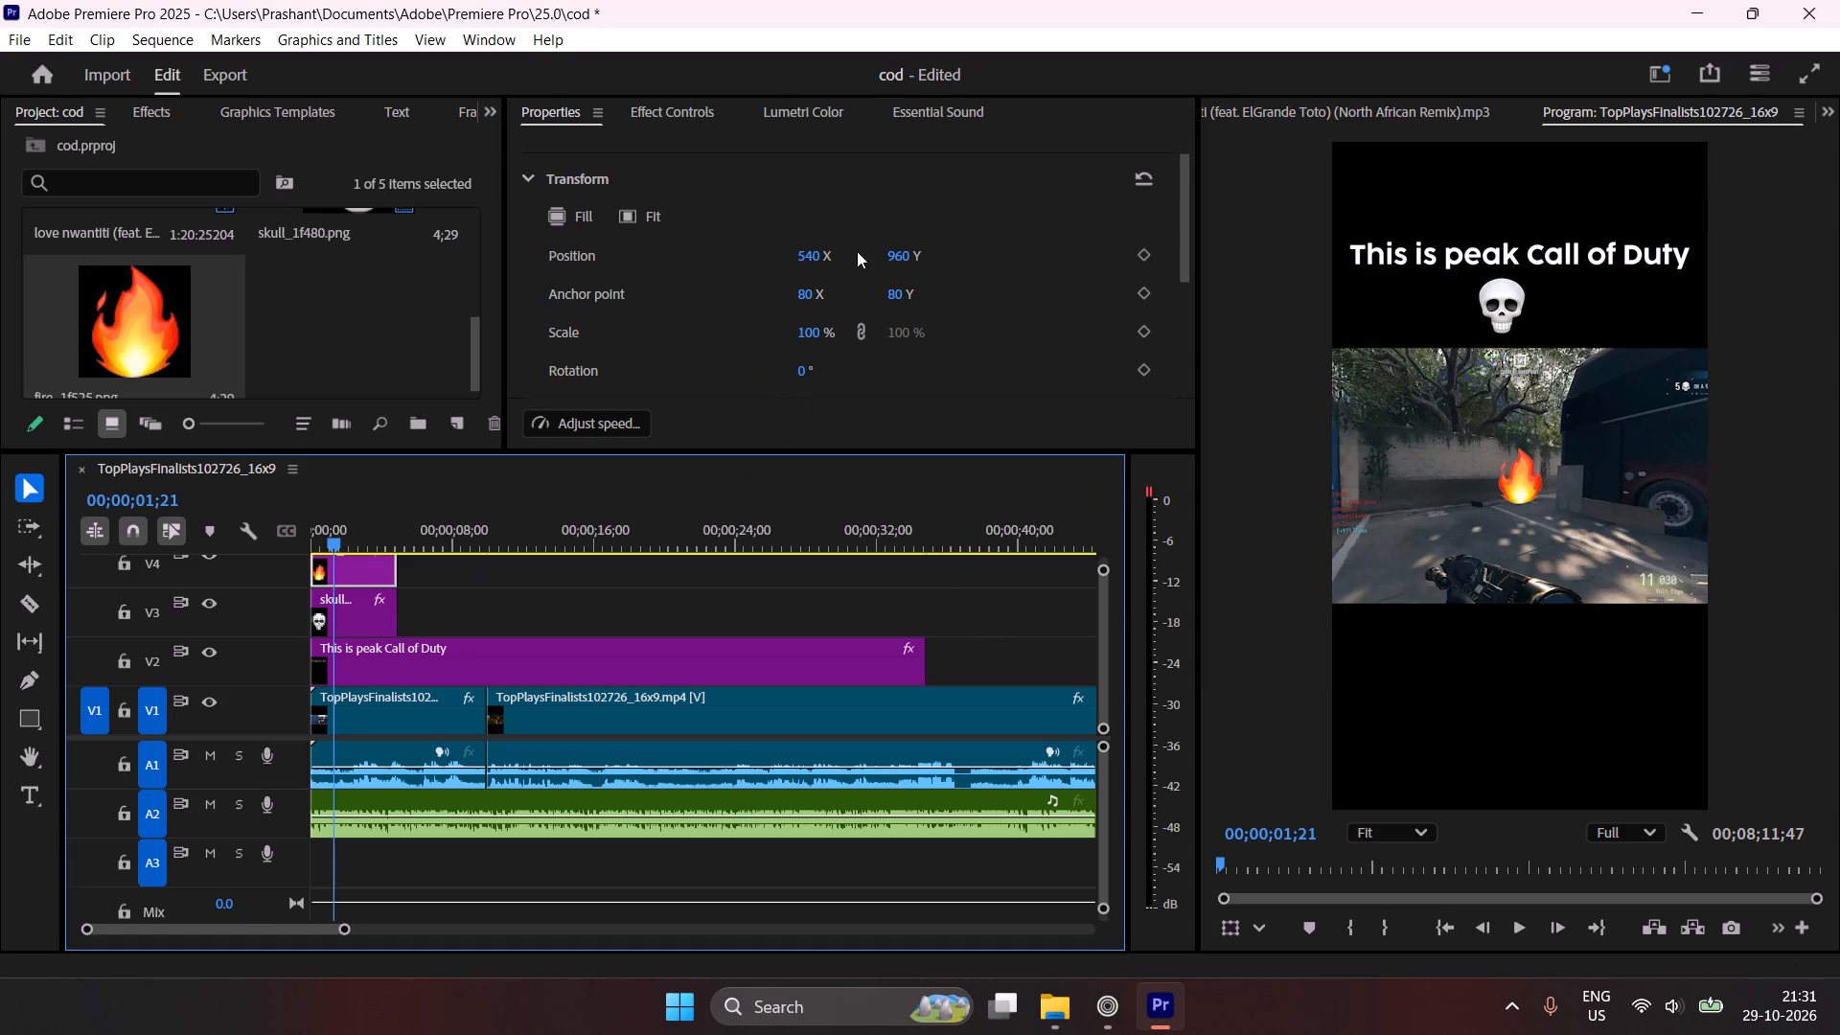
{"action": "left_click_drag", "start_coordinate": [917, 257], "coordinate": [419, 250]}
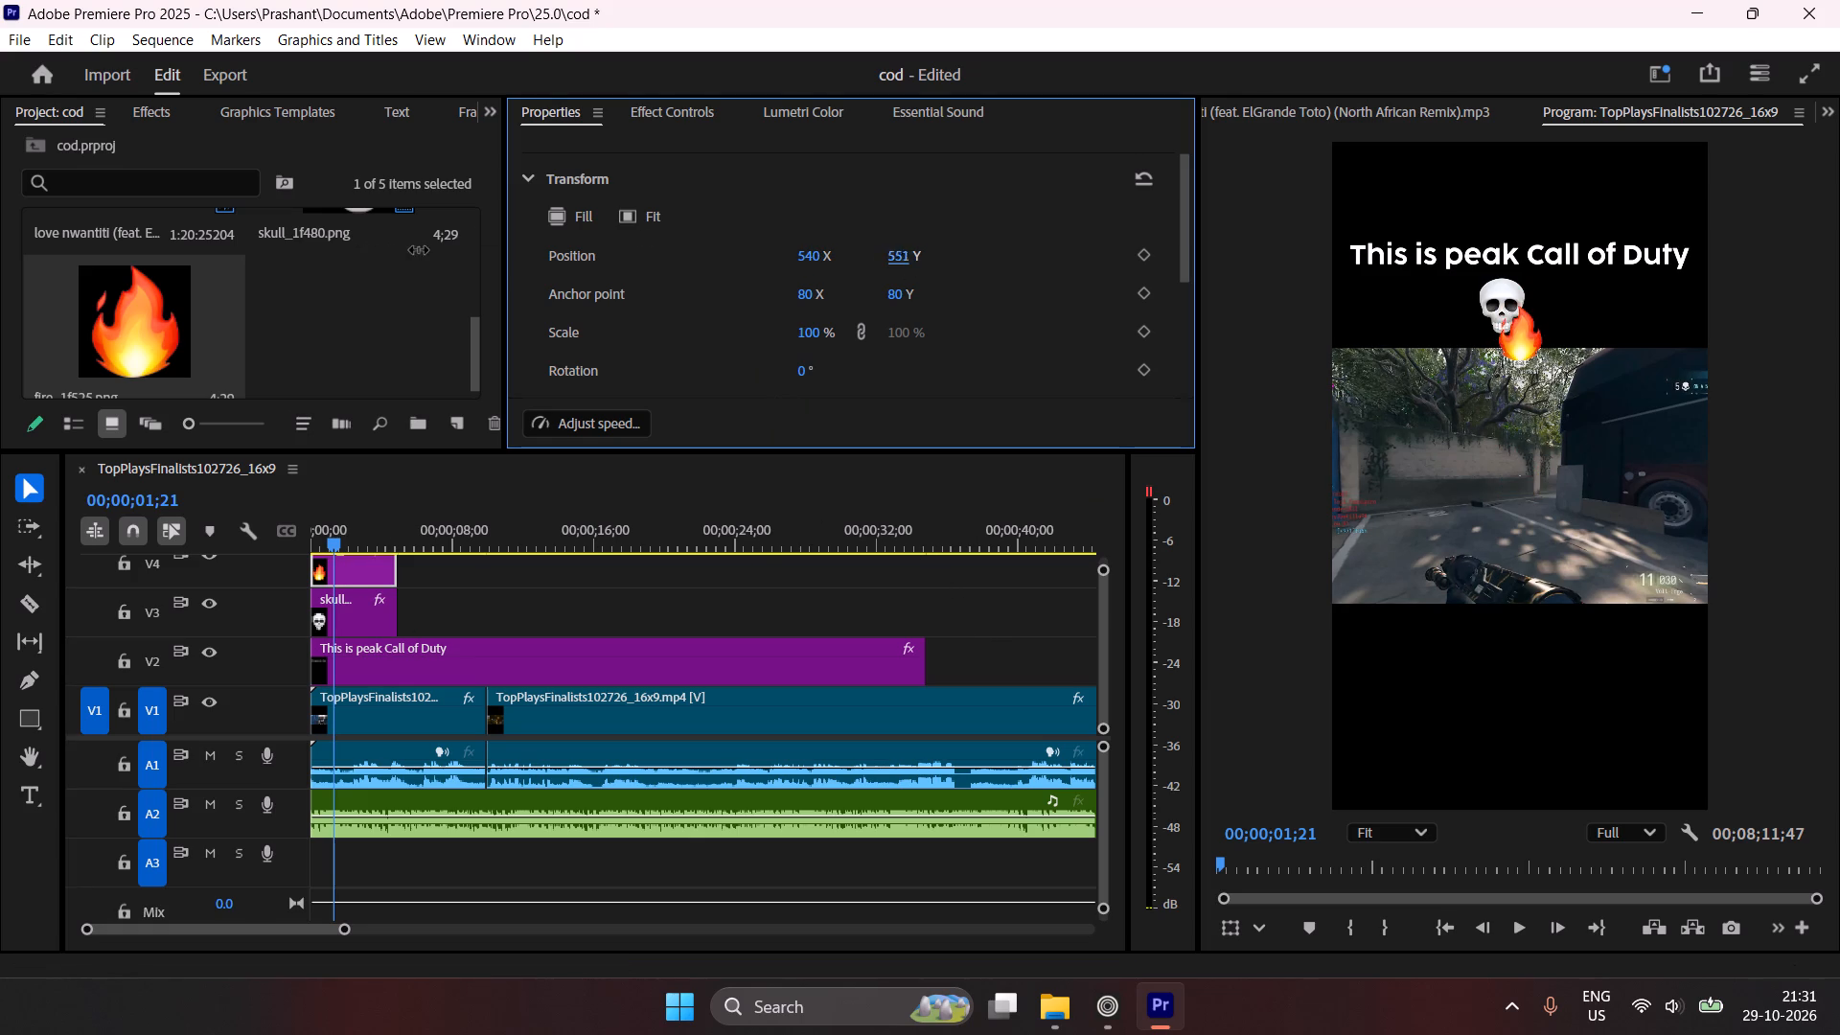
{"action": "left_click_drag", "start_coordinate": [419, 250], "coordinate": [340, 267]}
{"action": "left_click_drag", "start_coordinate": [807, 256], "coordinate": [938, 263]}
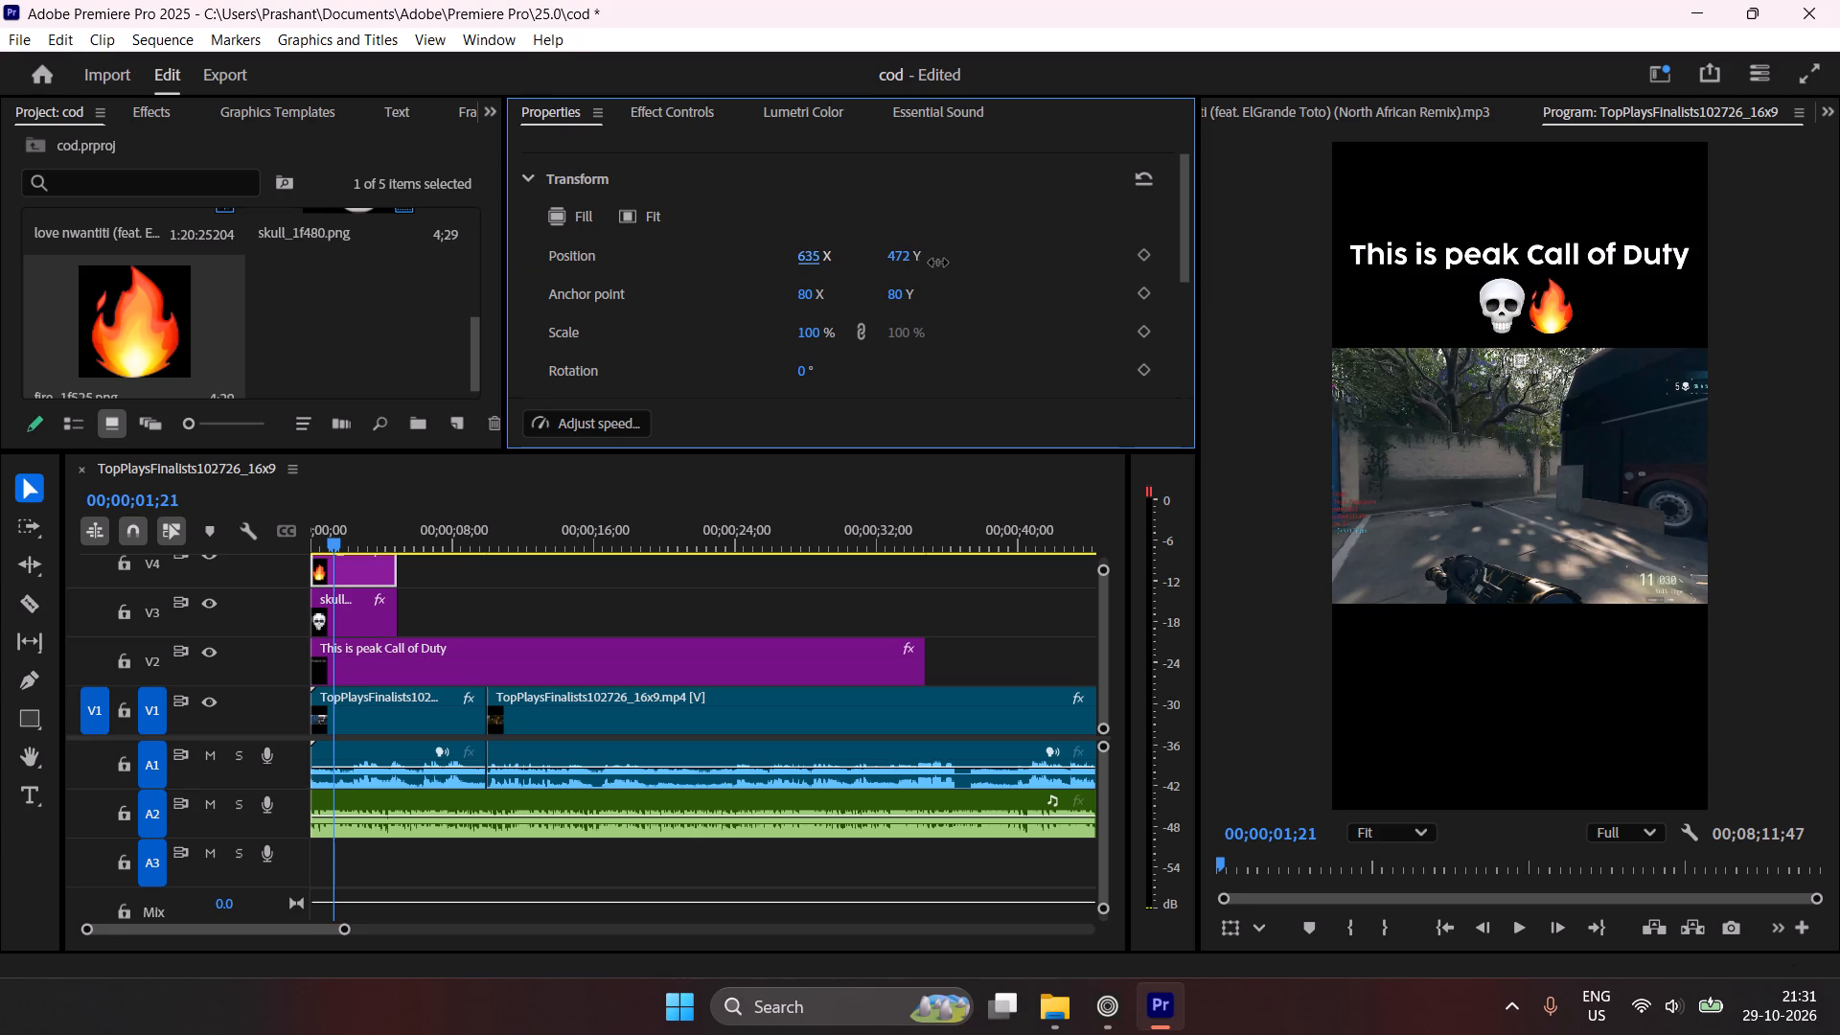
{"action": "left_click_drag", "start_coordinate": [938, 263], "coordinate": [945, 263]}
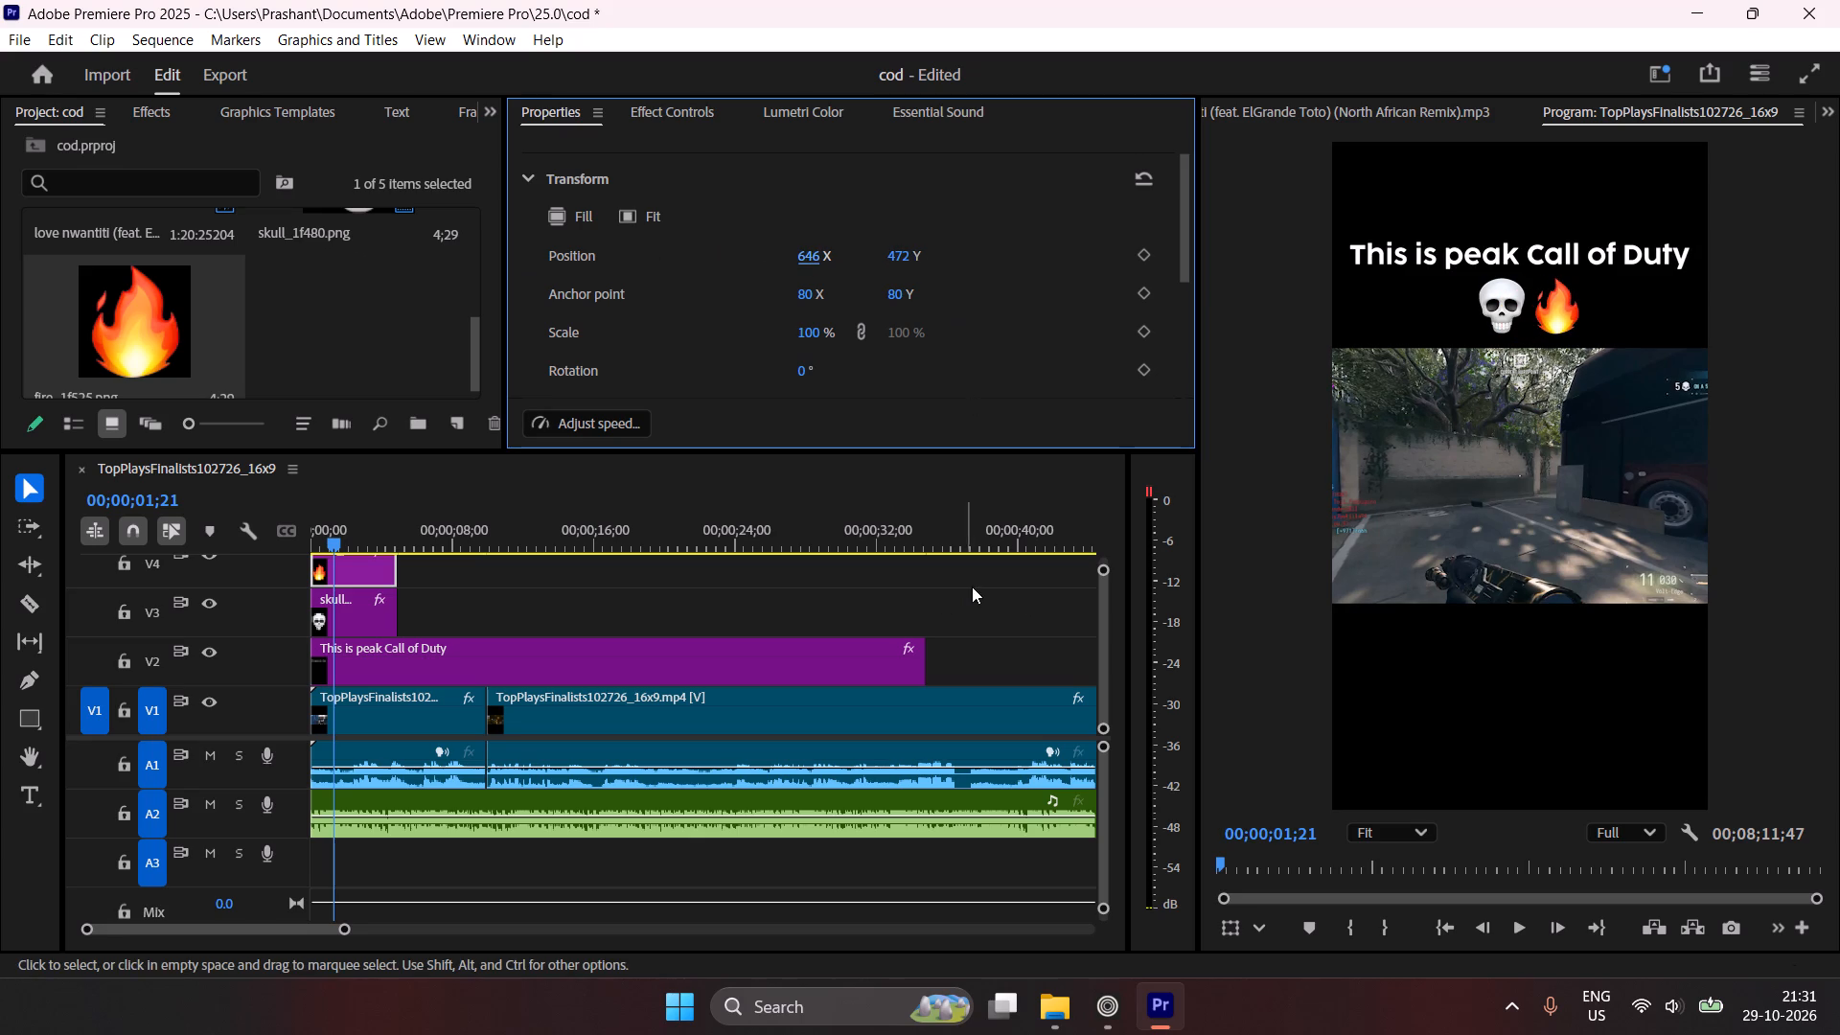
Save the project.
{"action": "key", "text": "ctrl+s"}
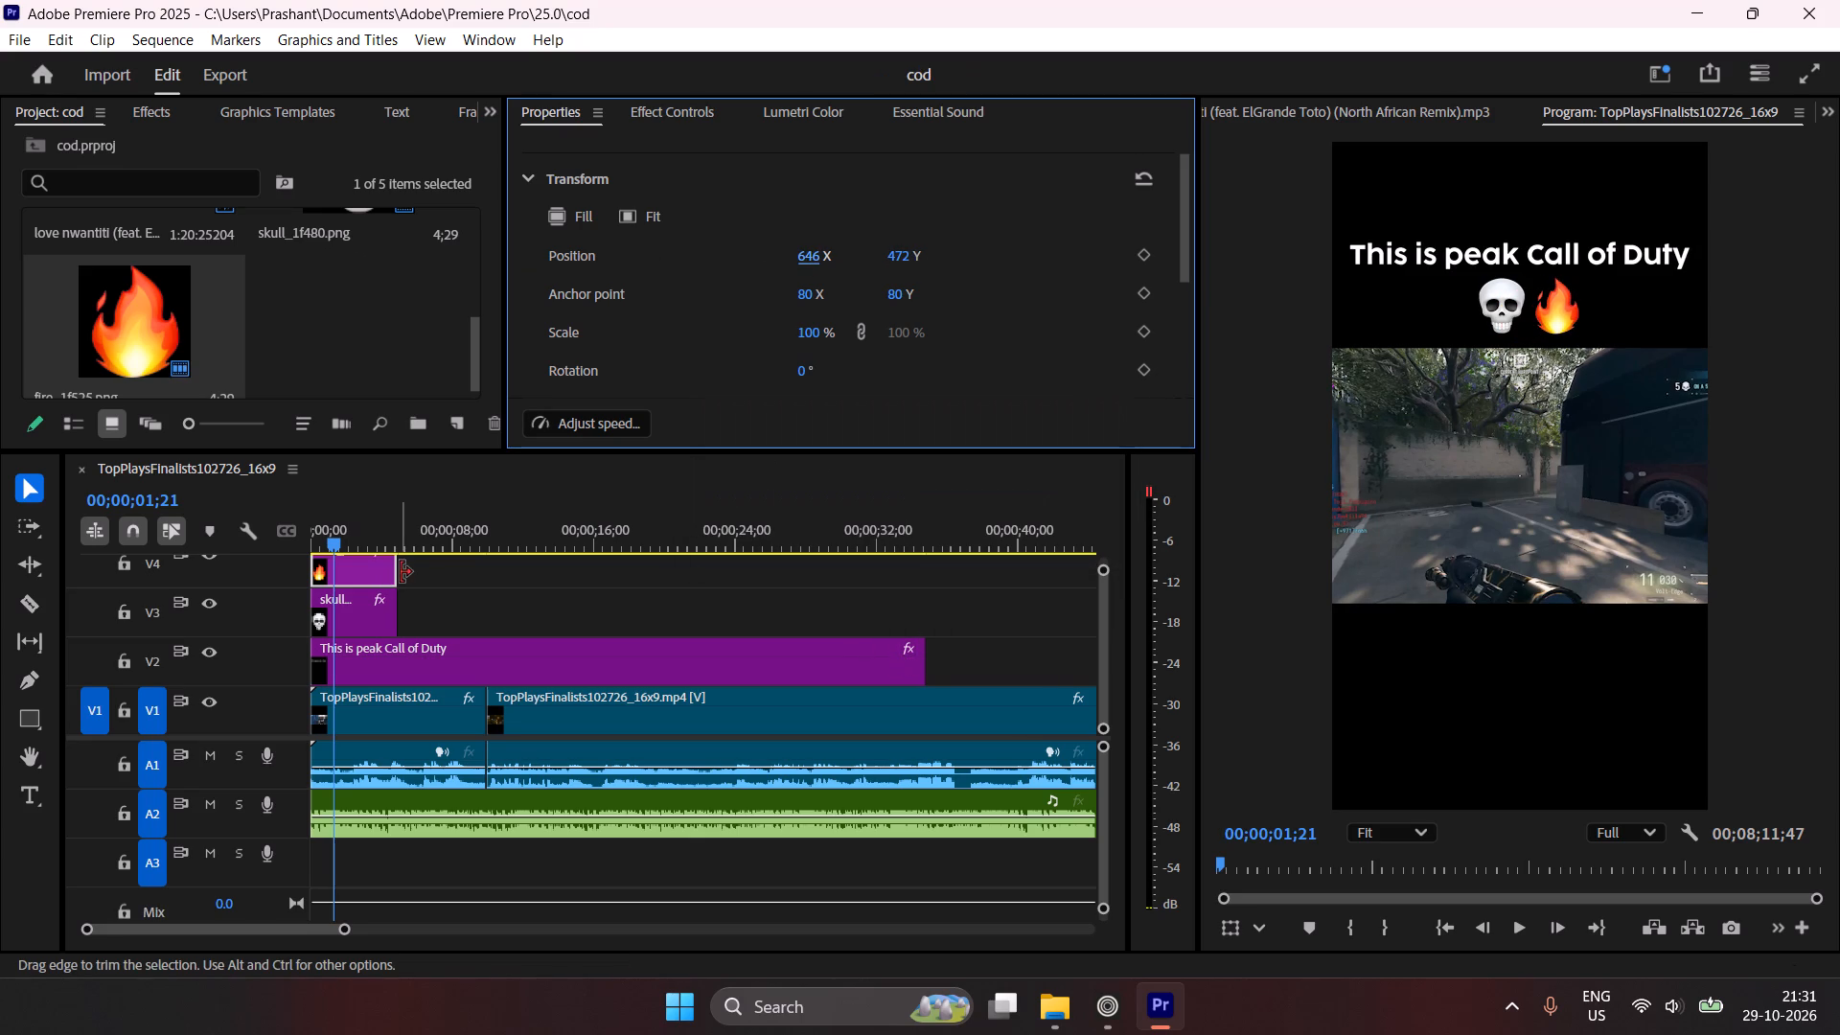
Extend the fire clip on V4 and the skull clip on V3 to the end of the title clip.
{"action": "left_click_drag", "start_coordinate": [402, 571], "coordinate": [932, 584]}
{"action": "left_click_drag", "start_coordinate": [405, 612], "coordinate": [540, 611]}
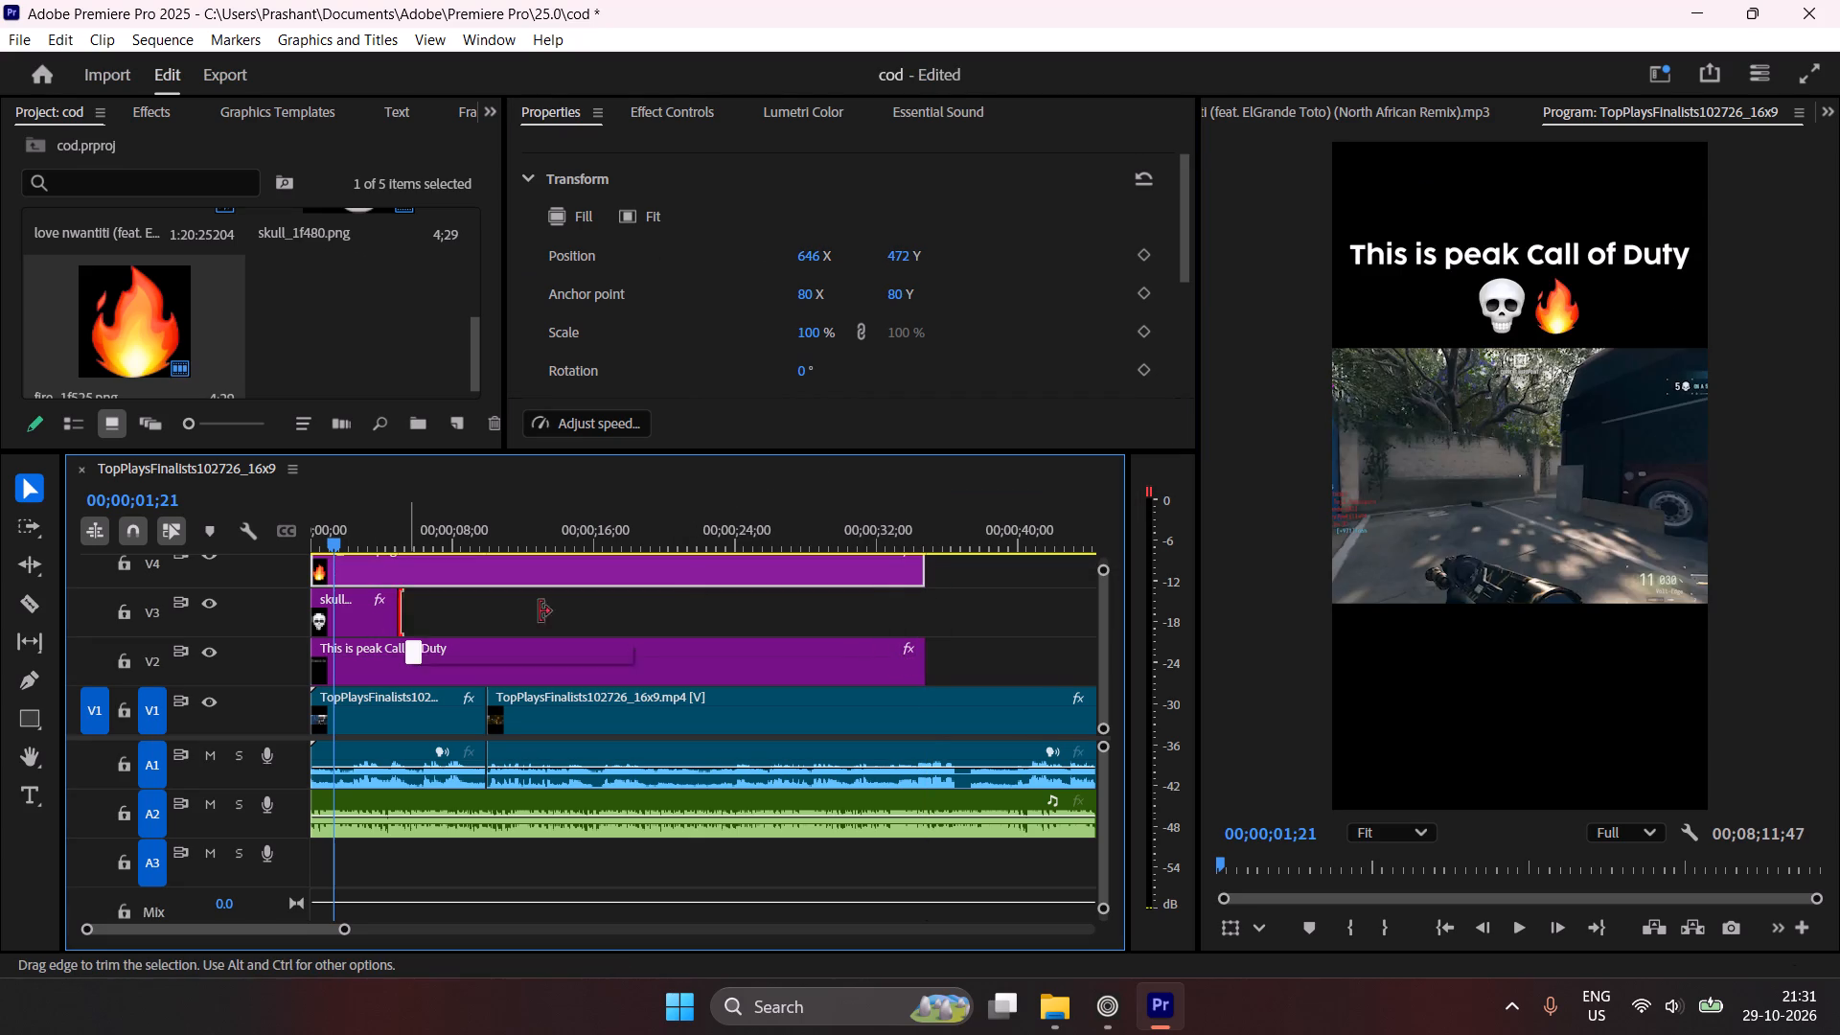
{"action": "left_click_drag", "start_coordinate": [540, 611], "coordinate": [932, 618]}
Play the sequence from the start and examine the footage around the end of the title and emoji clips.
{"action": "left_click_drag", "start_coordinate": [498, 520], "coordinate": [251, 557]}
{"action": "key", "text": "space"}
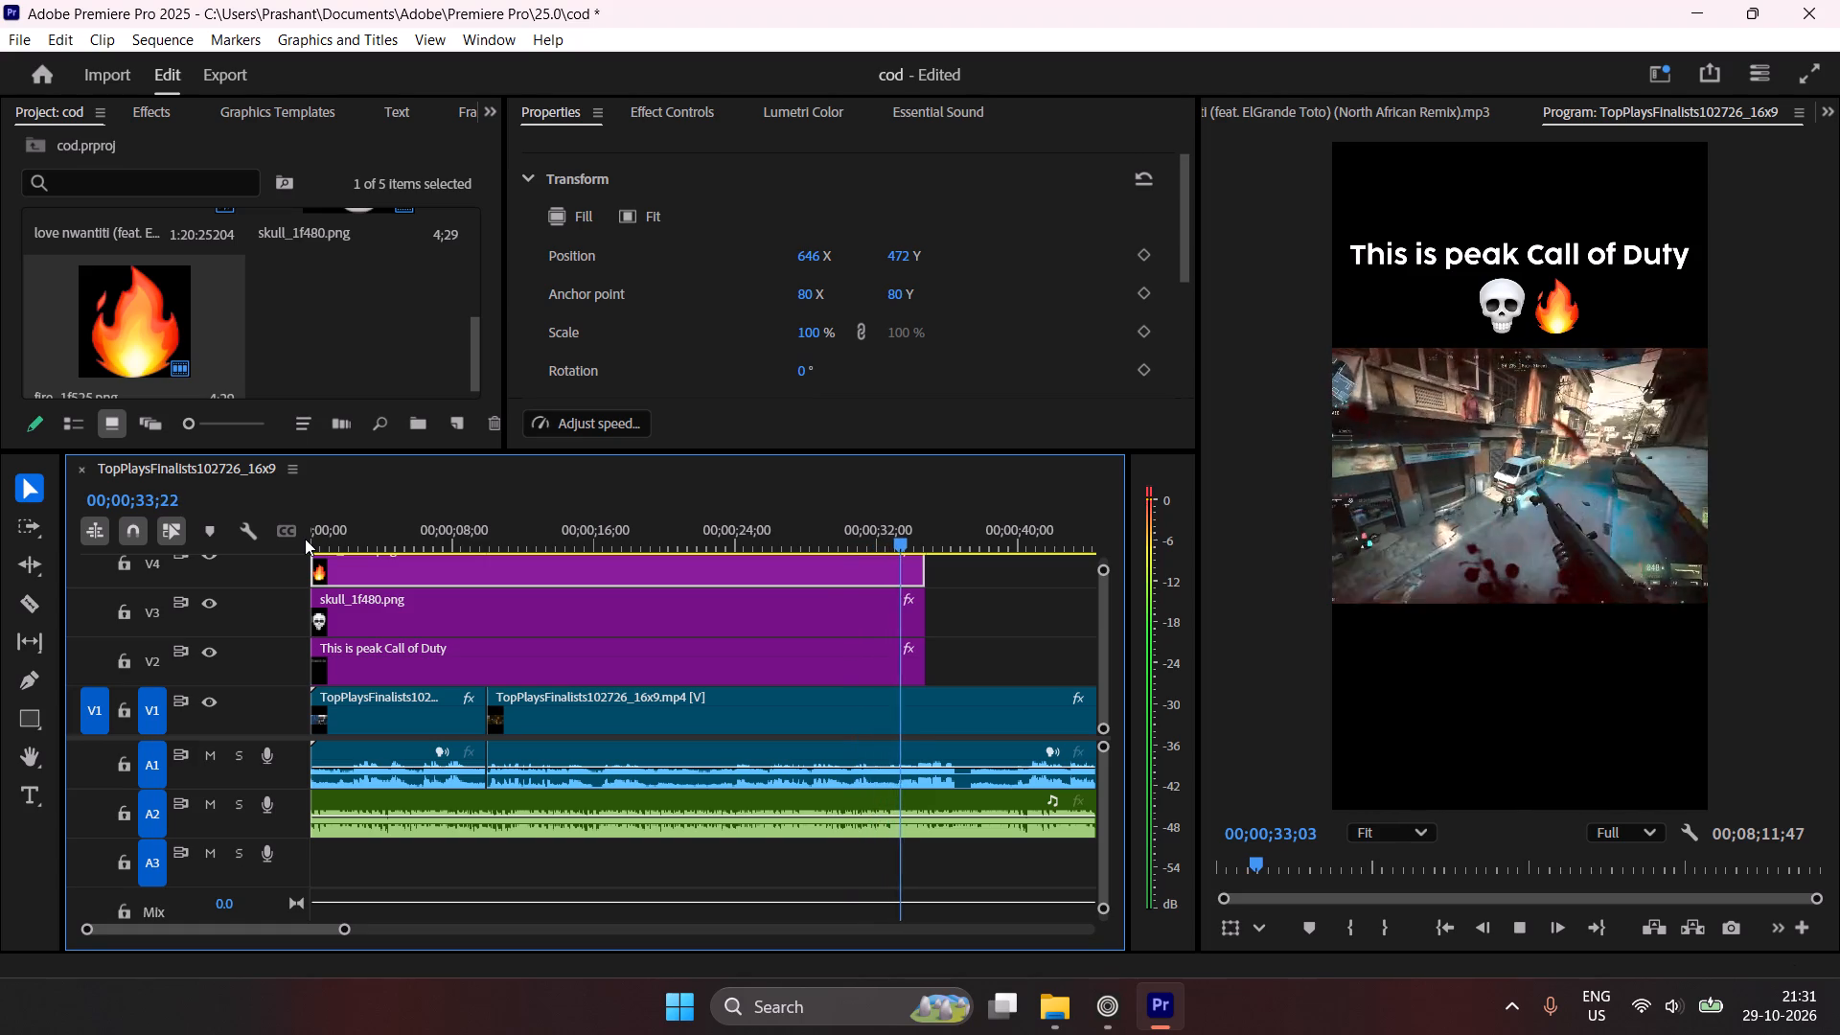
{"action": "key", "text": "space"}
{"action": "left_click_drag", "start_coordinate": [928, 535], "coordinate": [905, 553]}
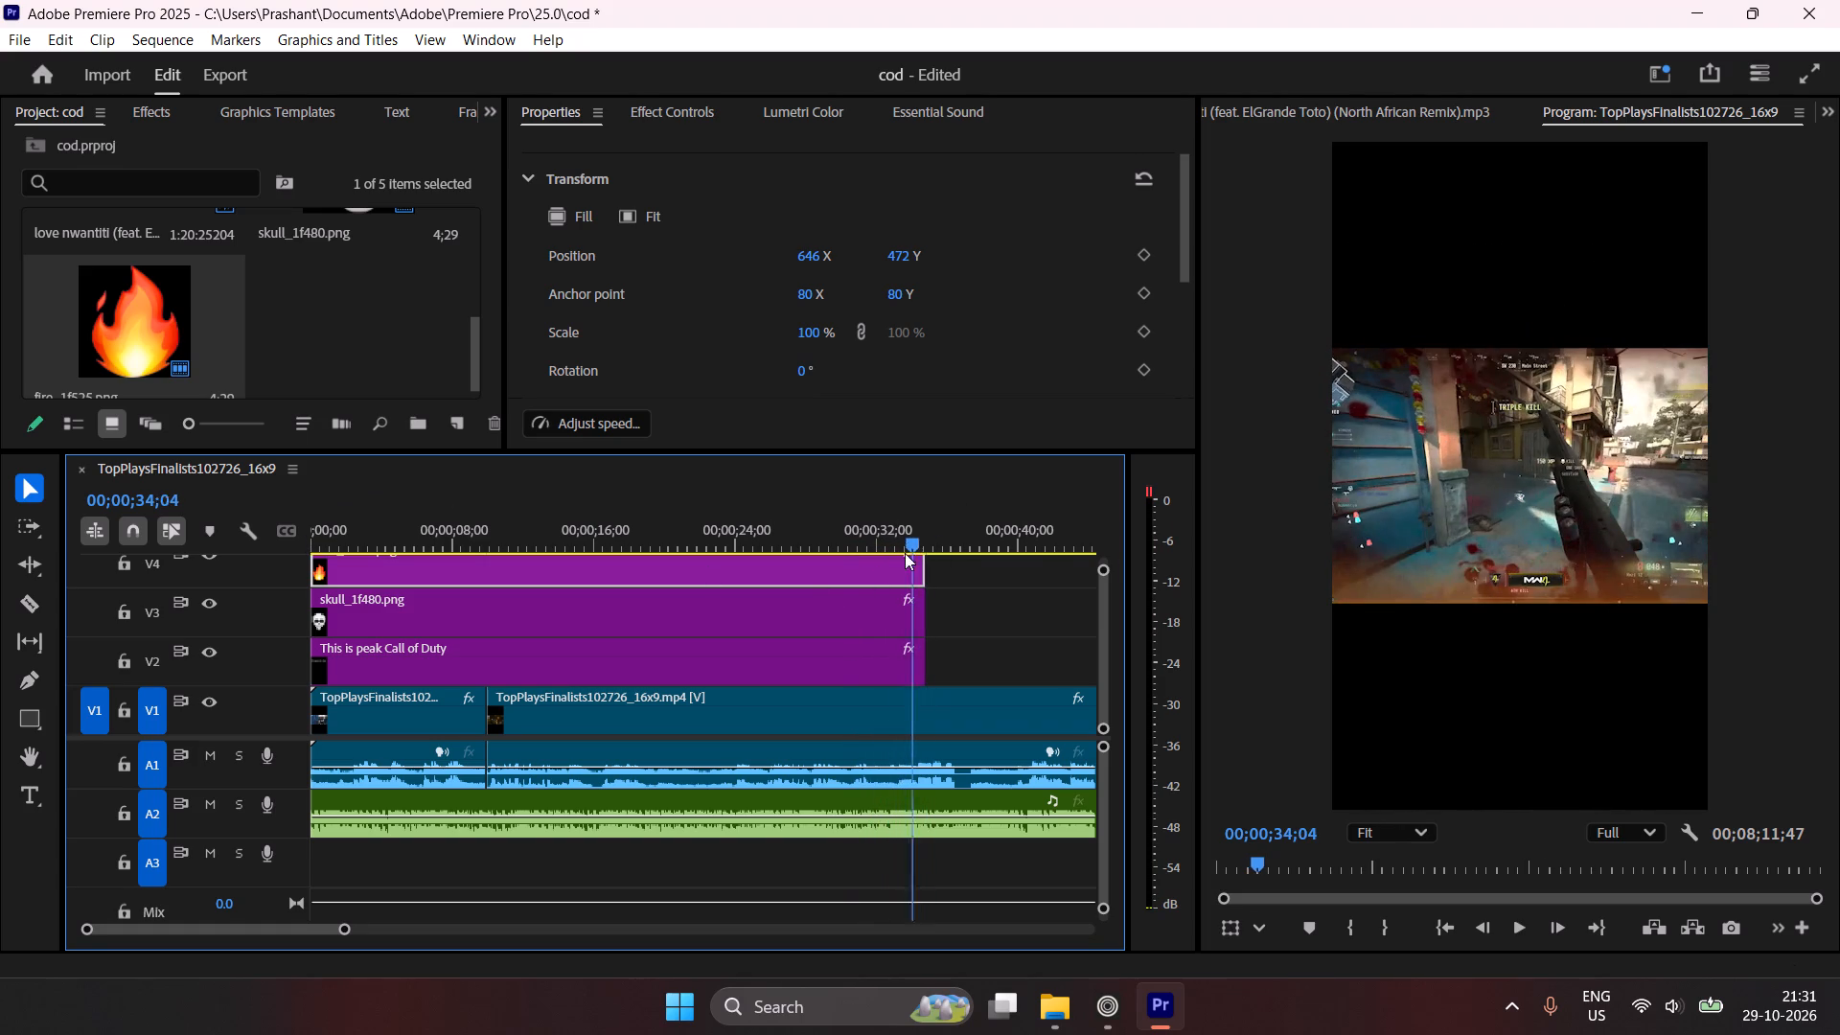
{"action": "left_click_drag", "start_coordinate": [905, 553], "coordinate": [884, 583]}
Cut the gameplay clip on V1 where the title and emoji clips end, and delete the remaining footage.
{"action": "key", "text": "c"}
{"action": "left_click", "coordinate": [927, 716]}
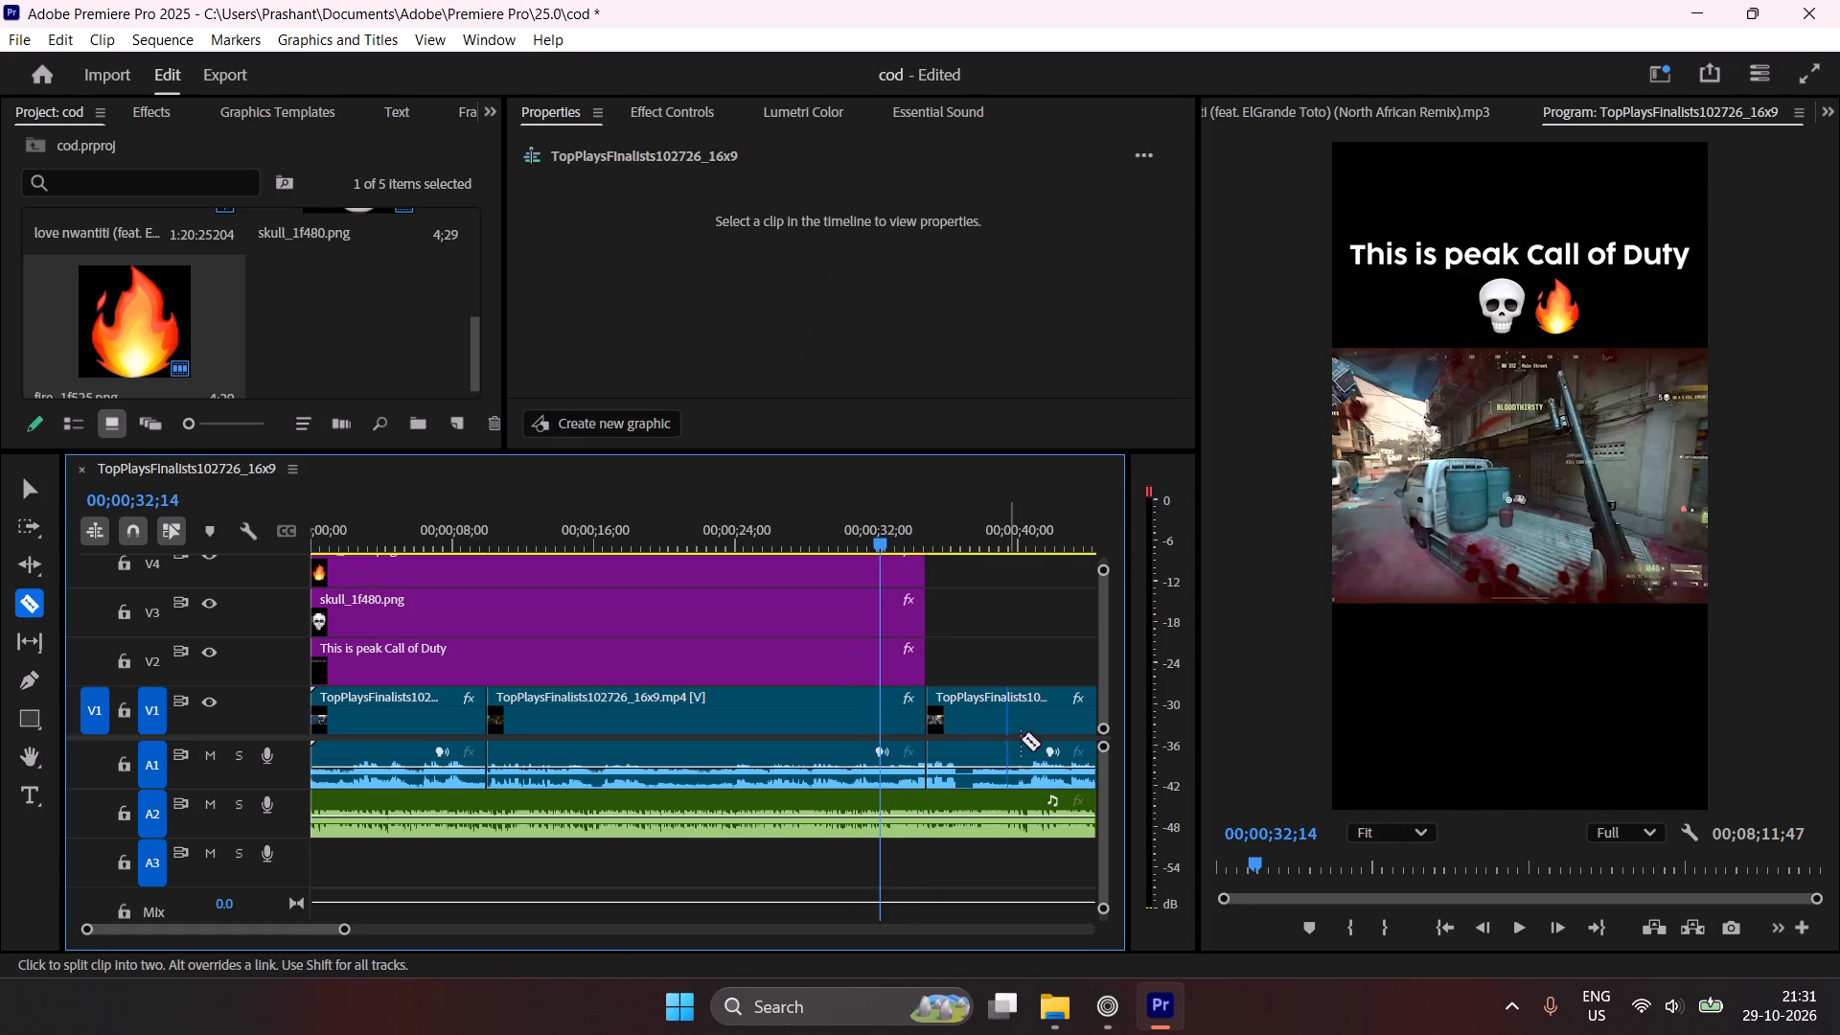
{"action": "key", "text": "v"}
{"action": "left_click", "coordinate": [1004, 720]}
{"action": "key", "text": "Delete"}
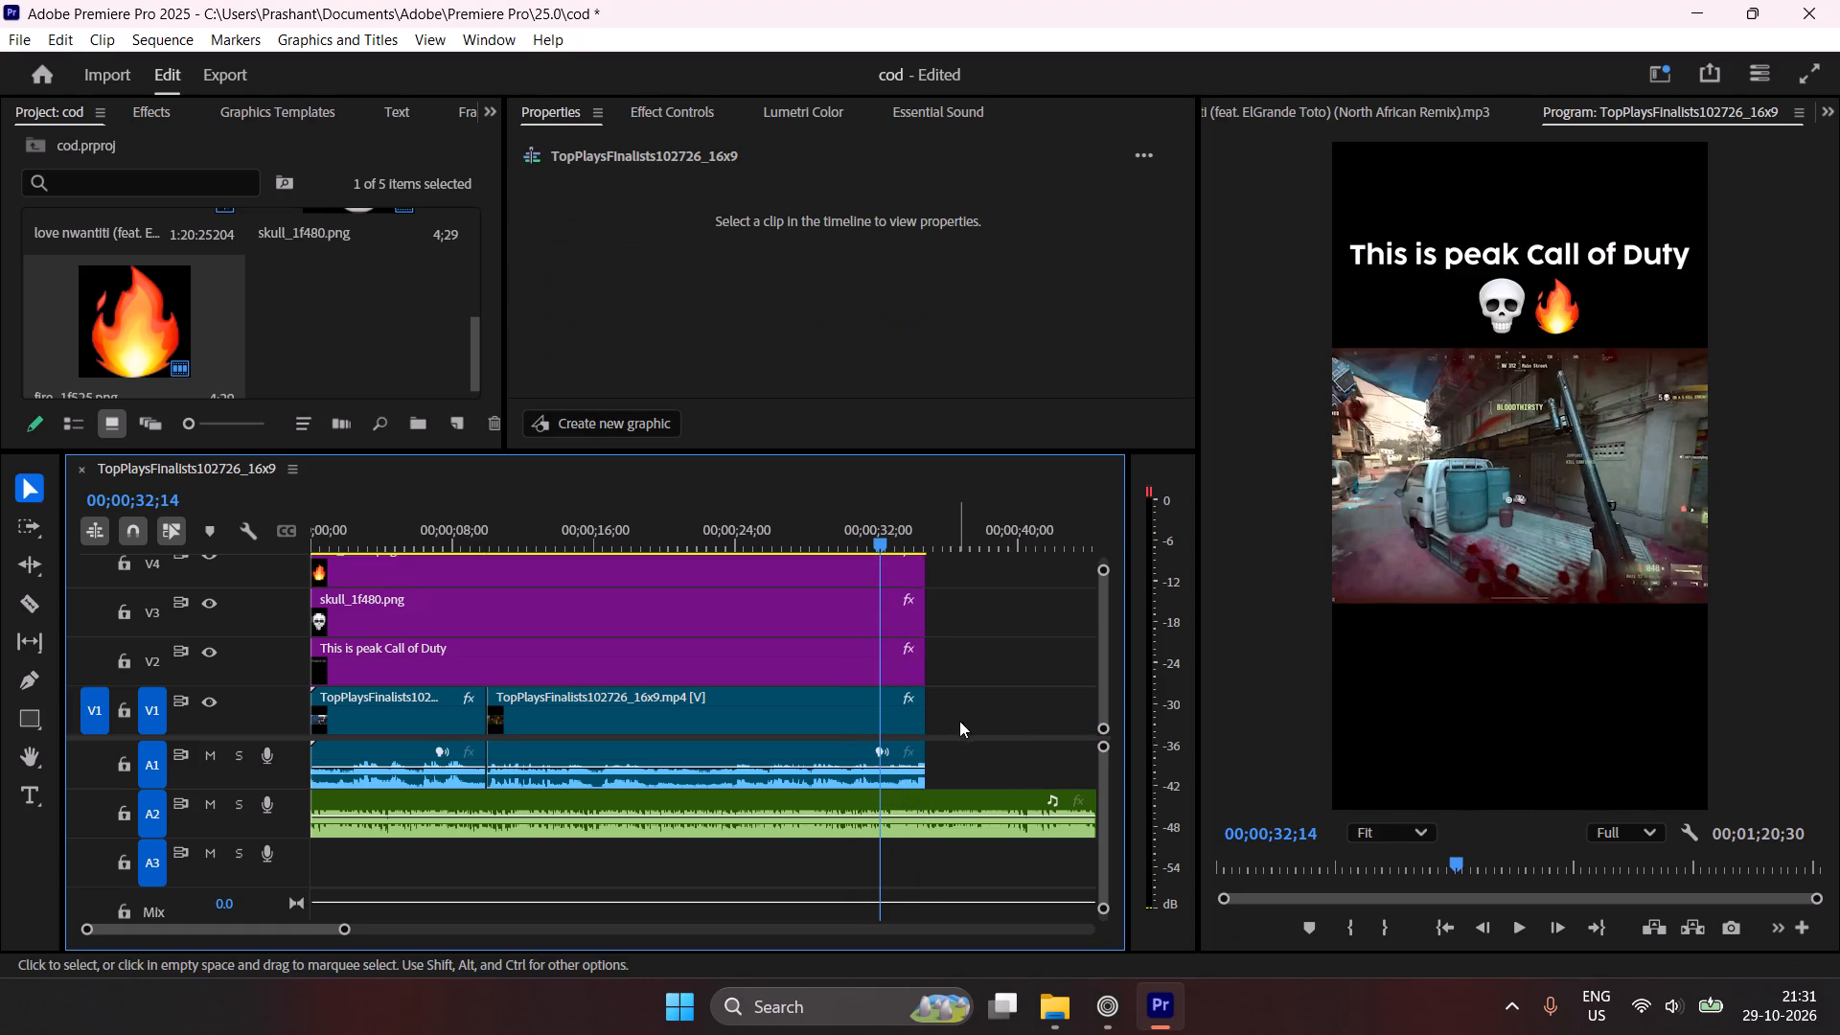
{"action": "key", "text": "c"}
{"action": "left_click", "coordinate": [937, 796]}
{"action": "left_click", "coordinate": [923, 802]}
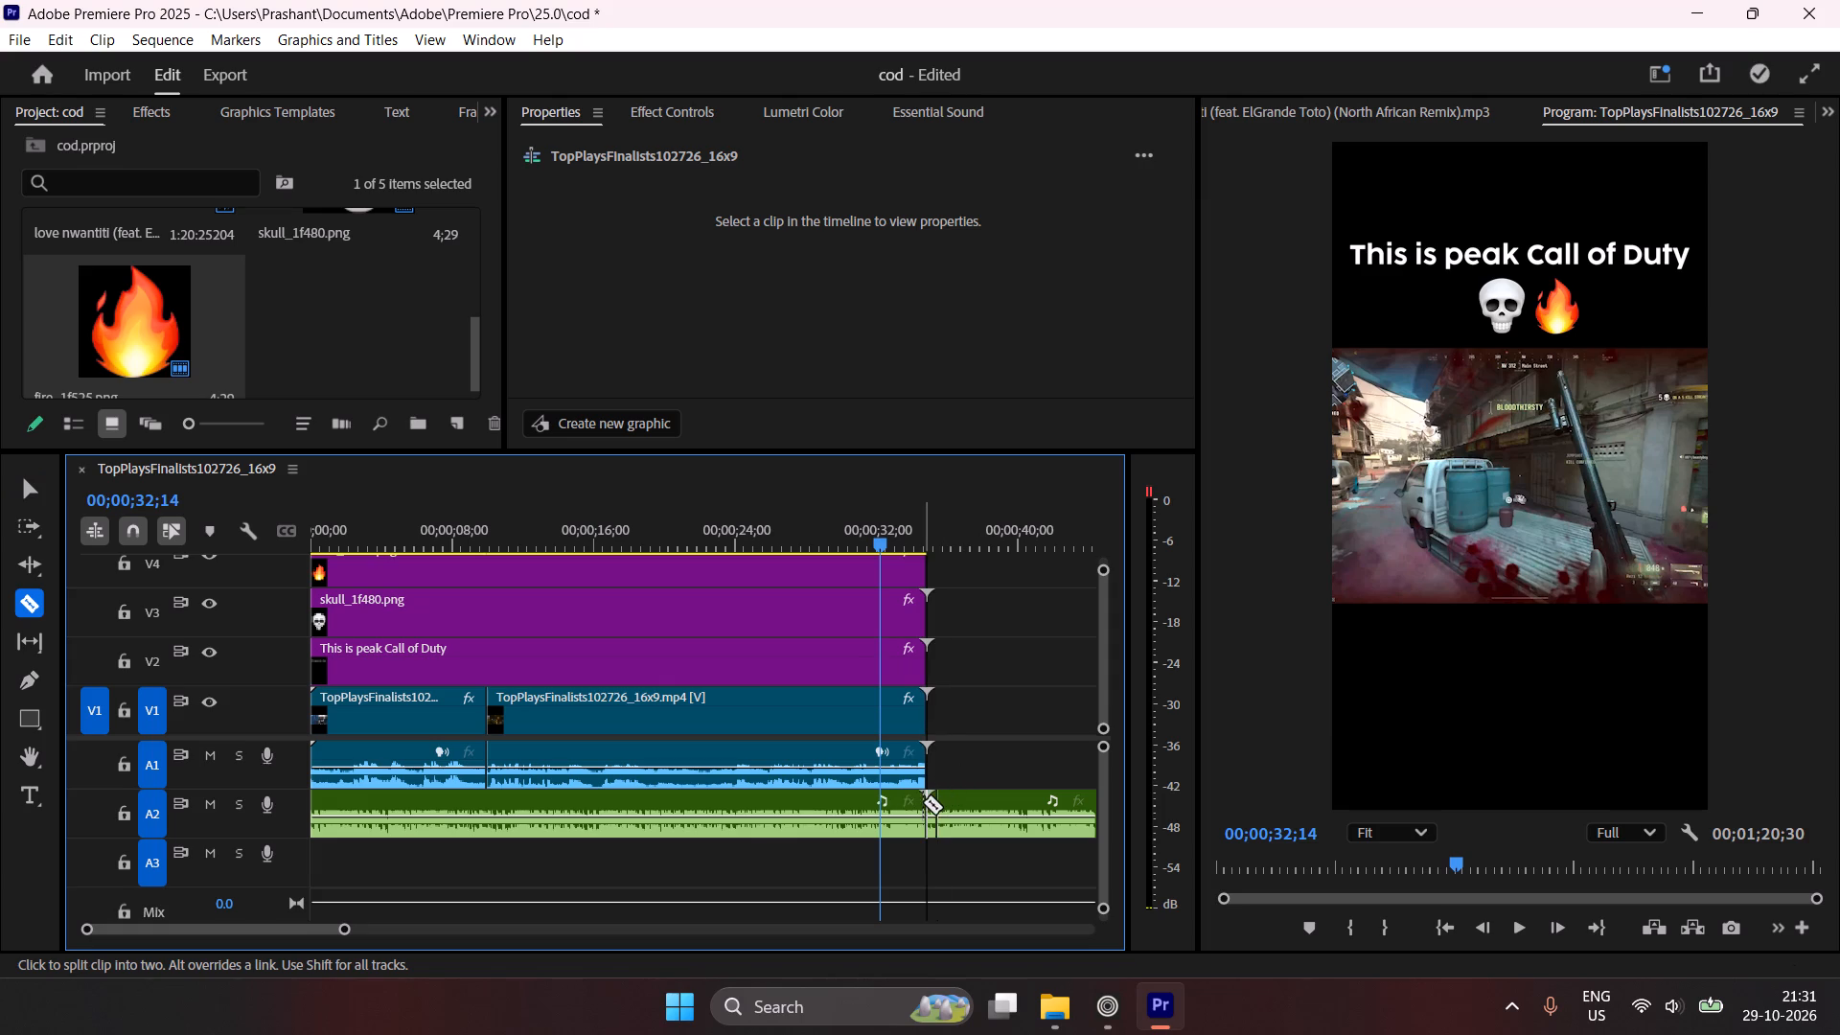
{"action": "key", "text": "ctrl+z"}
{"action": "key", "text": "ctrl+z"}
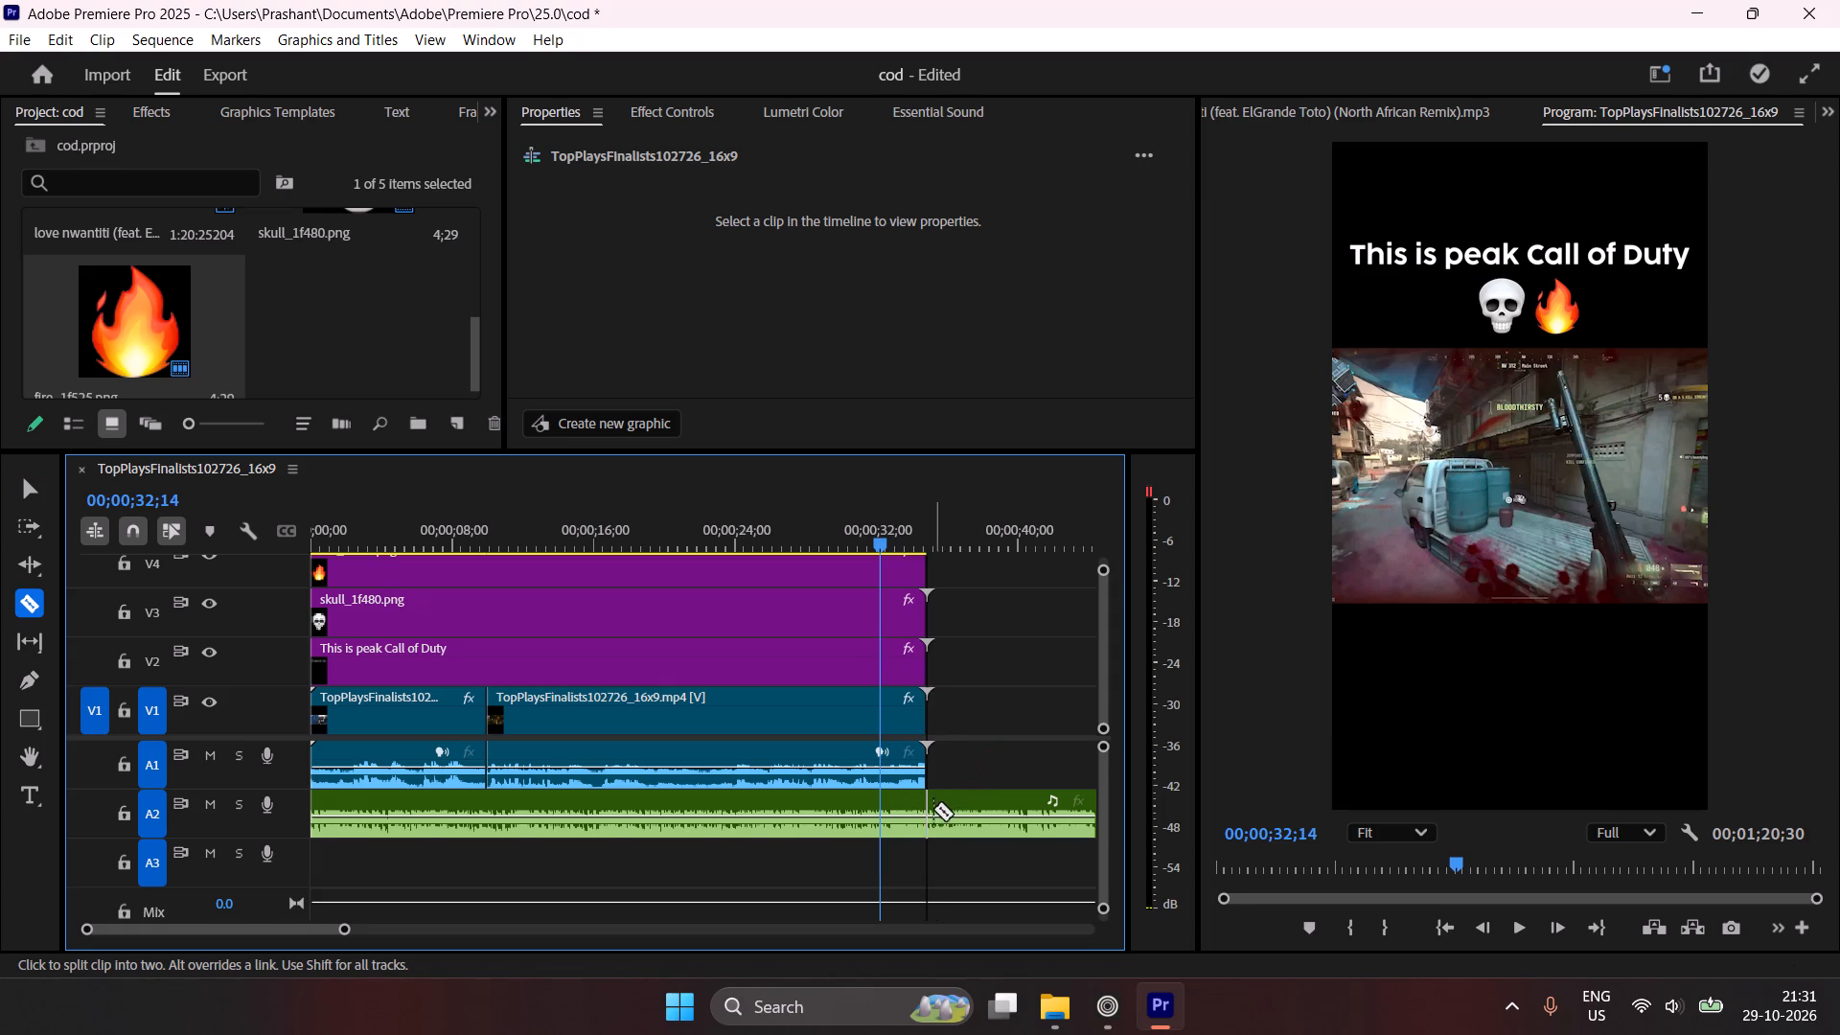
Cut the love nwantiti music on A2 at the end of the gameplay clip and delete the remaining music.
{"action": "left_click", "coordinate": [931, 812]}
{"action": "key", "text": "v"}
{"action": "left_click", "coordinate": [1008, 796]}
{"action": "key", "text": "Delete"}
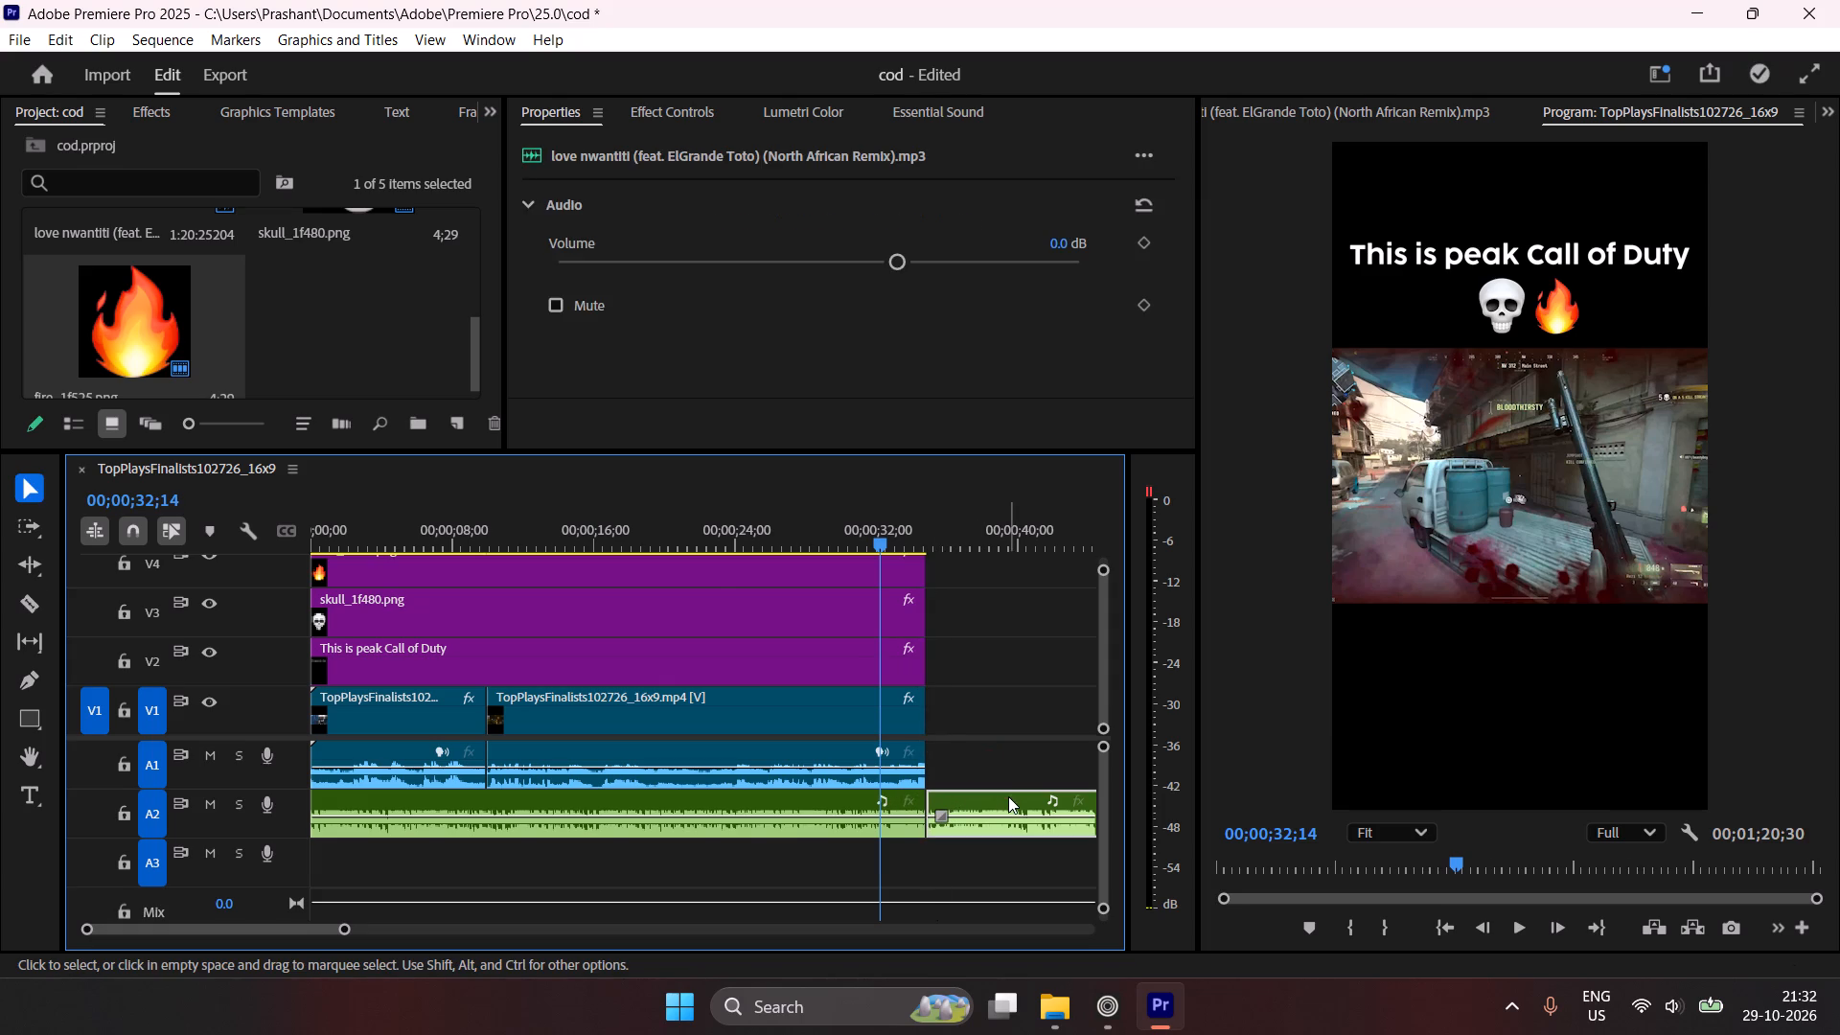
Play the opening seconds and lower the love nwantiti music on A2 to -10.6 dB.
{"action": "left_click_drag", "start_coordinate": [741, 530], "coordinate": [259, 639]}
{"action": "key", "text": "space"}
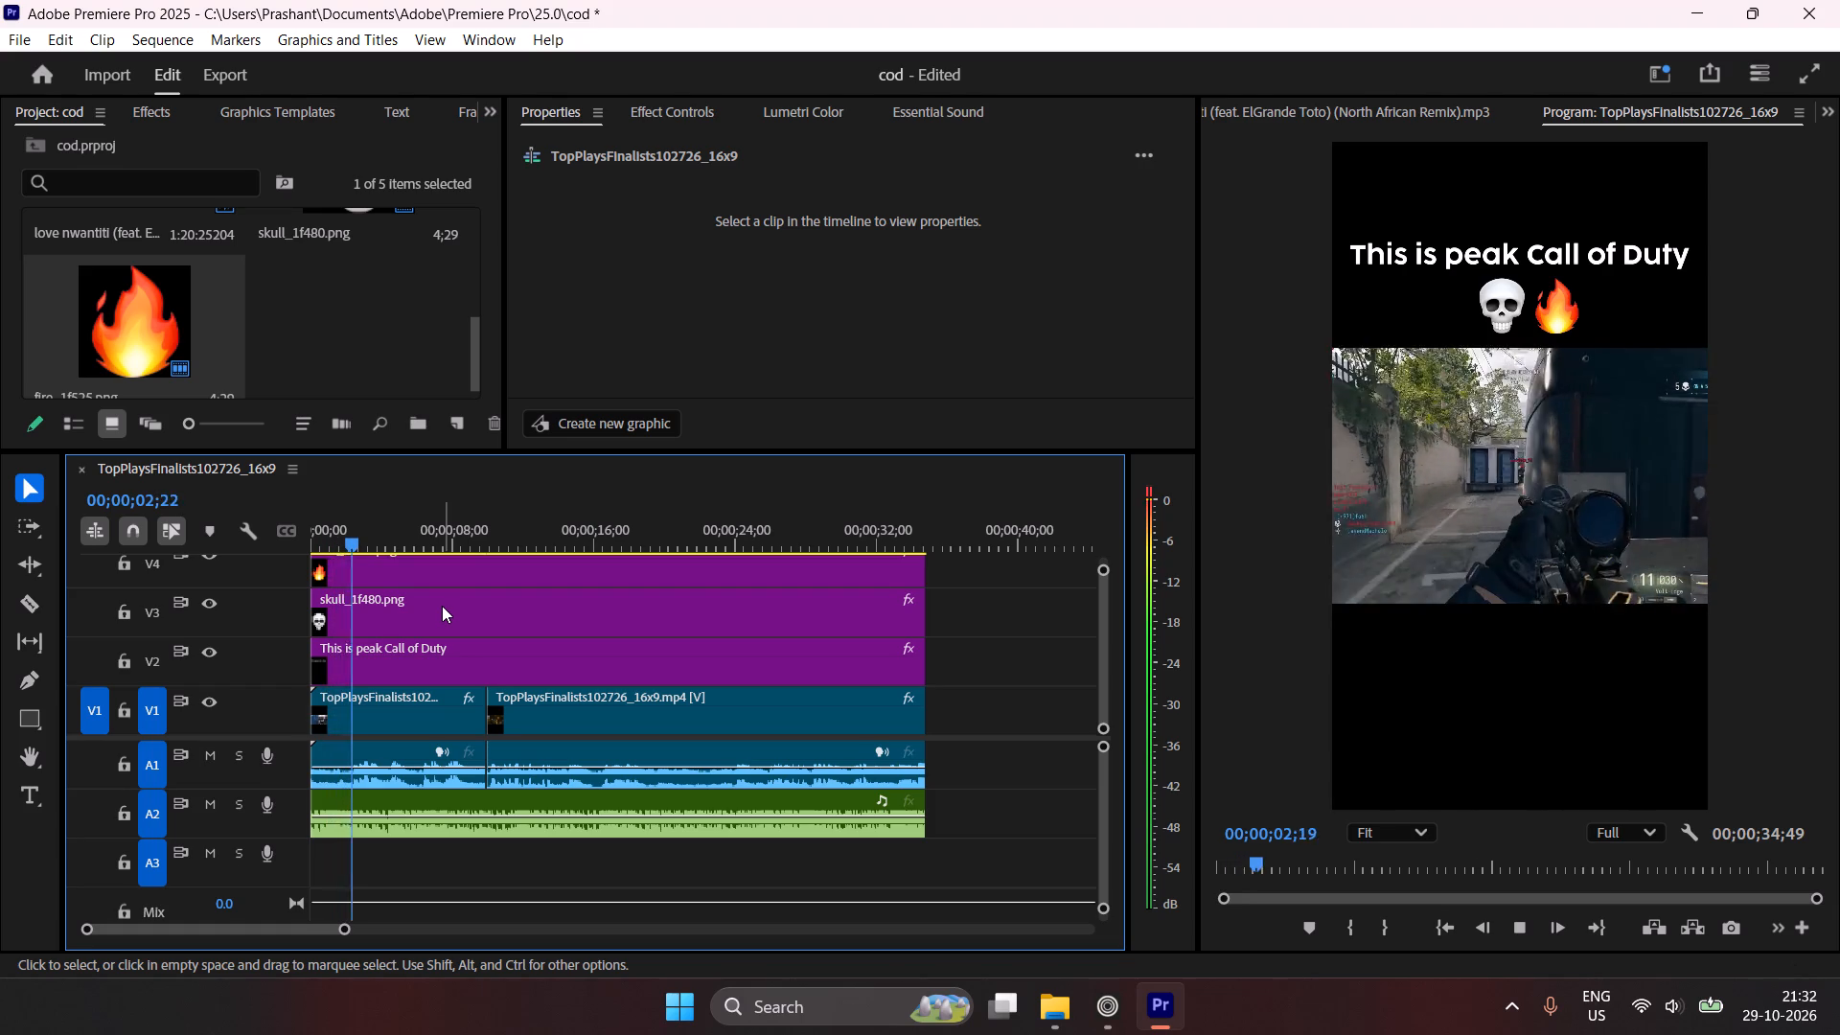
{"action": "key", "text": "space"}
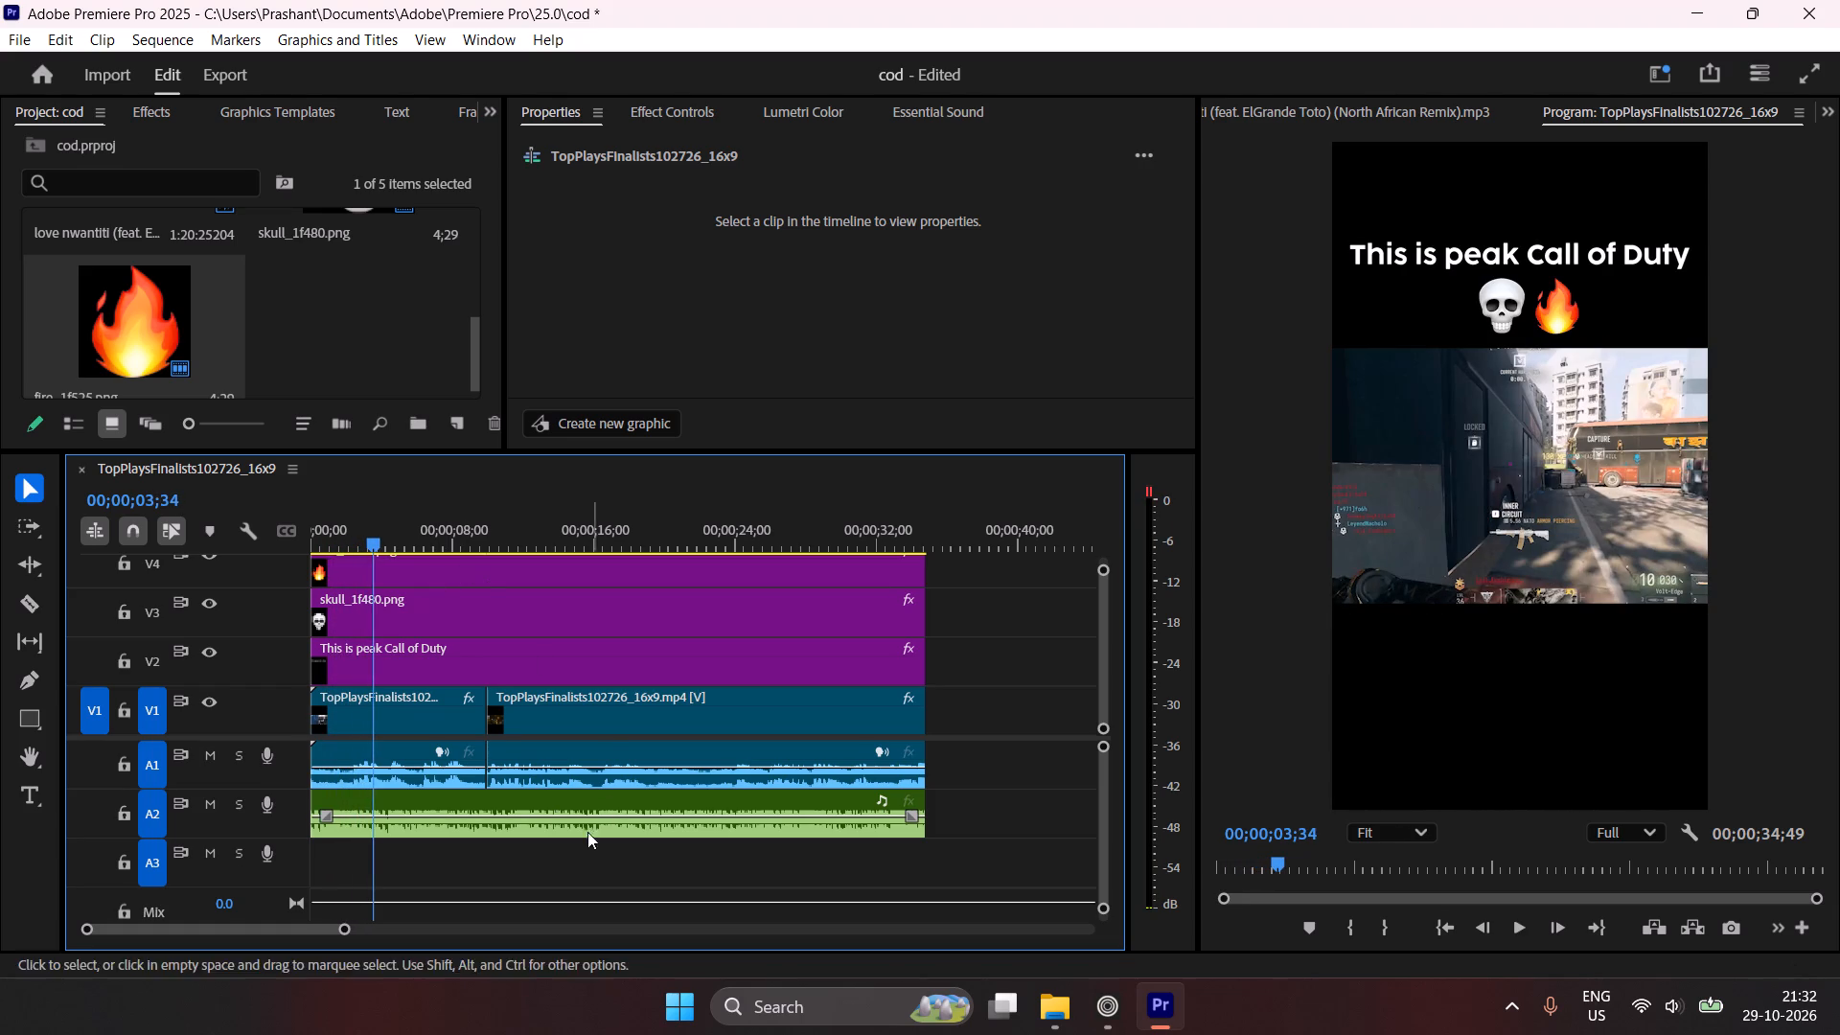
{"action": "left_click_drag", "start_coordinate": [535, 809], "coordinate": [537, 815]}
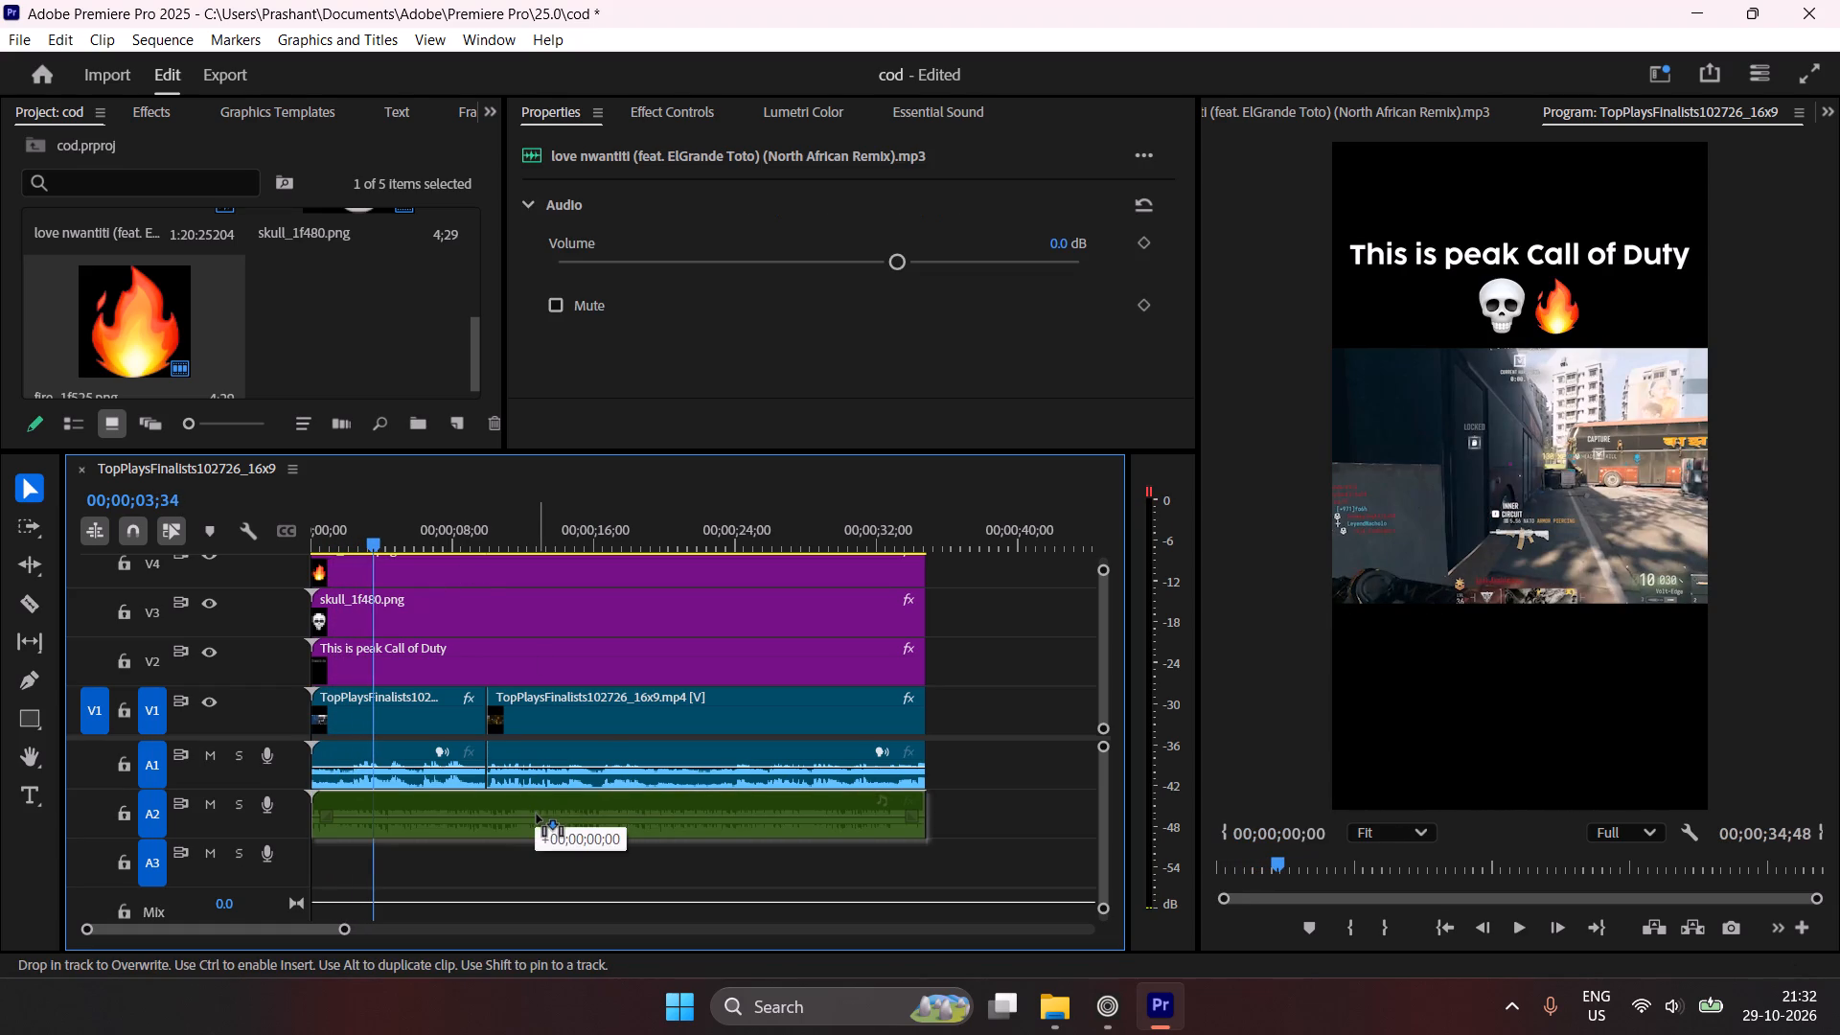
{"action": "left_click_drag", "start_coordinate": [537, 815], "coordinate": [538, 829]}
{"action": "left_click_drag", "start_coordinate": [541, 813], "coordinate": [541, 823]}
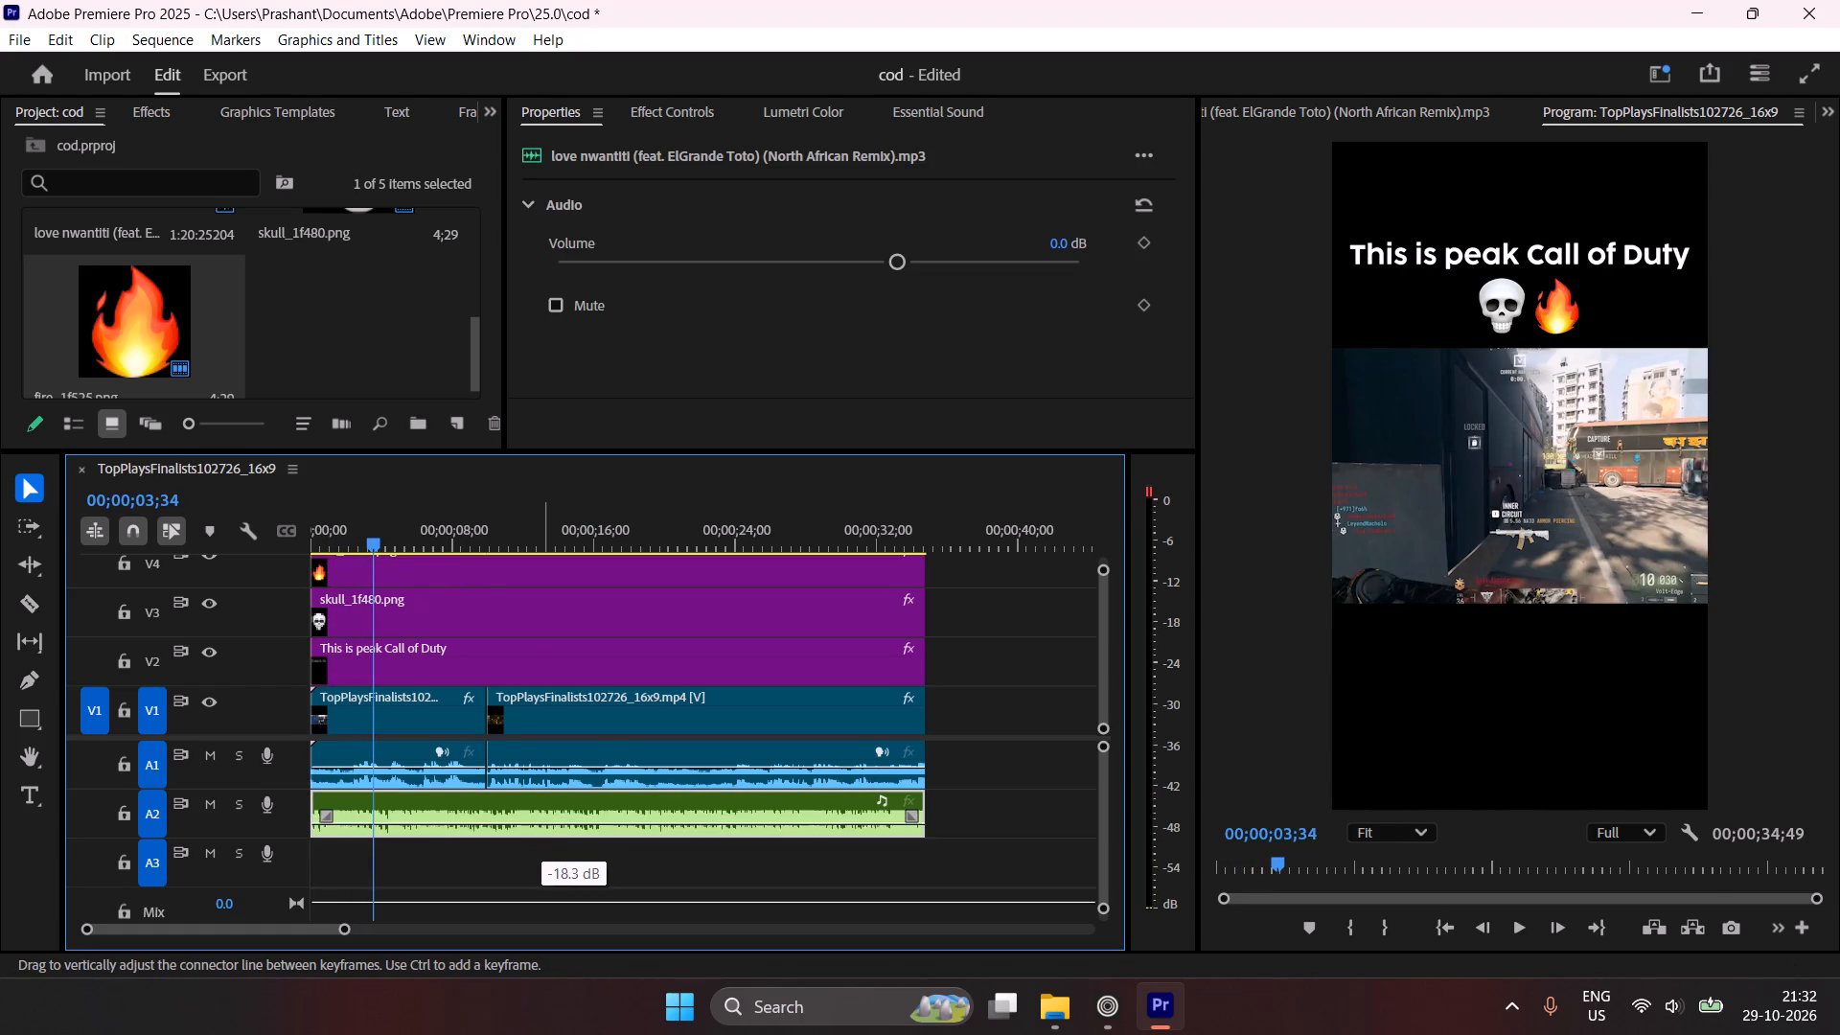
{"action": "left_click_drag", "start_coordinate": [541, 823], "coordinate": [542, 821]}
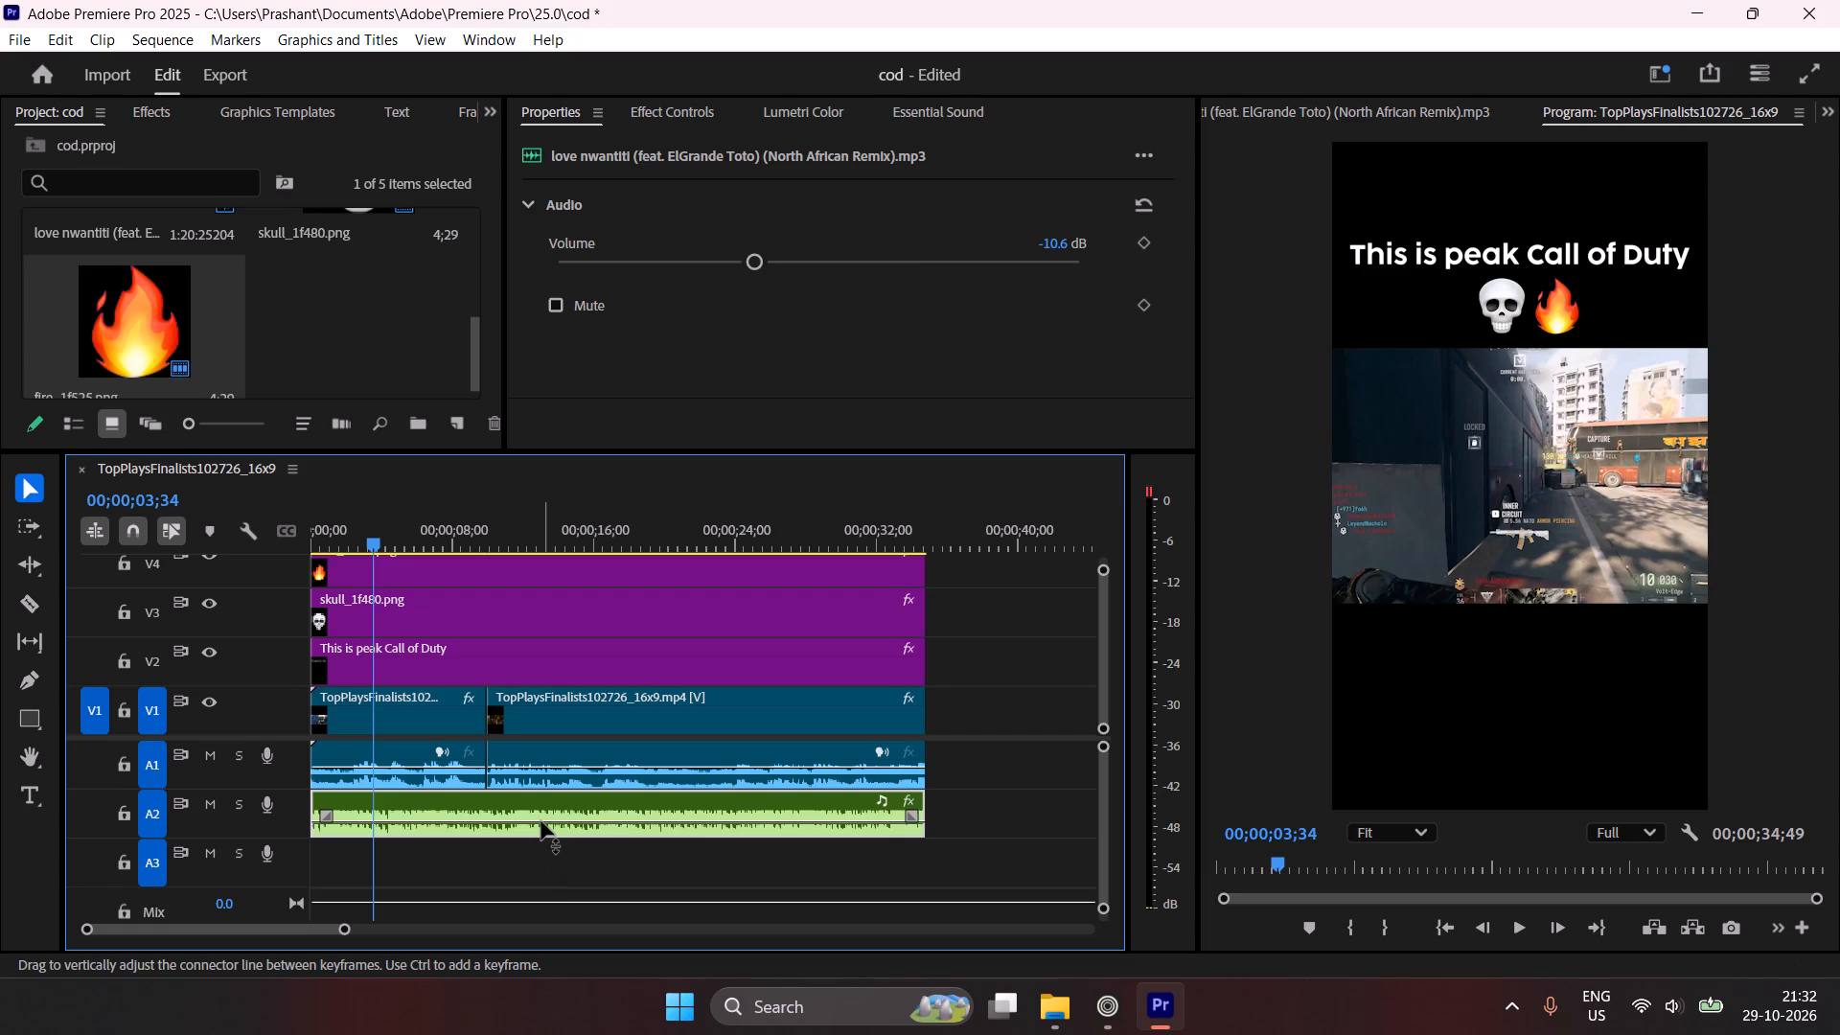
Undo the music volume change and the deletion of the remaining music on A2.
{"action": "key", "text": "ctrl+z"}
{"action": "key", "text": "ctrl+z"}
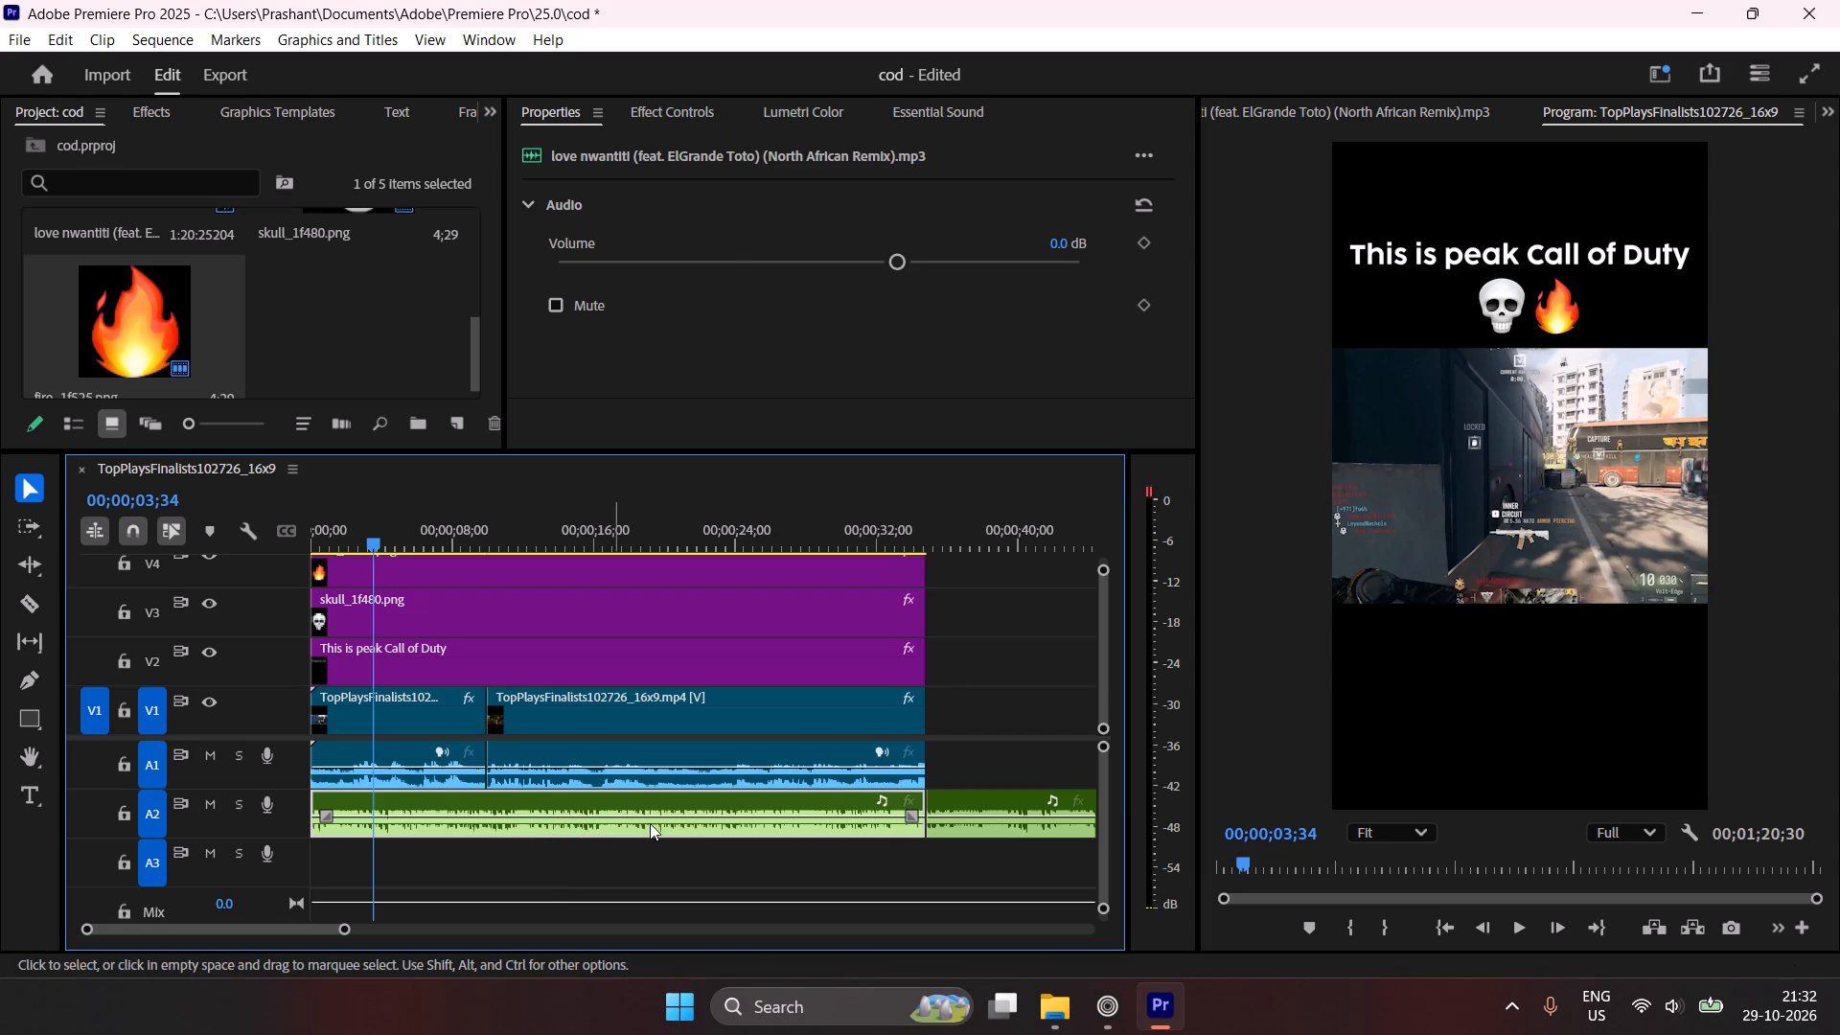
Delete the remaining love nwantiti music on A2 after the end of the gameplay clip.
{"action": "key", "text": "v"}
{"action": "left_click", "coordinate": [990, 806]}
{"action": "key", "text": "Delete"}
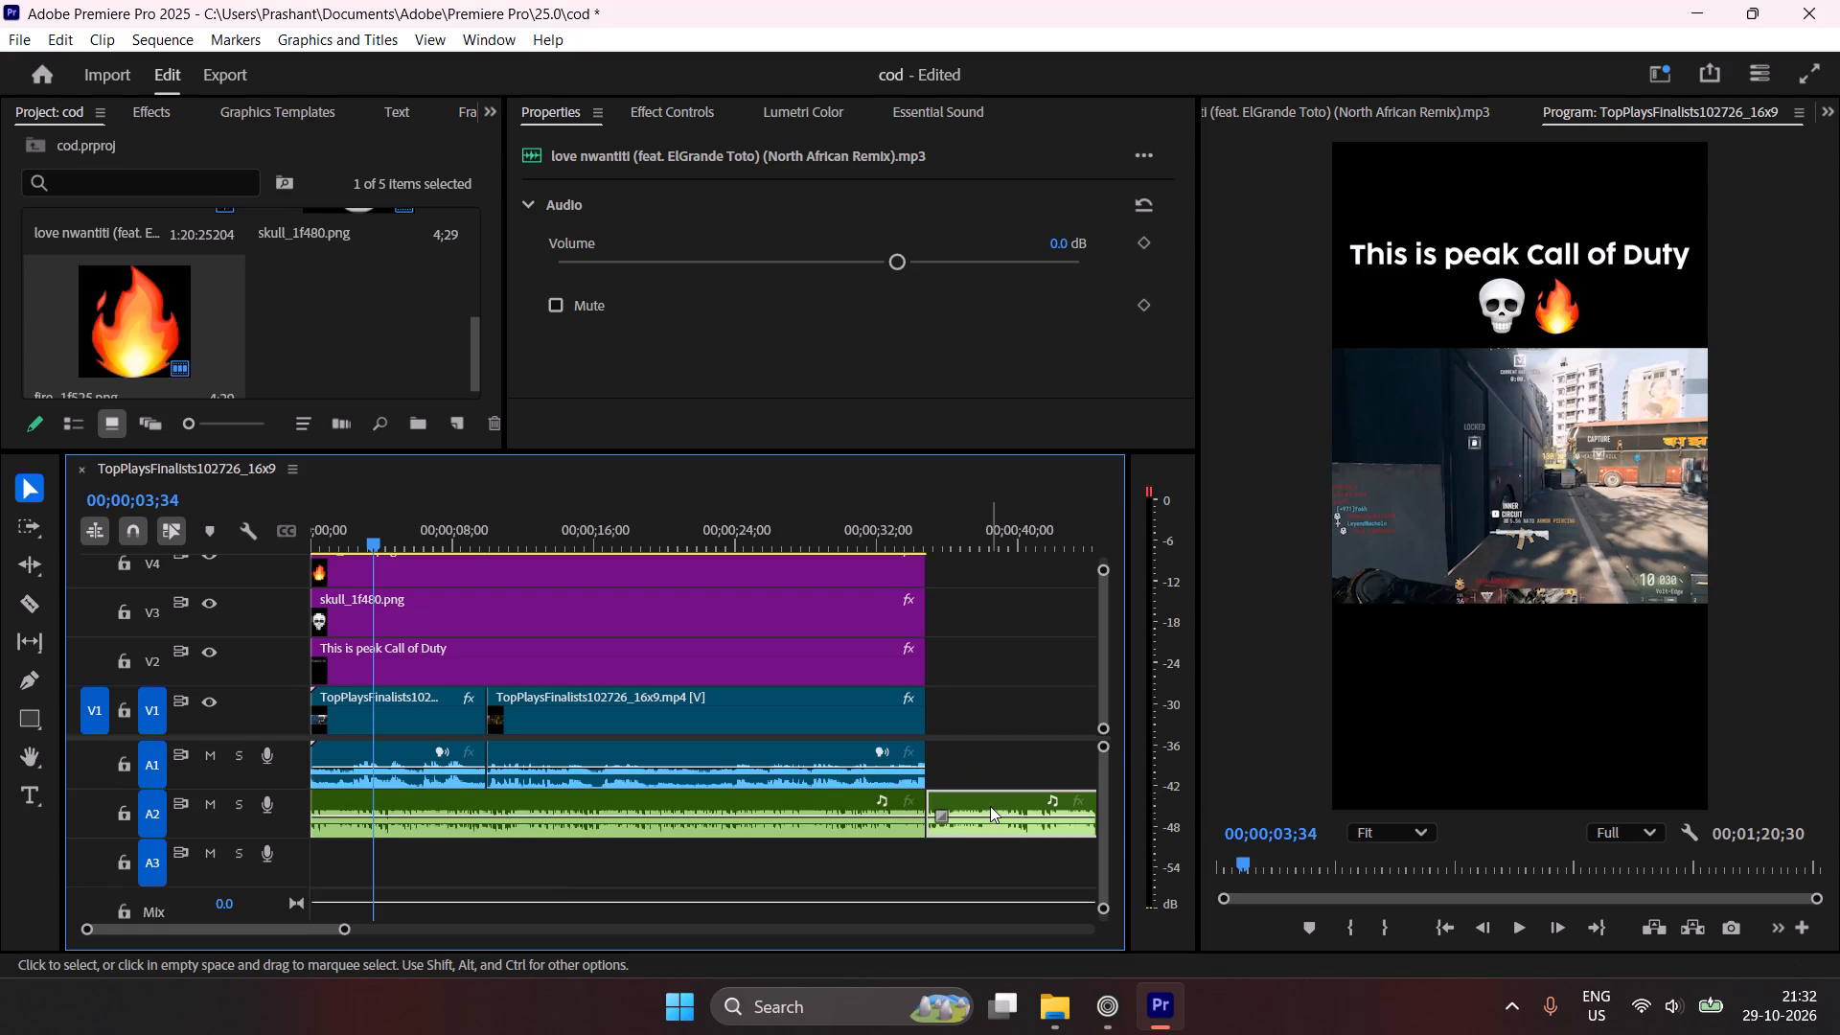
Lower the love nwantiti music on A2 to -10.6 dB and play the sequence from the start to check the balance.
{"action": "left_click", "coordinate": [483, 814]}
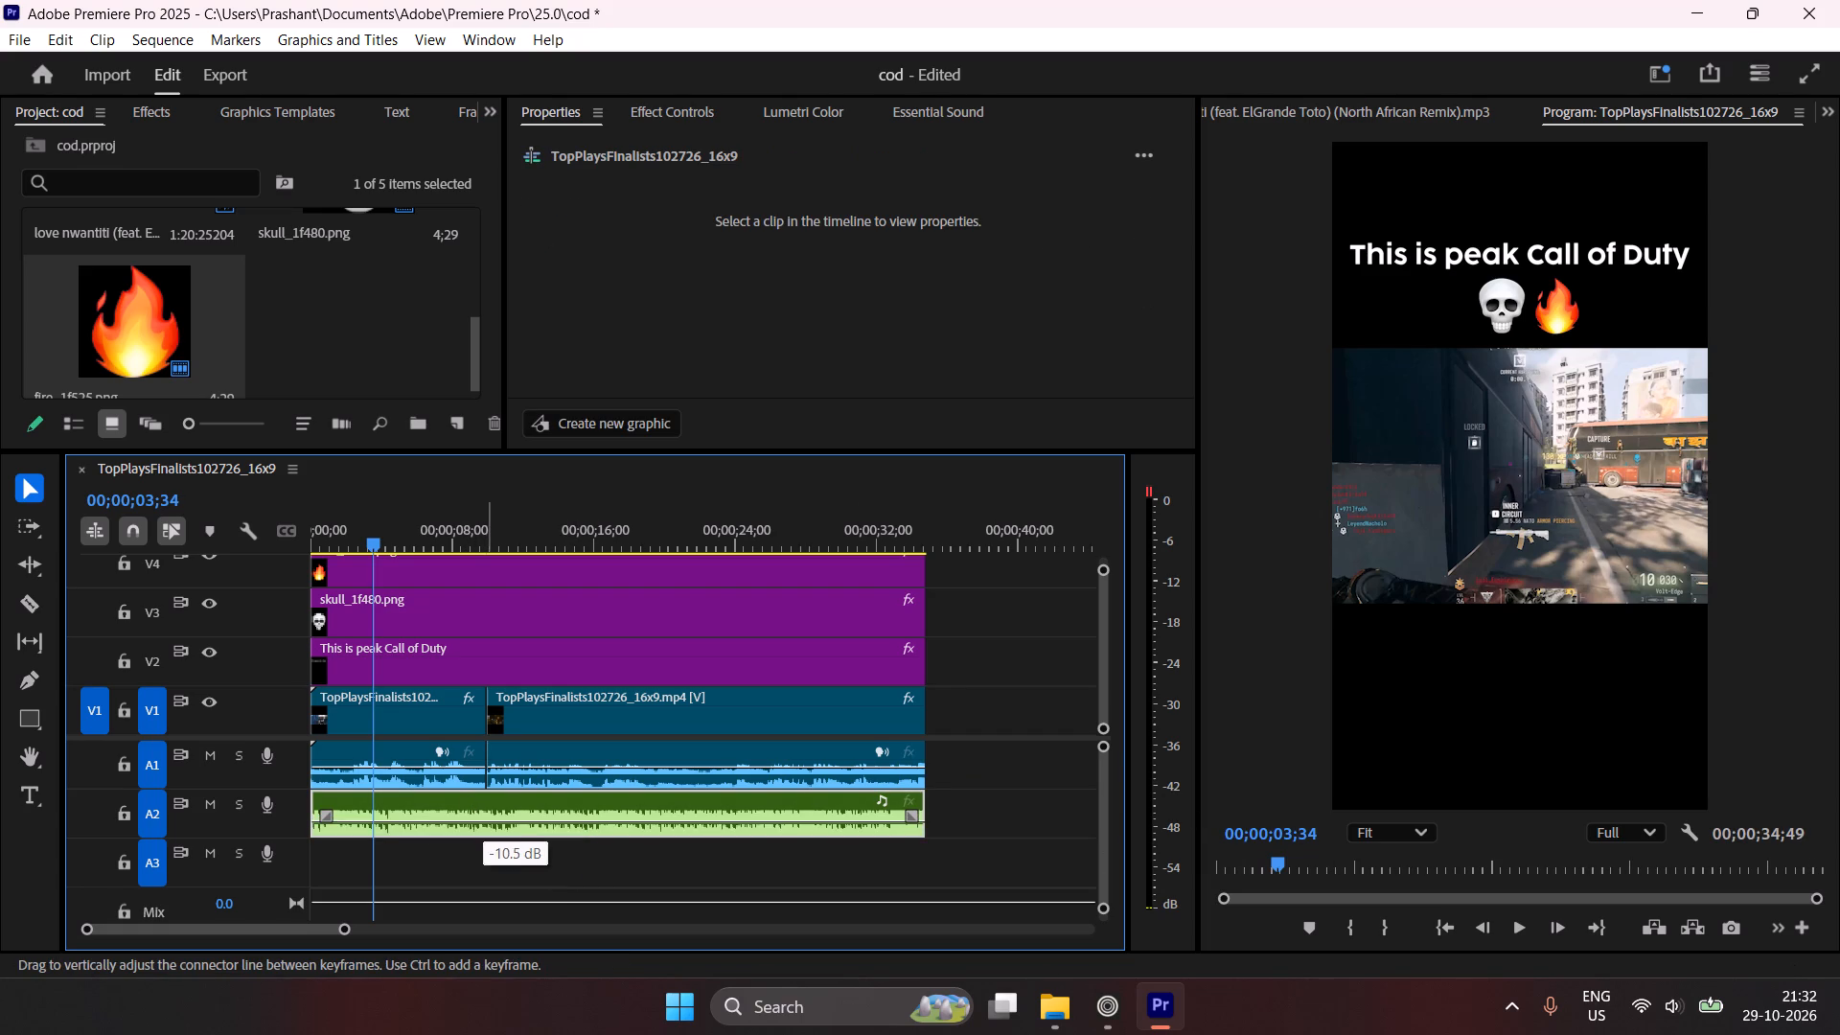
{"action": "left_click_drag", "start_coordinate": [433, 530], "coordinate": [218, 594]}
{"action": "key", "text": "space"}
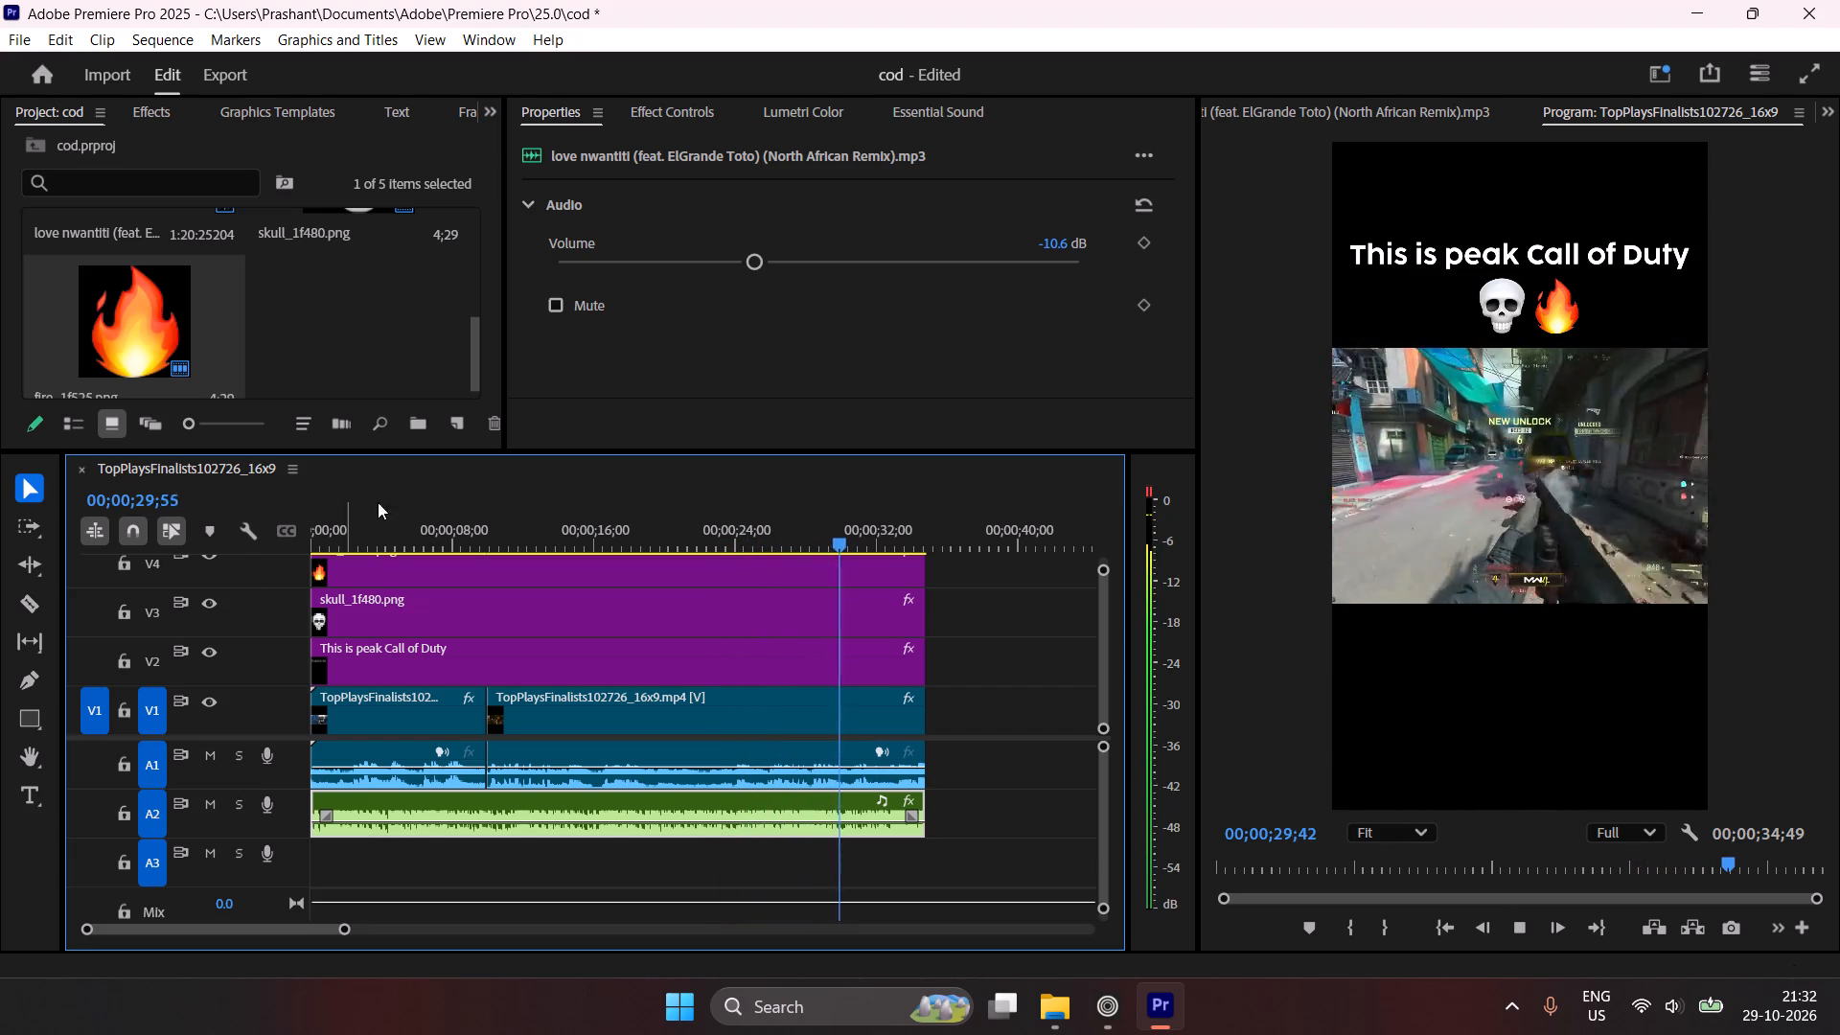
{"action": "key", "text": "space"}
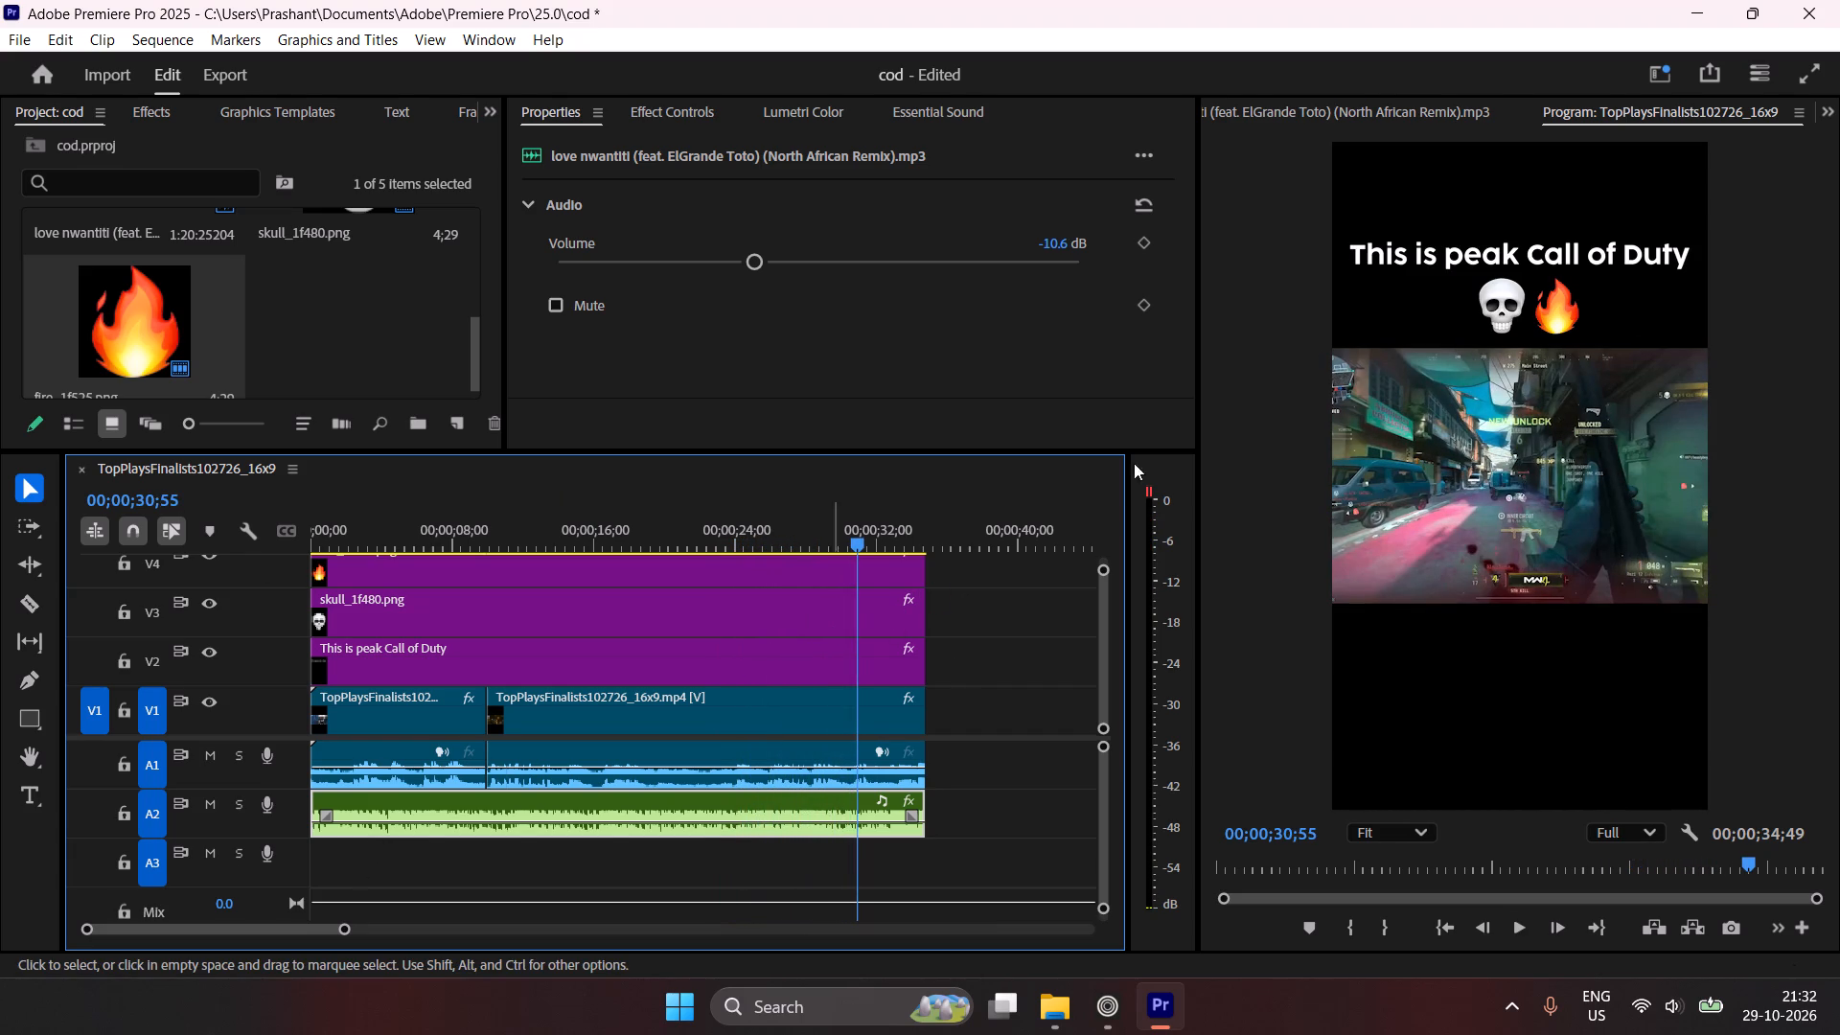
Quick-export the sequence to the Videos folder as cod1 with the Match Source - Adaptive High Bitrate preset.
{"action": "left_click", "coordinate": [1717, 79]}
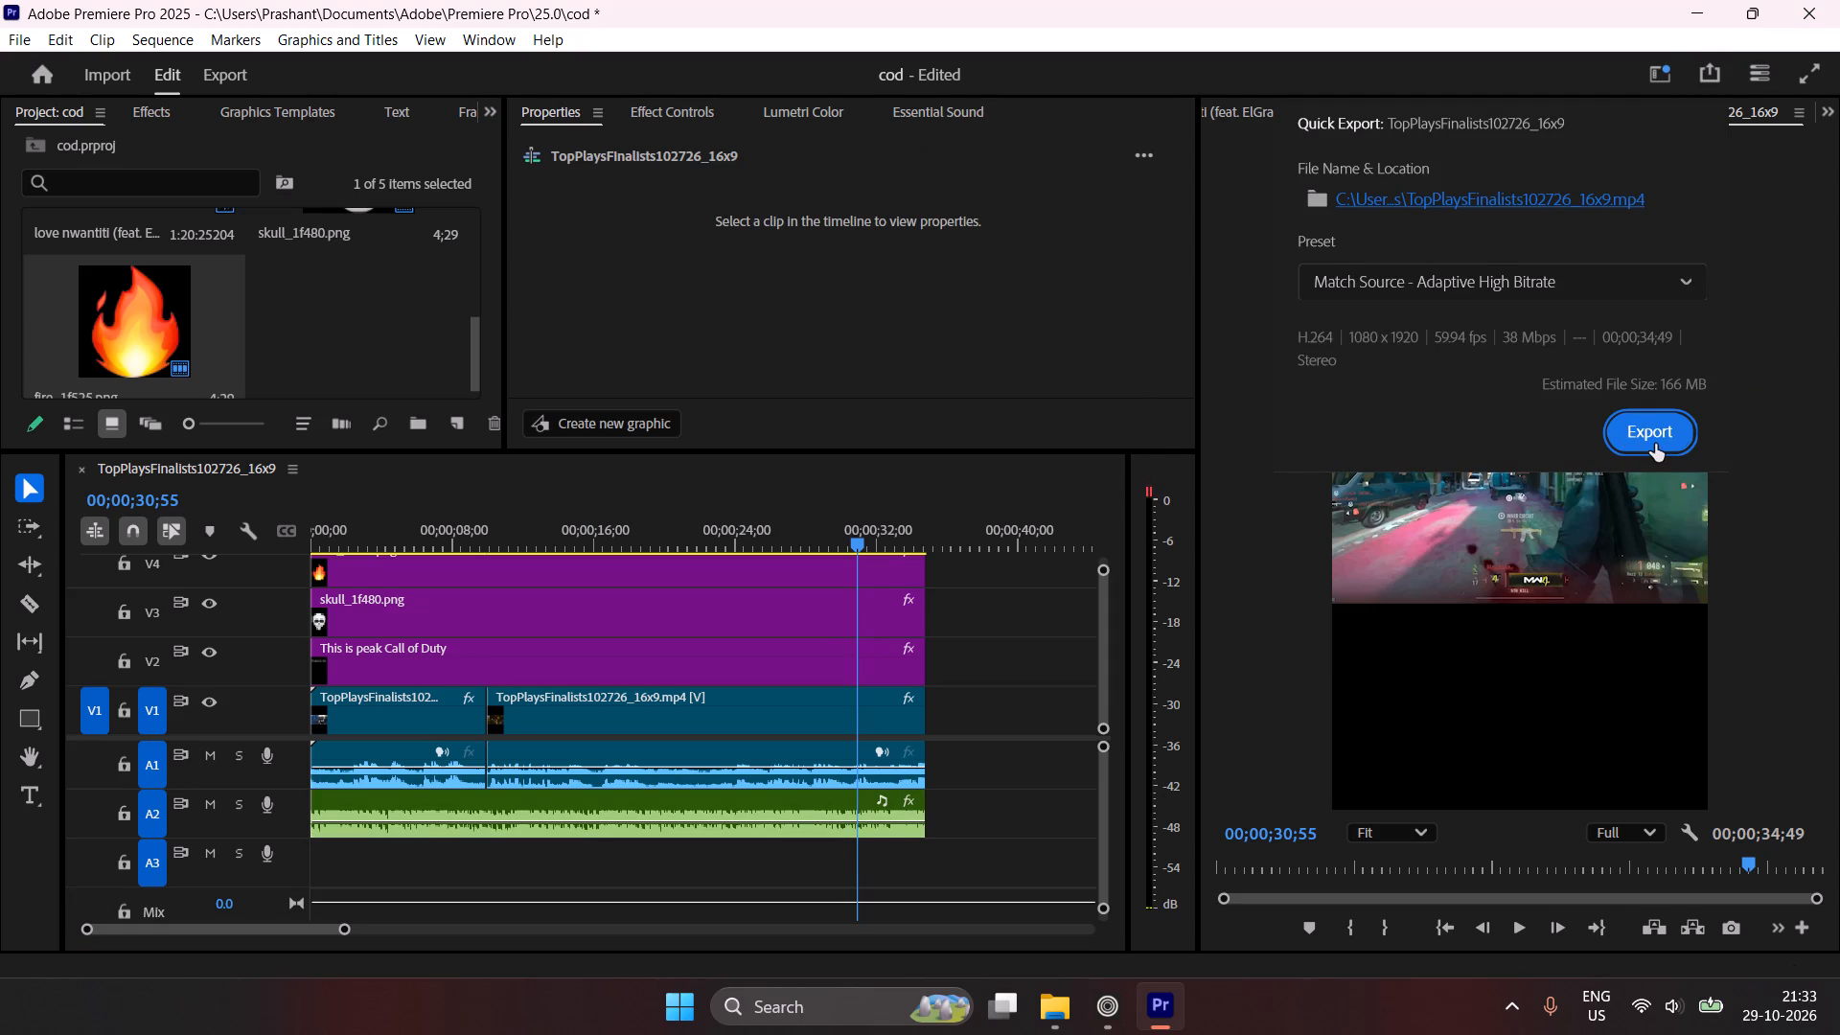
{"action": "left_click", "coordinate": [1554, 188]}
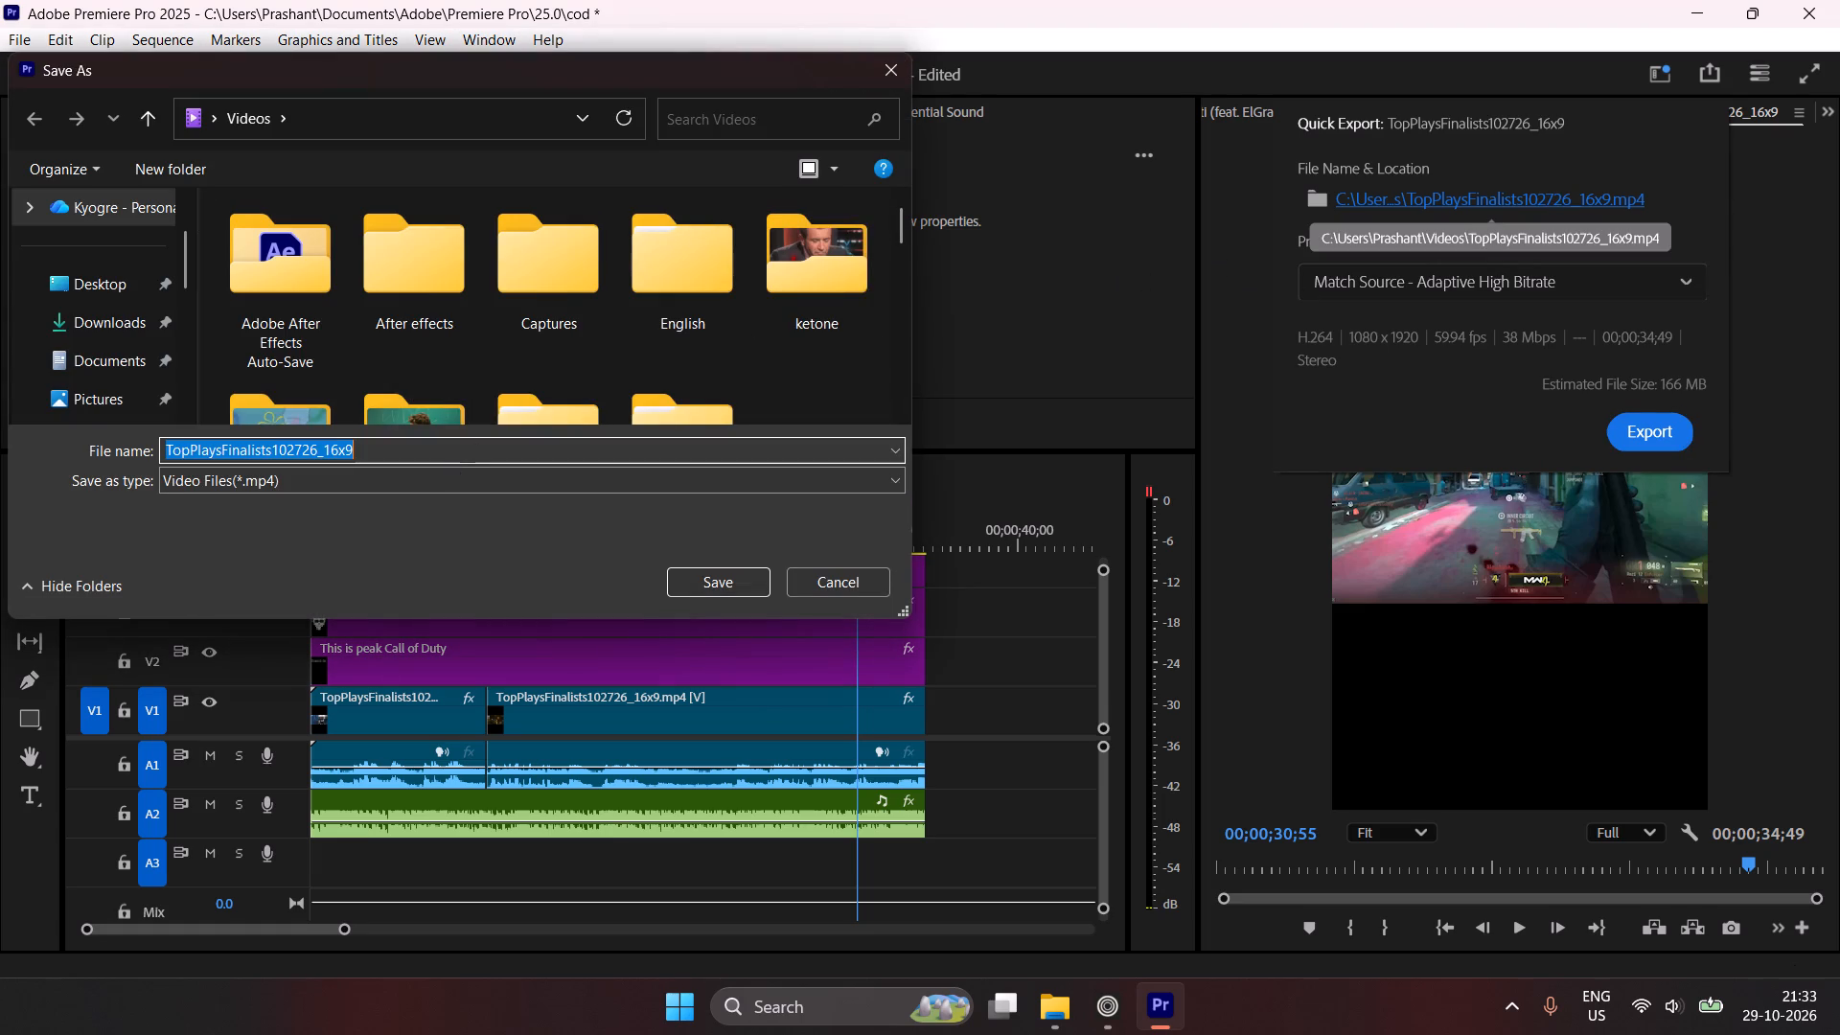
{"action": "type", "text": "cod1"}
{"action": "key", "text": "Return"}
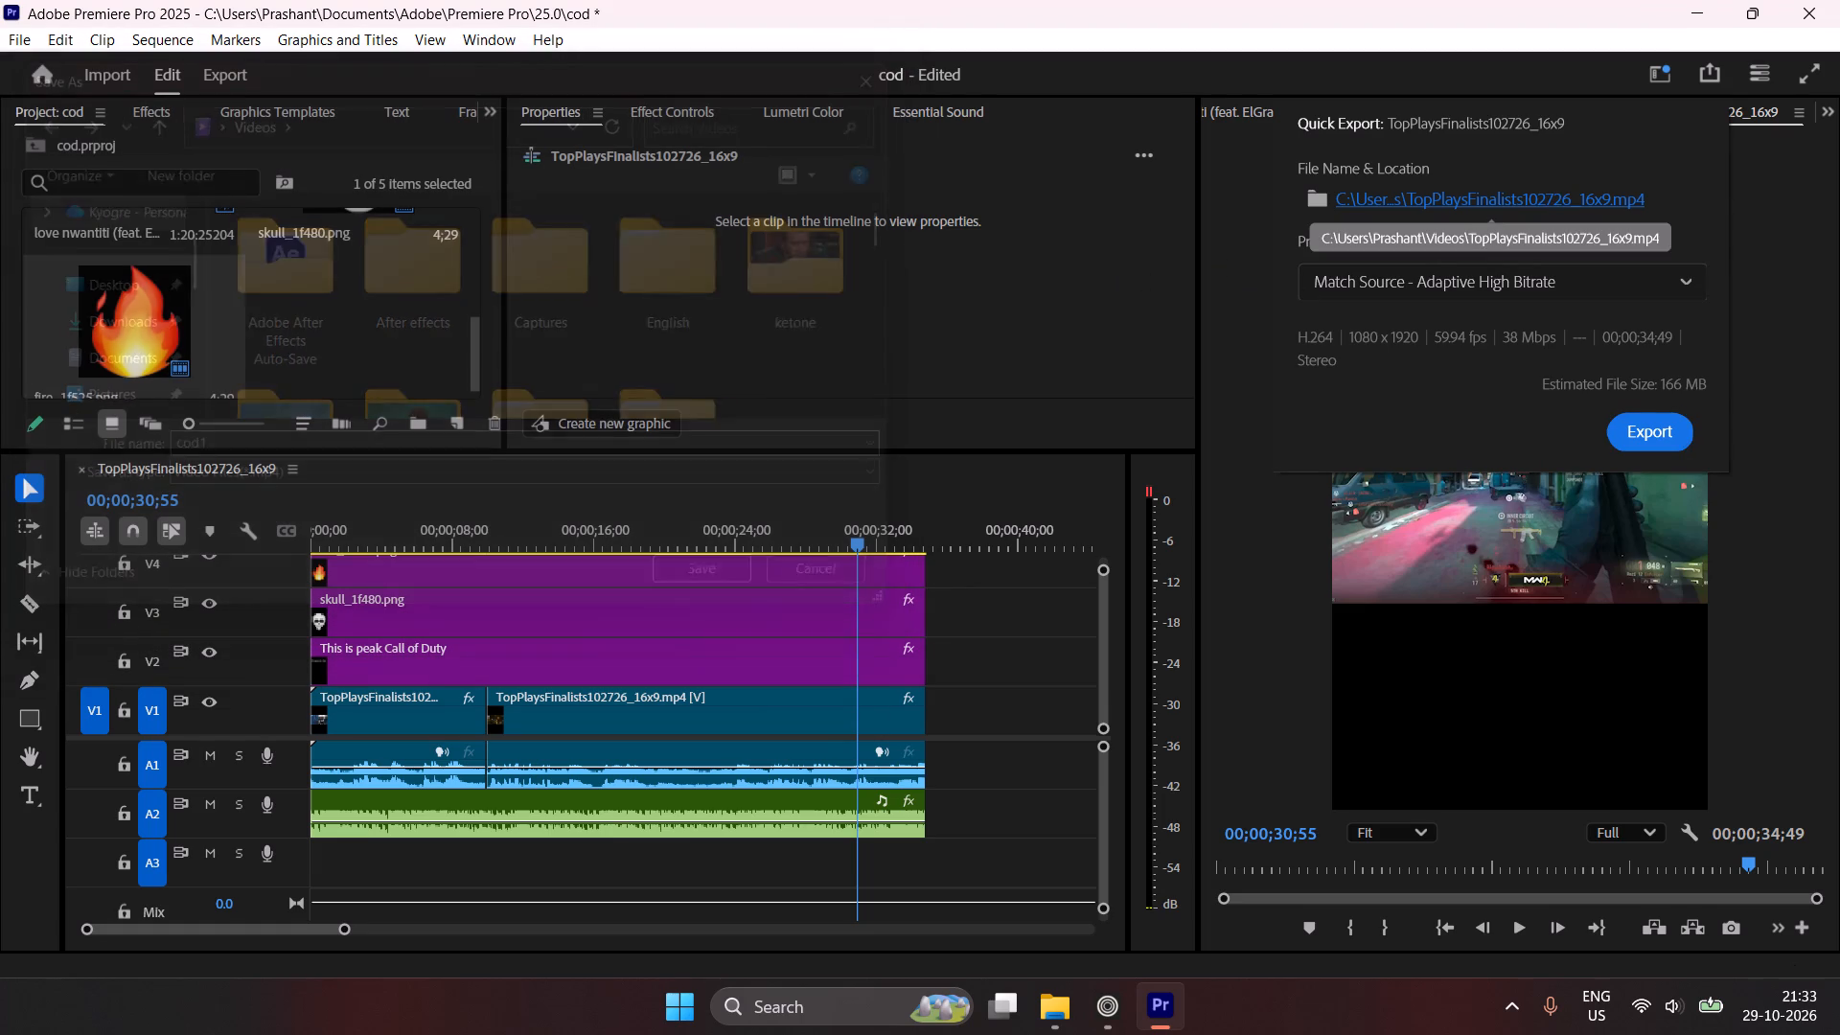
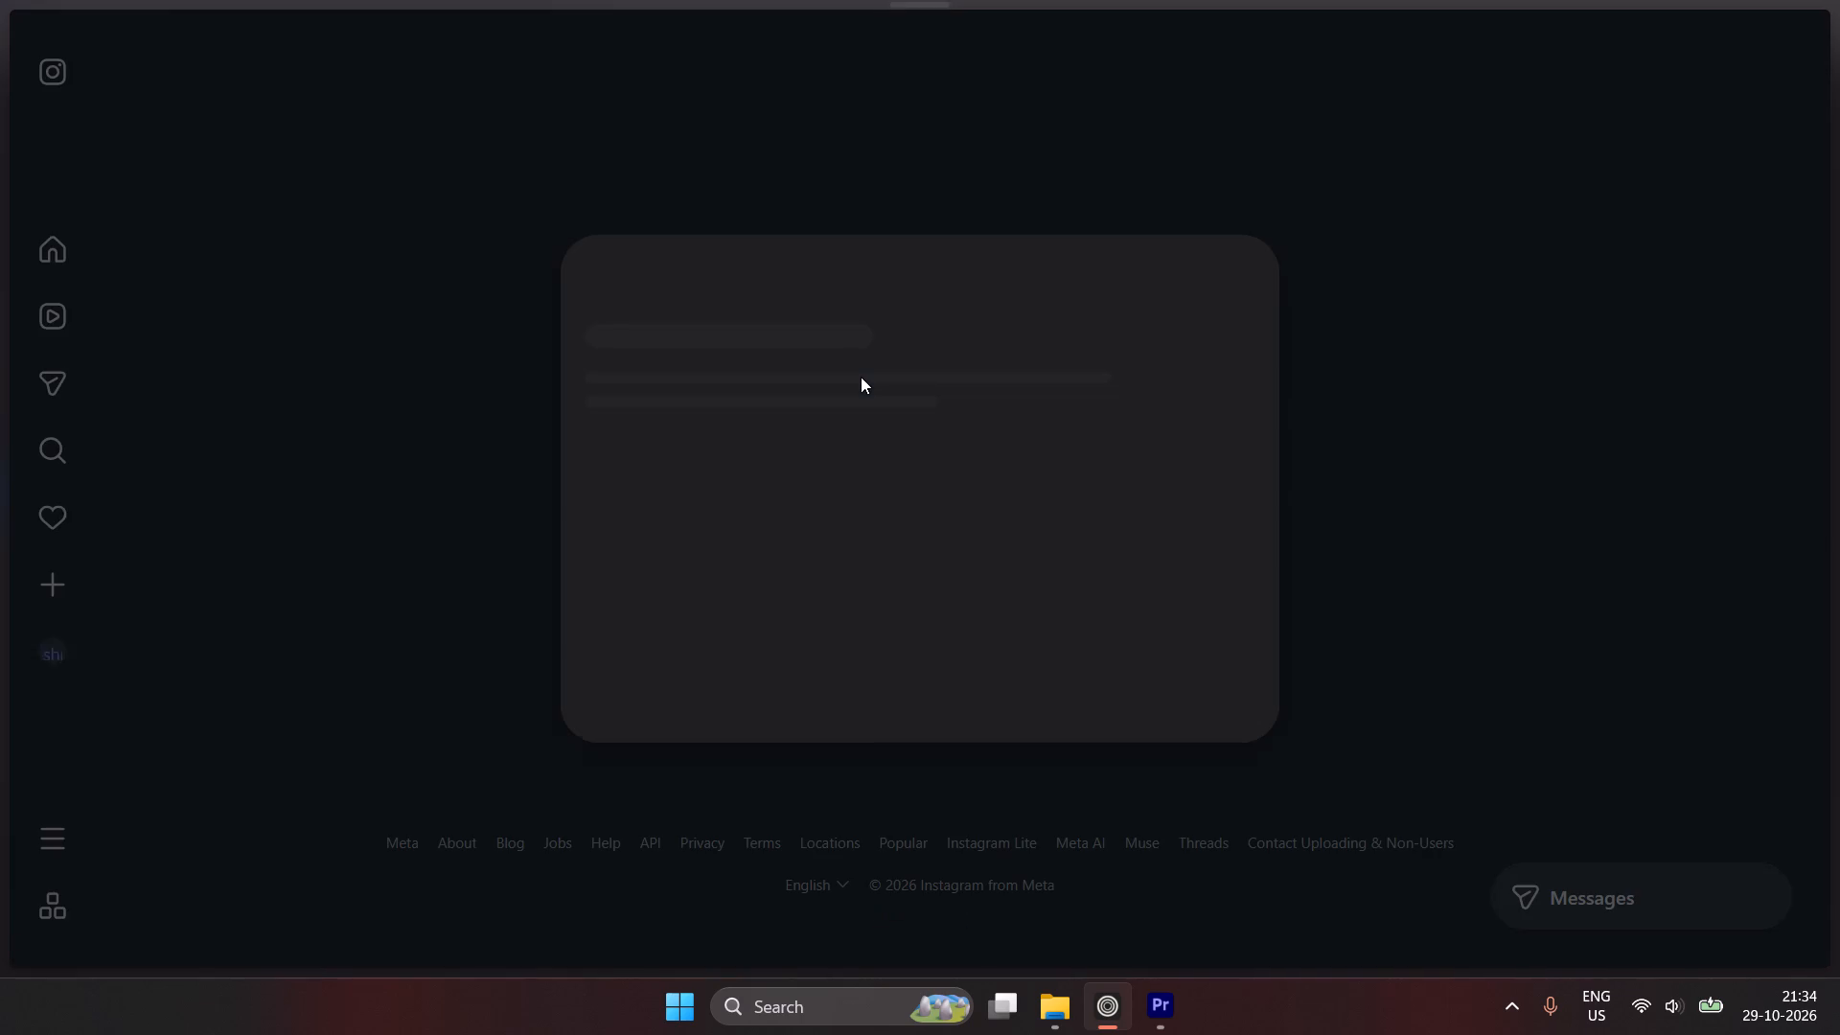
Go to the account's own profile page on Instagram and open the profile for editing.
{"action": "left_click", "coordinate": [977, 636]}
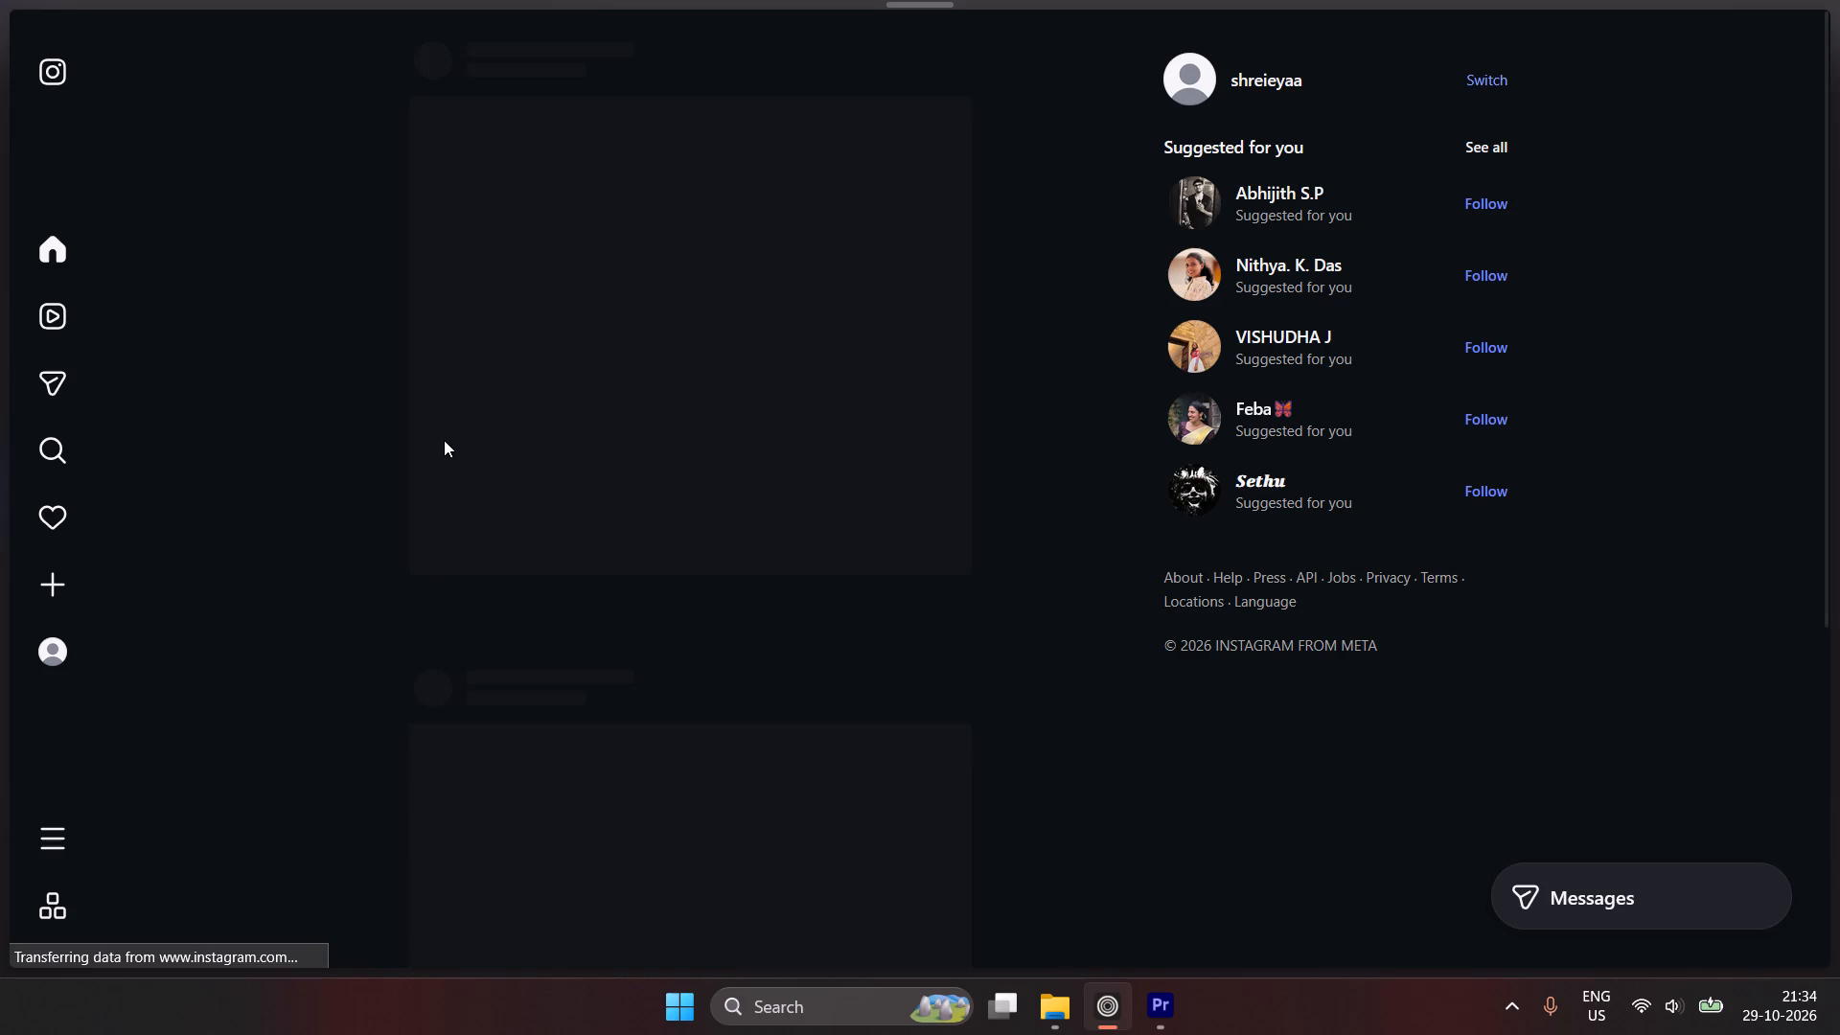
{"action": "left_click", "coordinate": [60, 644]}
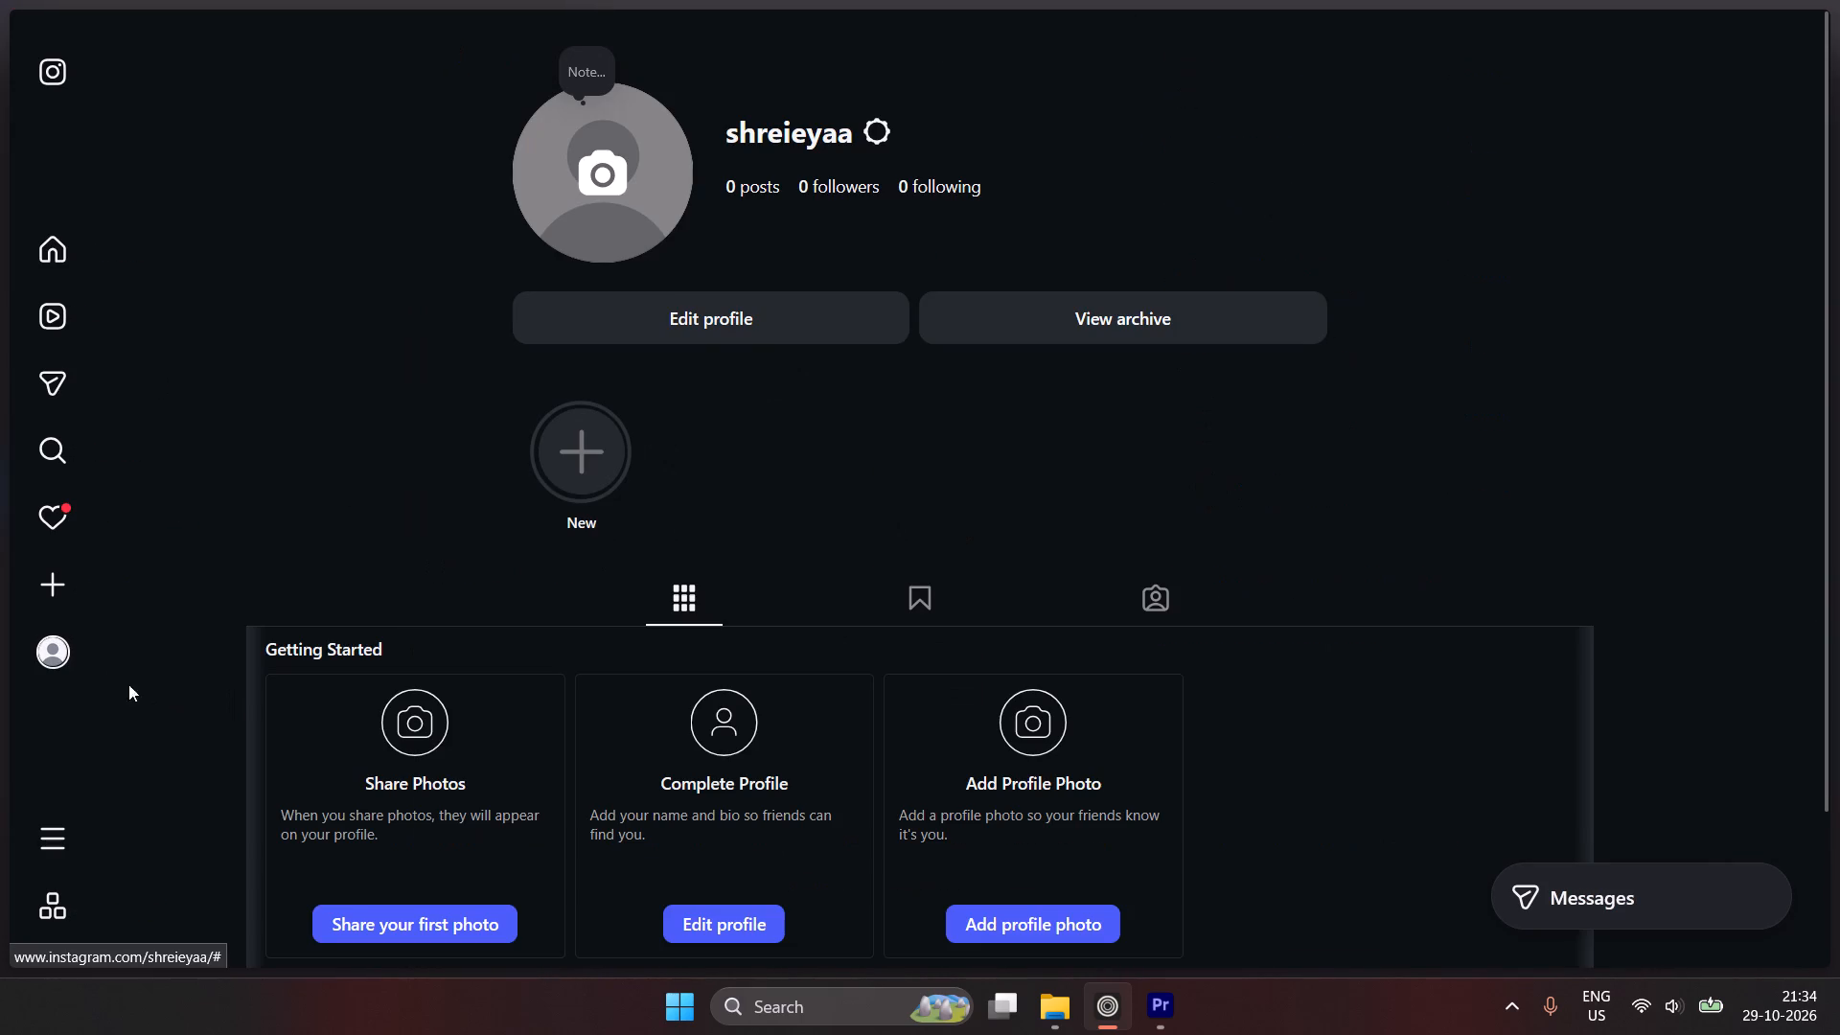
{"action": "left_click", "coordinate": [756, 323]}
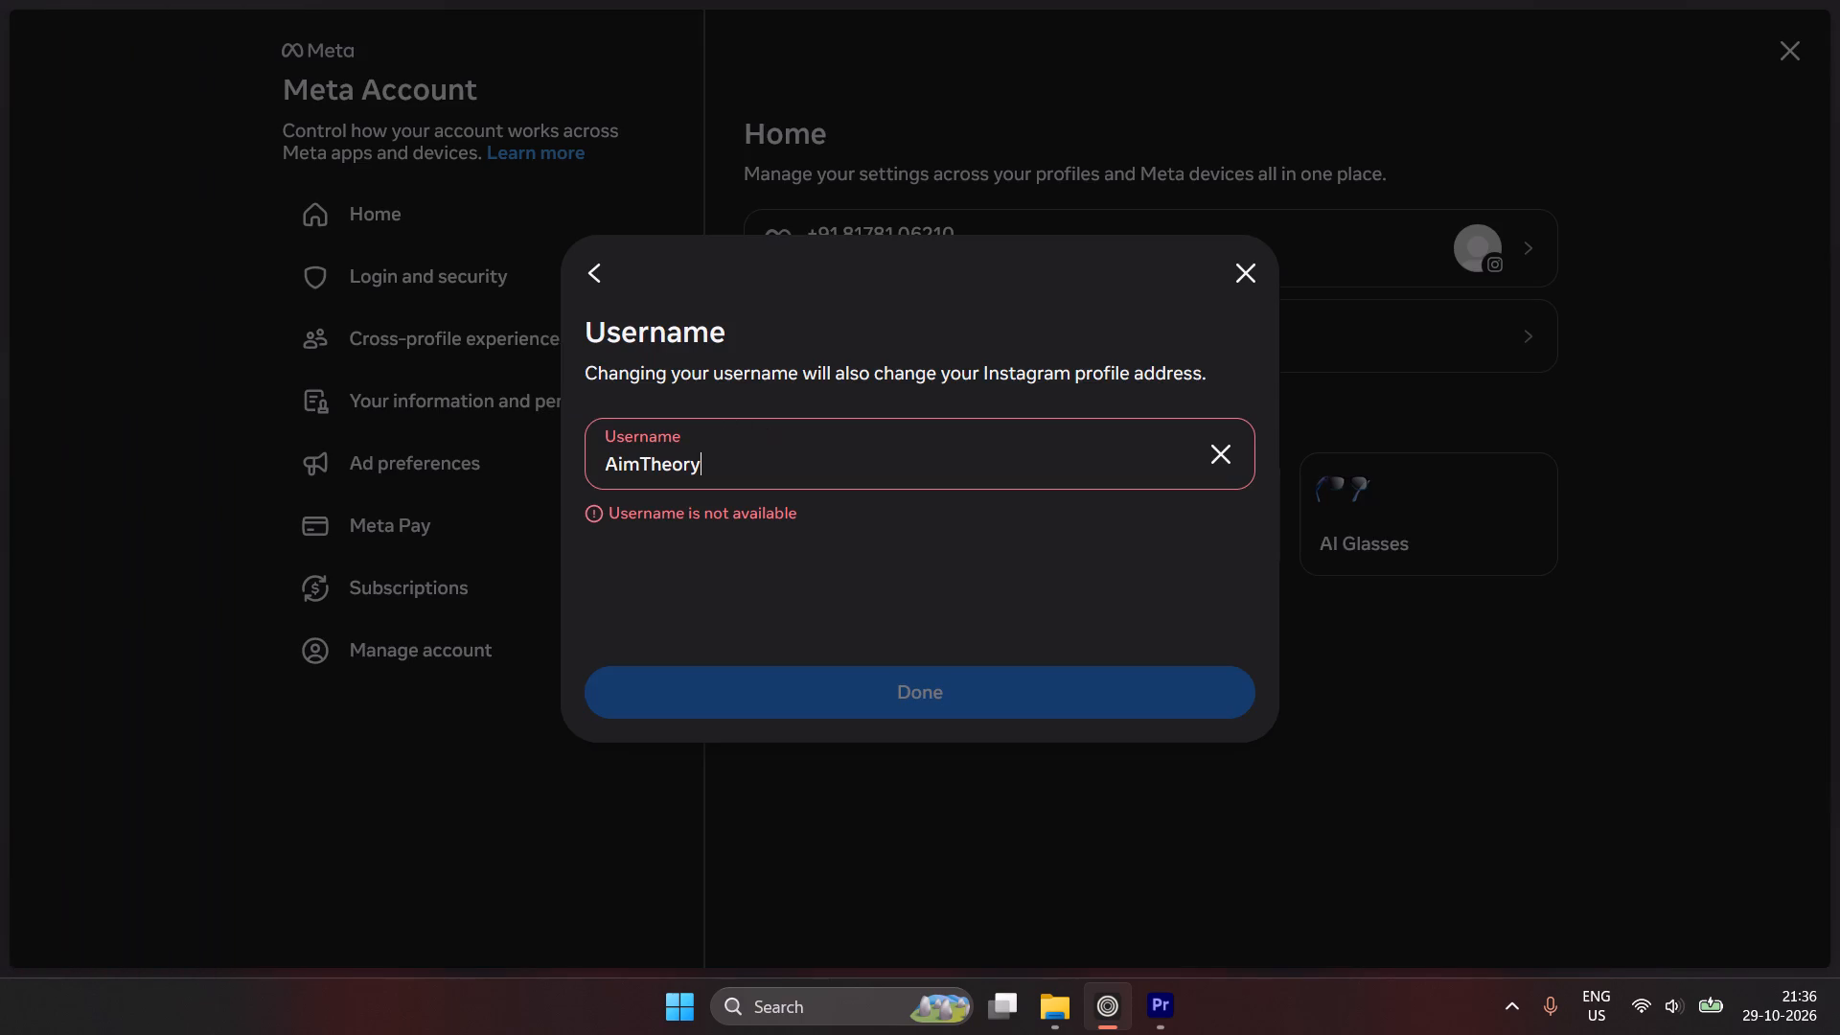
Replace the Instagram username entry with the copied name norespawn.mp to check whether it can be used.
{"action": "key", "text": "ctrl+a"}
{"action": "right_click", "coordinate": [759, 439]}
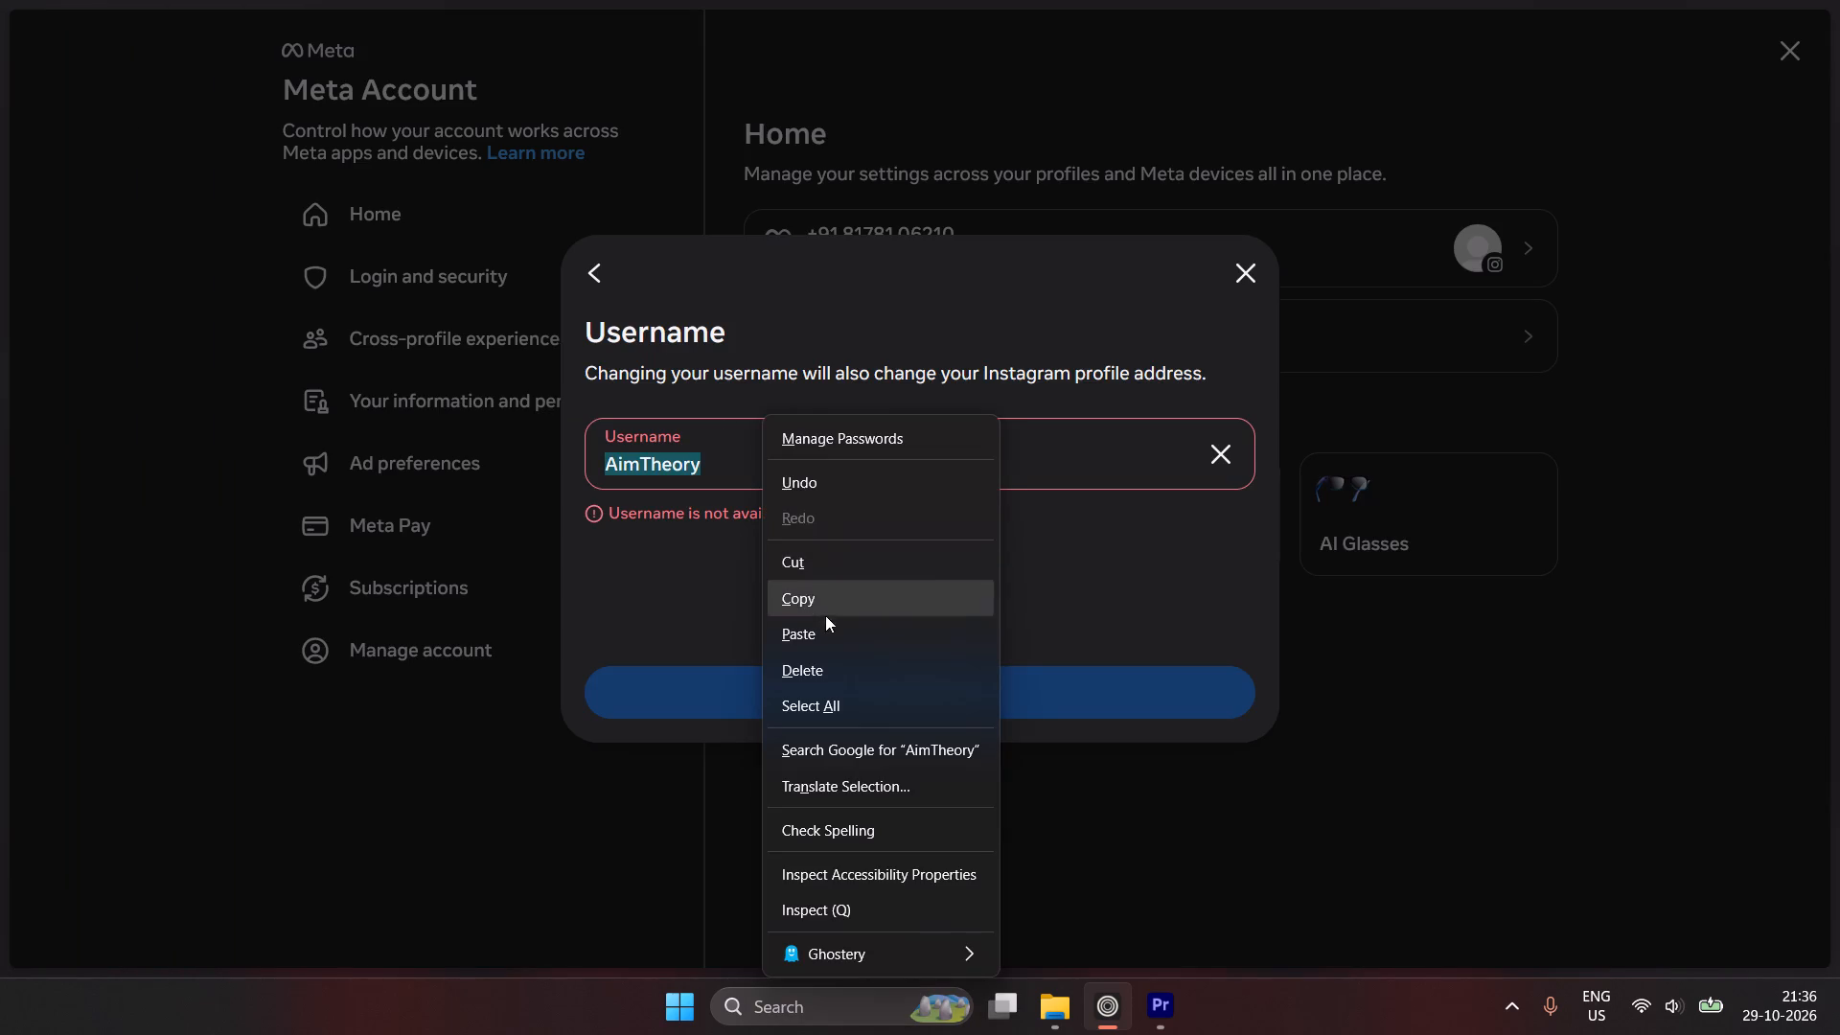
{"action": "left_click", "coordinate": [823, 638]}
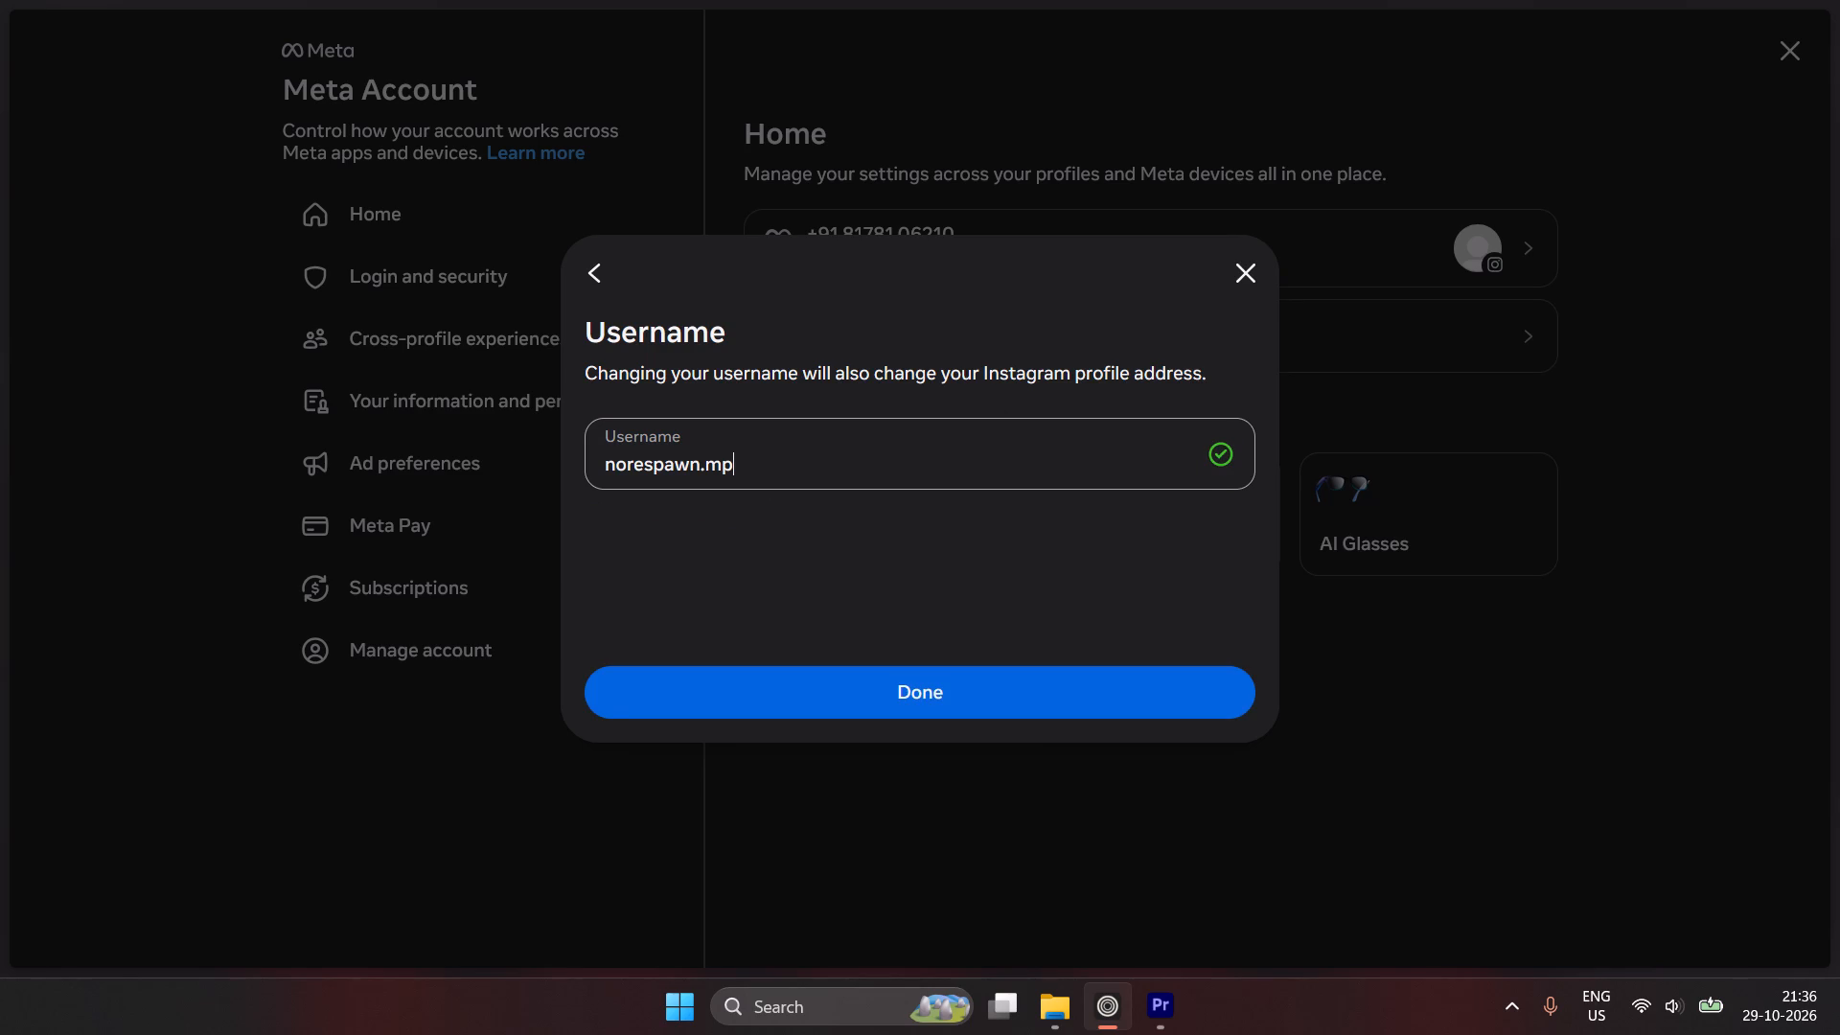
{"action": "key", "text": "BackSpace"}
{"action": "key", "text": "BackSpace"}
{"action": "key", "text": "BackSpace"}
{"action": "key", "text": "BackSpace"}
{"action": "key", "text": "BackSpace"}
{"action": "key", "text": "BackSpace"}
{"action": "key", "text": "BackSpace"}
{"action": "key", "text": "BackSpace"}
{"action": "key", "text": "BackSpace"}
{"action": "key", "text": "BackSpace"}
{"action": "key", "text": "BackSpace"}
{"action": "key", "text": "BackSpace"}
{"action": "key", "text": "BackSpace"}
{"action": "key", "text": "BackSpace"}
{"action": "key", "text": "BackSpace"}
{"action": "key", "text": "BackSpace"}
{"action": "key", "text": "BackSpace"}
{"action": "key", "text": "BackSpace"}
{"action": "key", "text": "BackSpace"}
{"action": "key", "text": "BackSpace"}
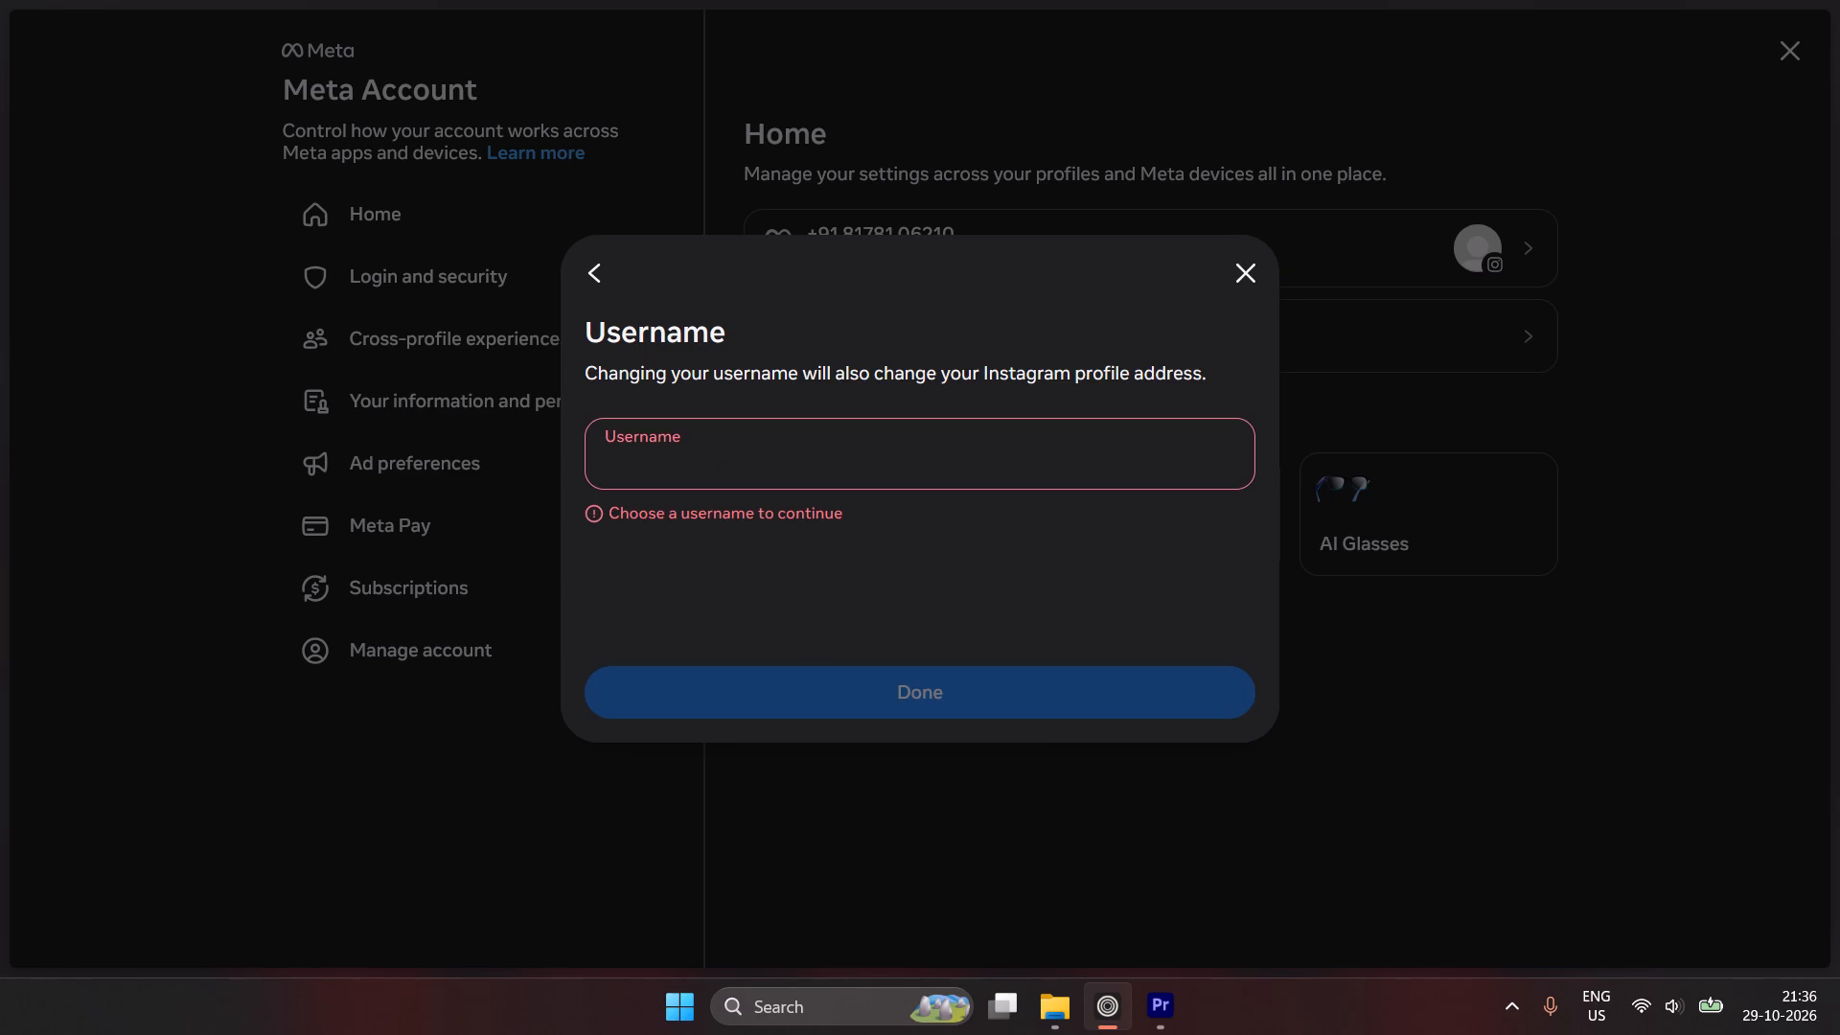